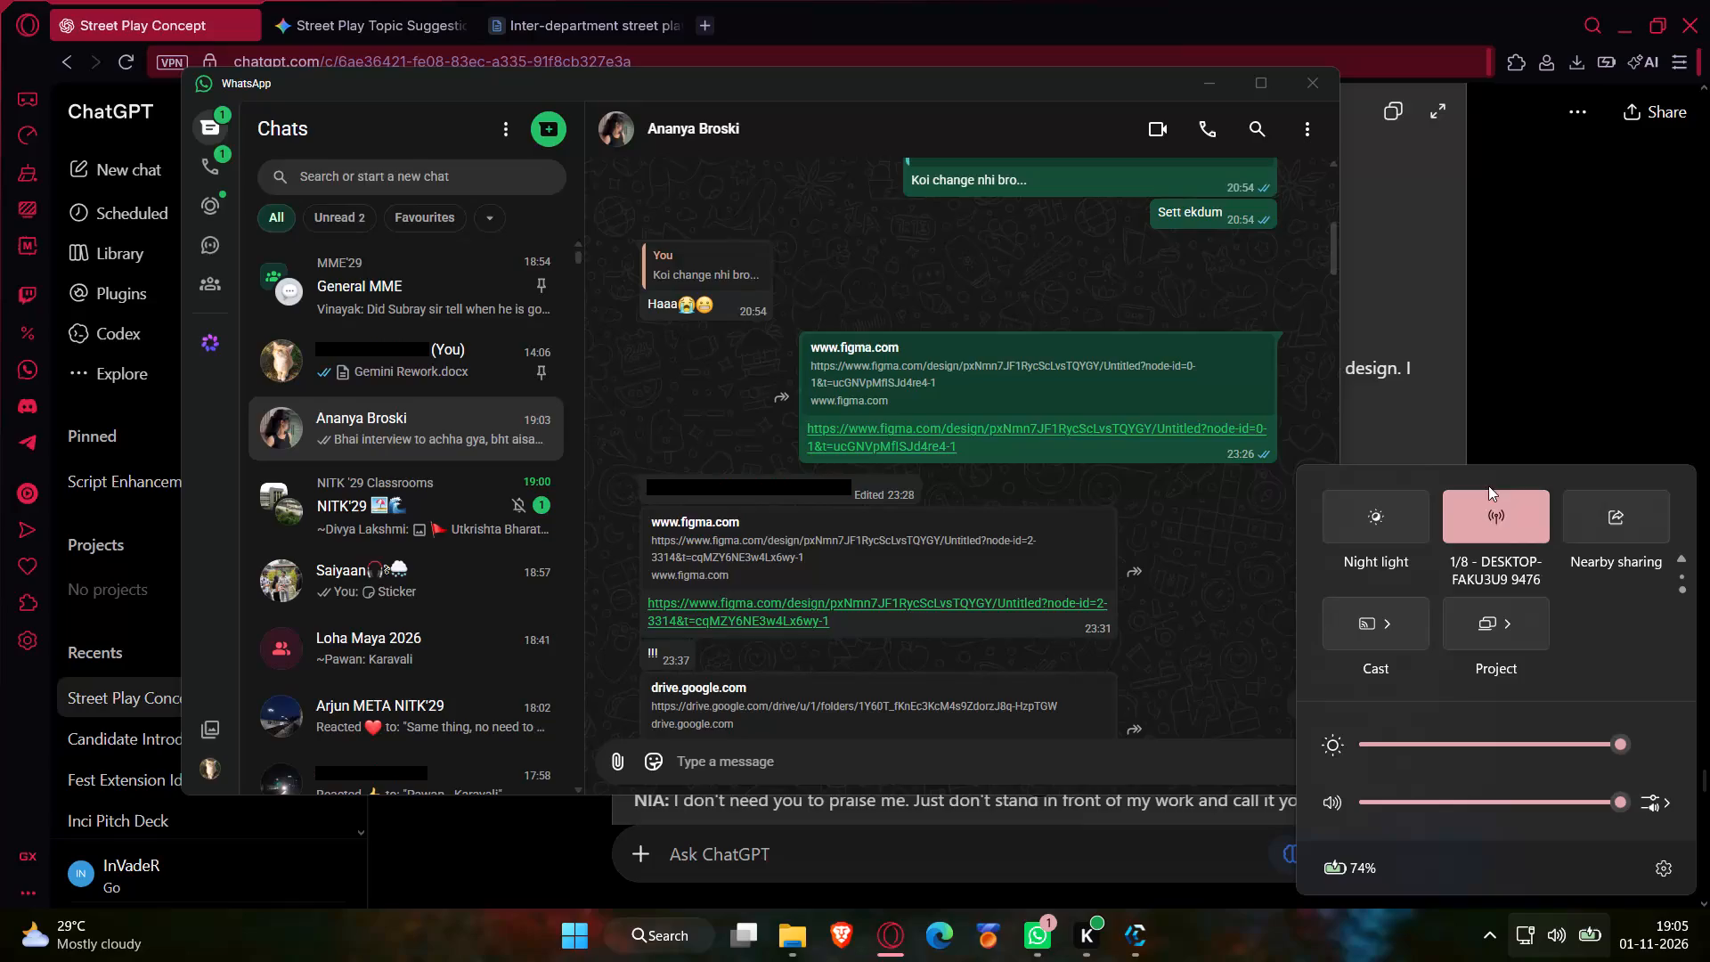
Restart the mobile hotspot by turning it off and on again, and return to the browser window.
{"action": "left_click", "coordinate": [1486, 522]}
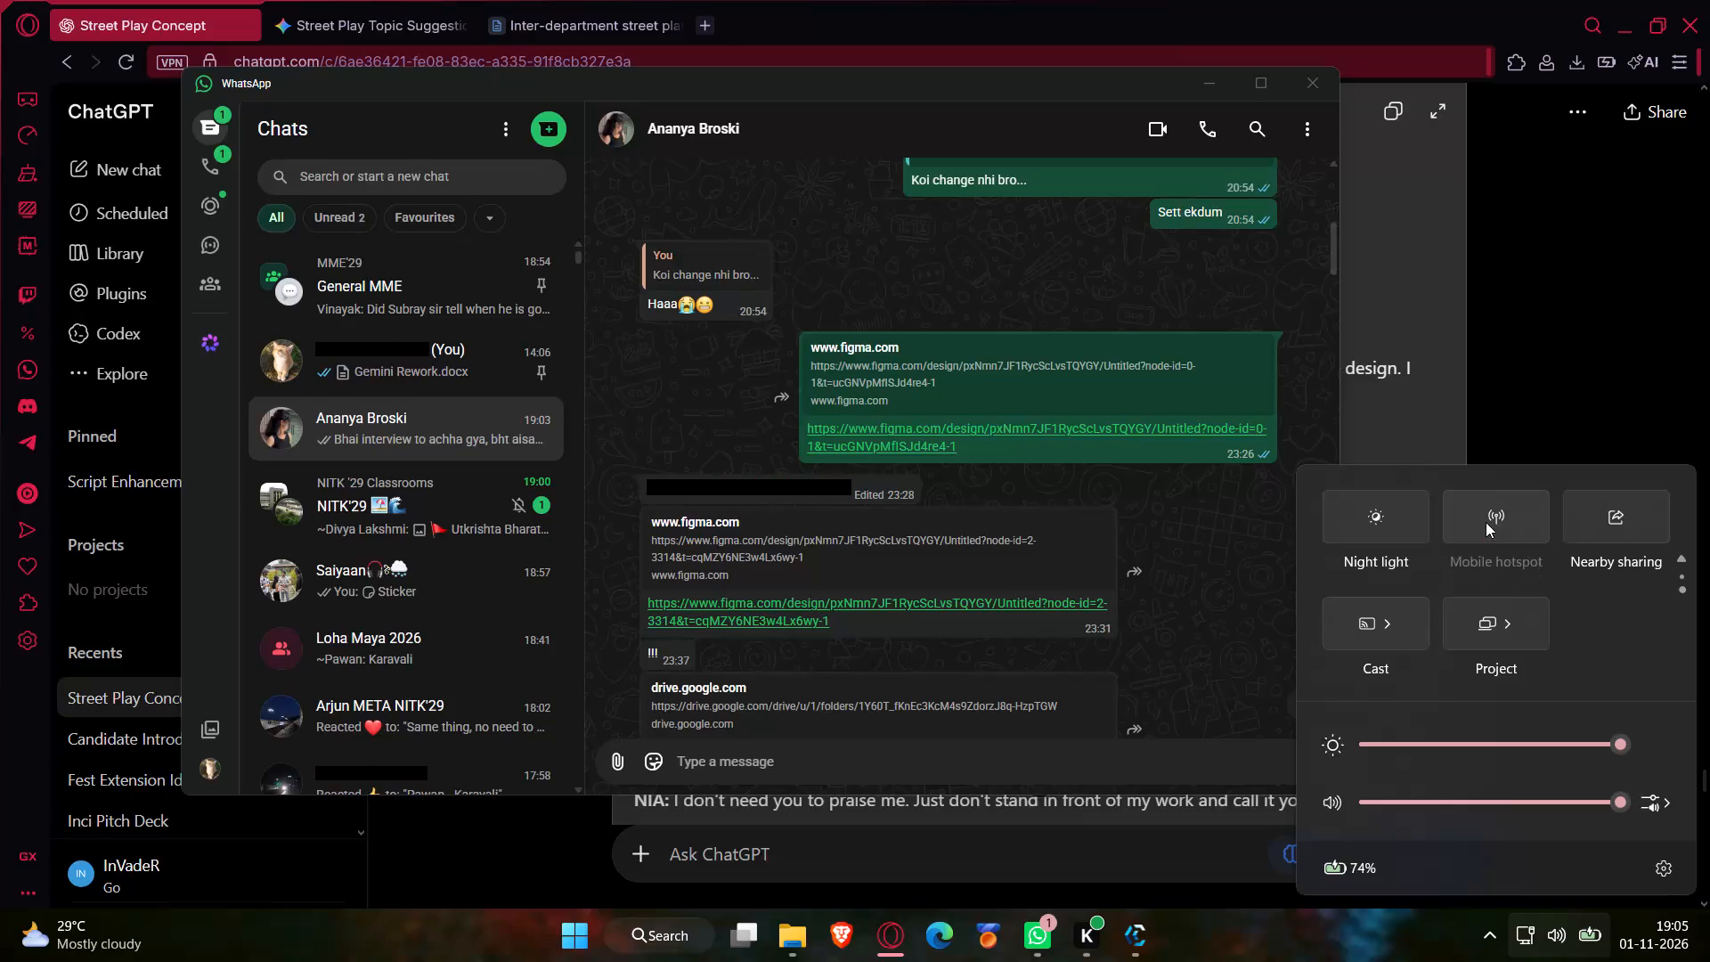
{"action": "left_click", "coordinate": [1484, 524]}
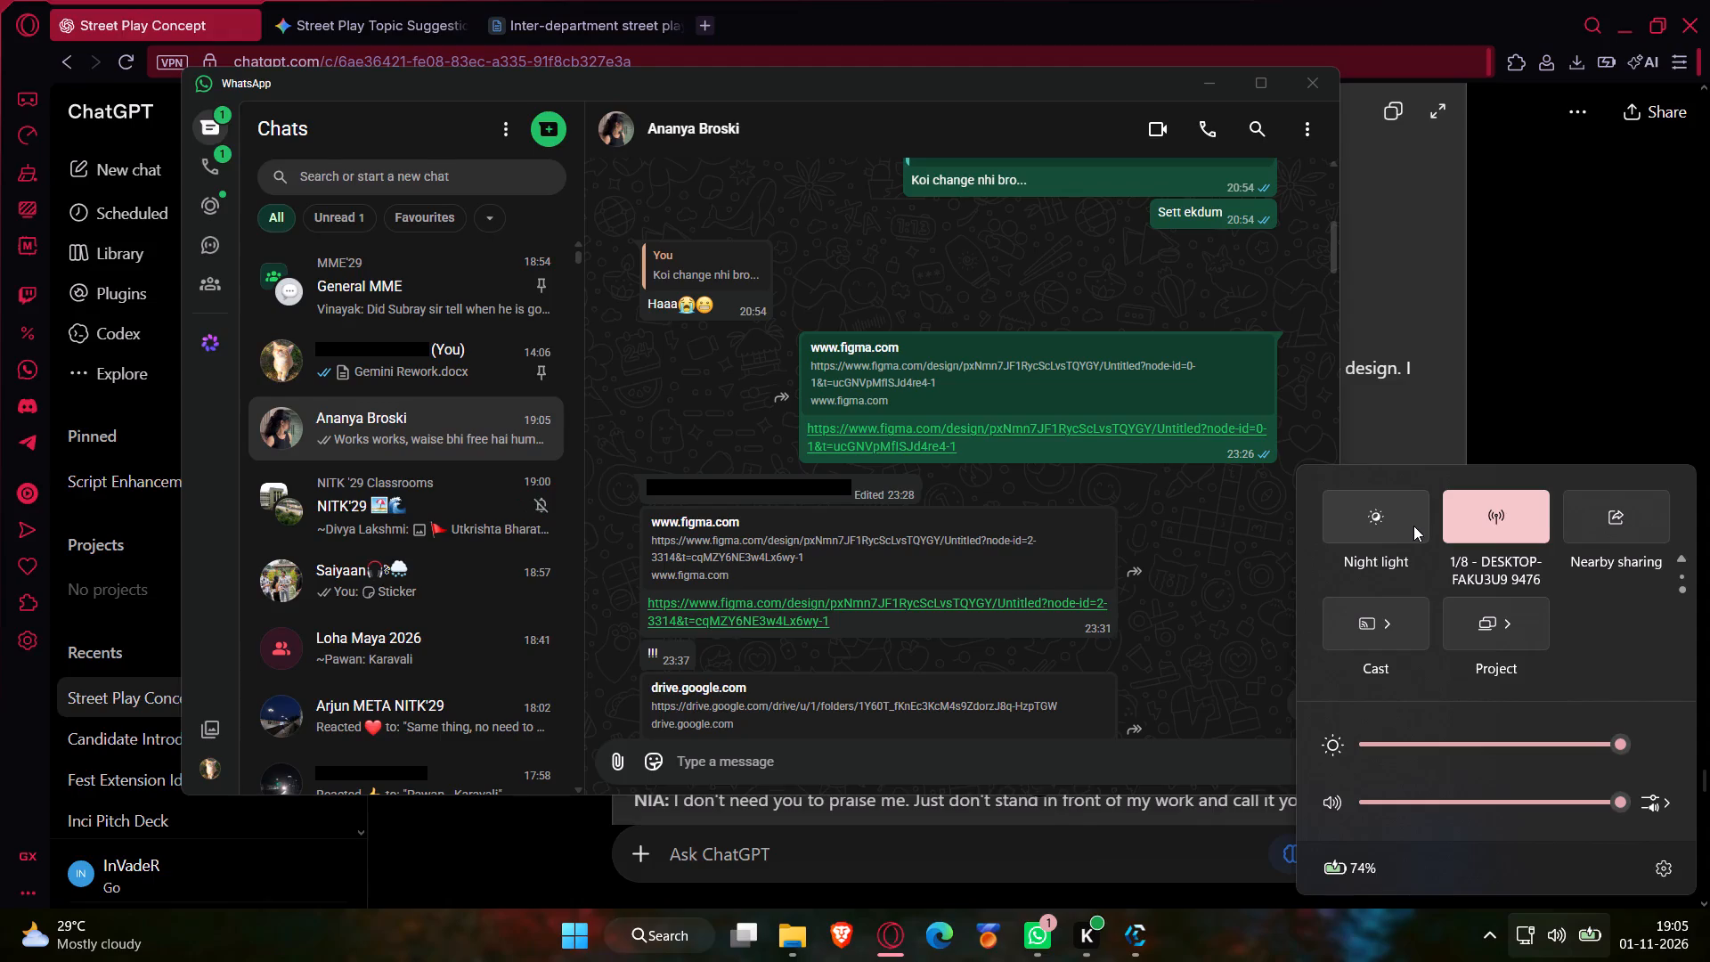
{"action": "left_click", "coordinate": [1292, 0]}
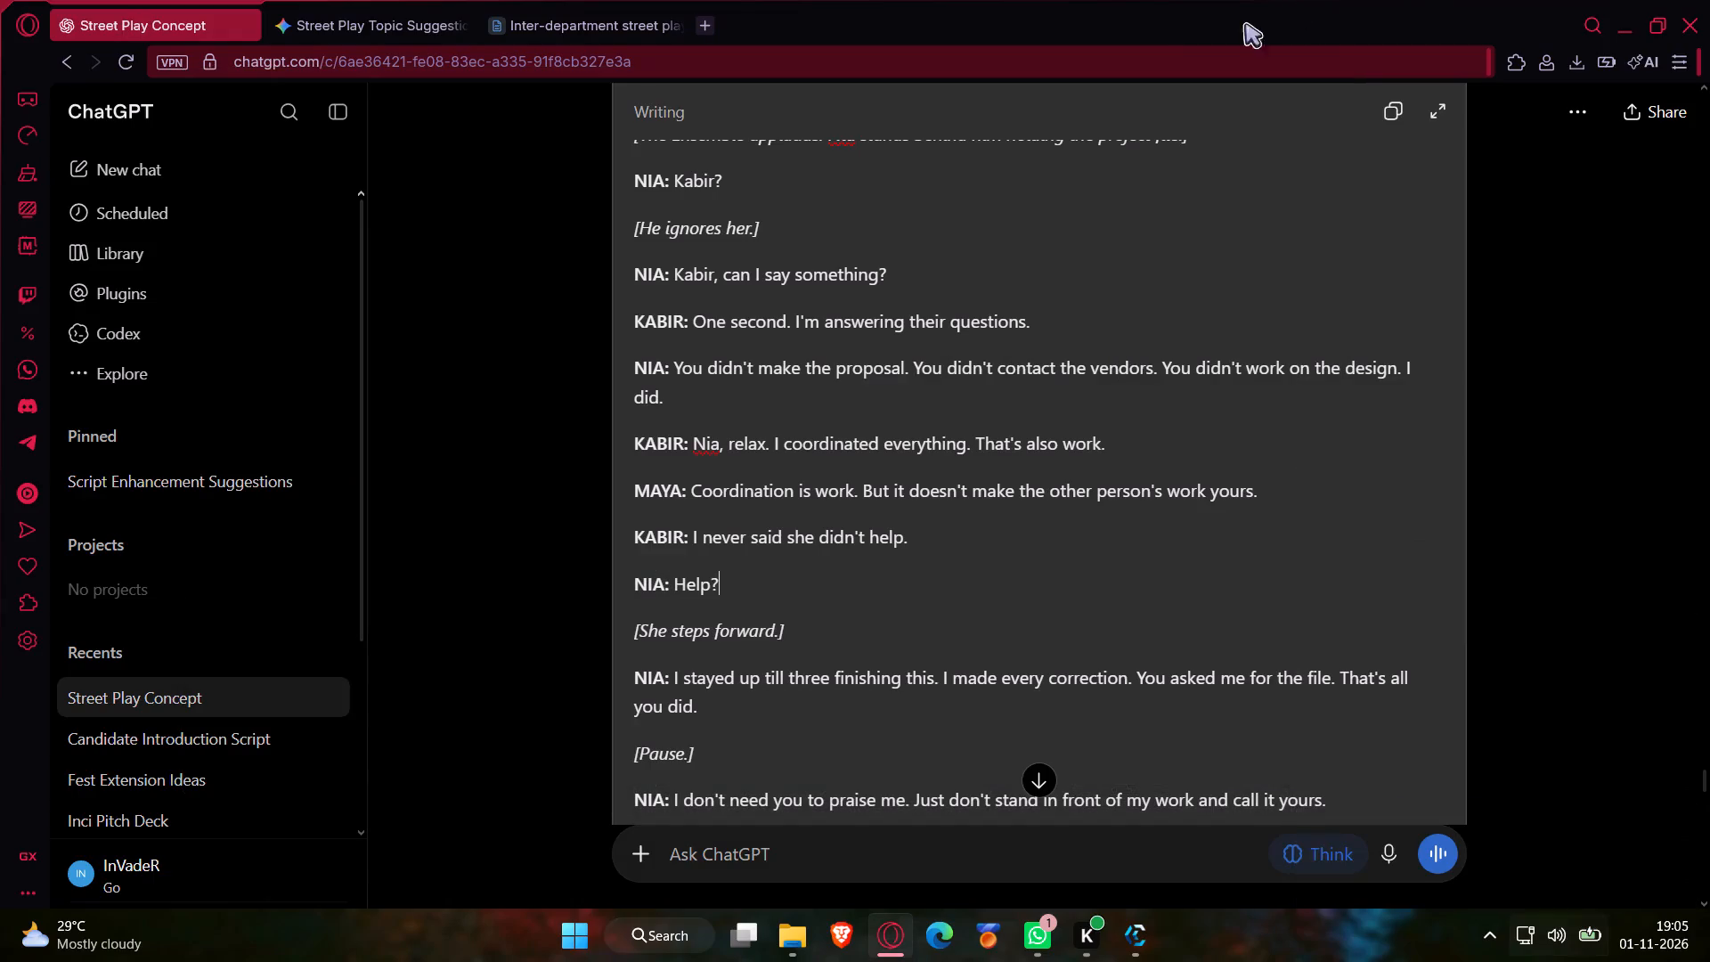
Switch to Brave with the Apna Personal profile and enter the copied Figma design link as the address.
{"action": "left_click", "coordinate": [854, 935]}
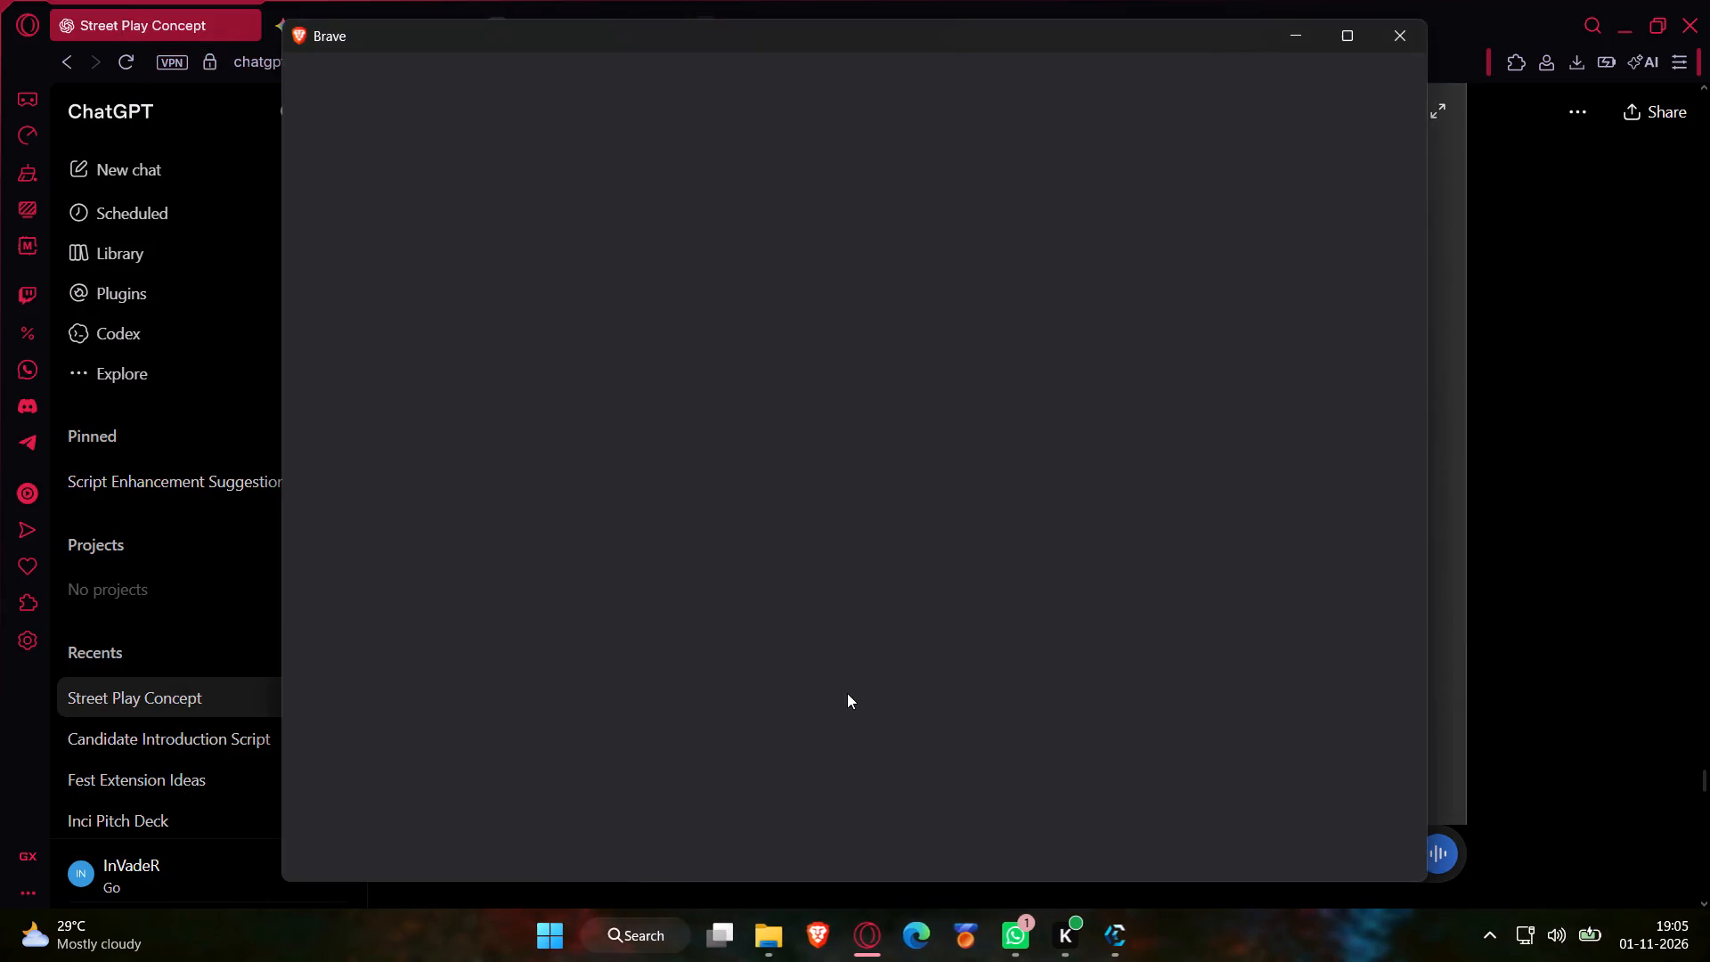
{"action": "left_click", "coordinate": [612, 547]}
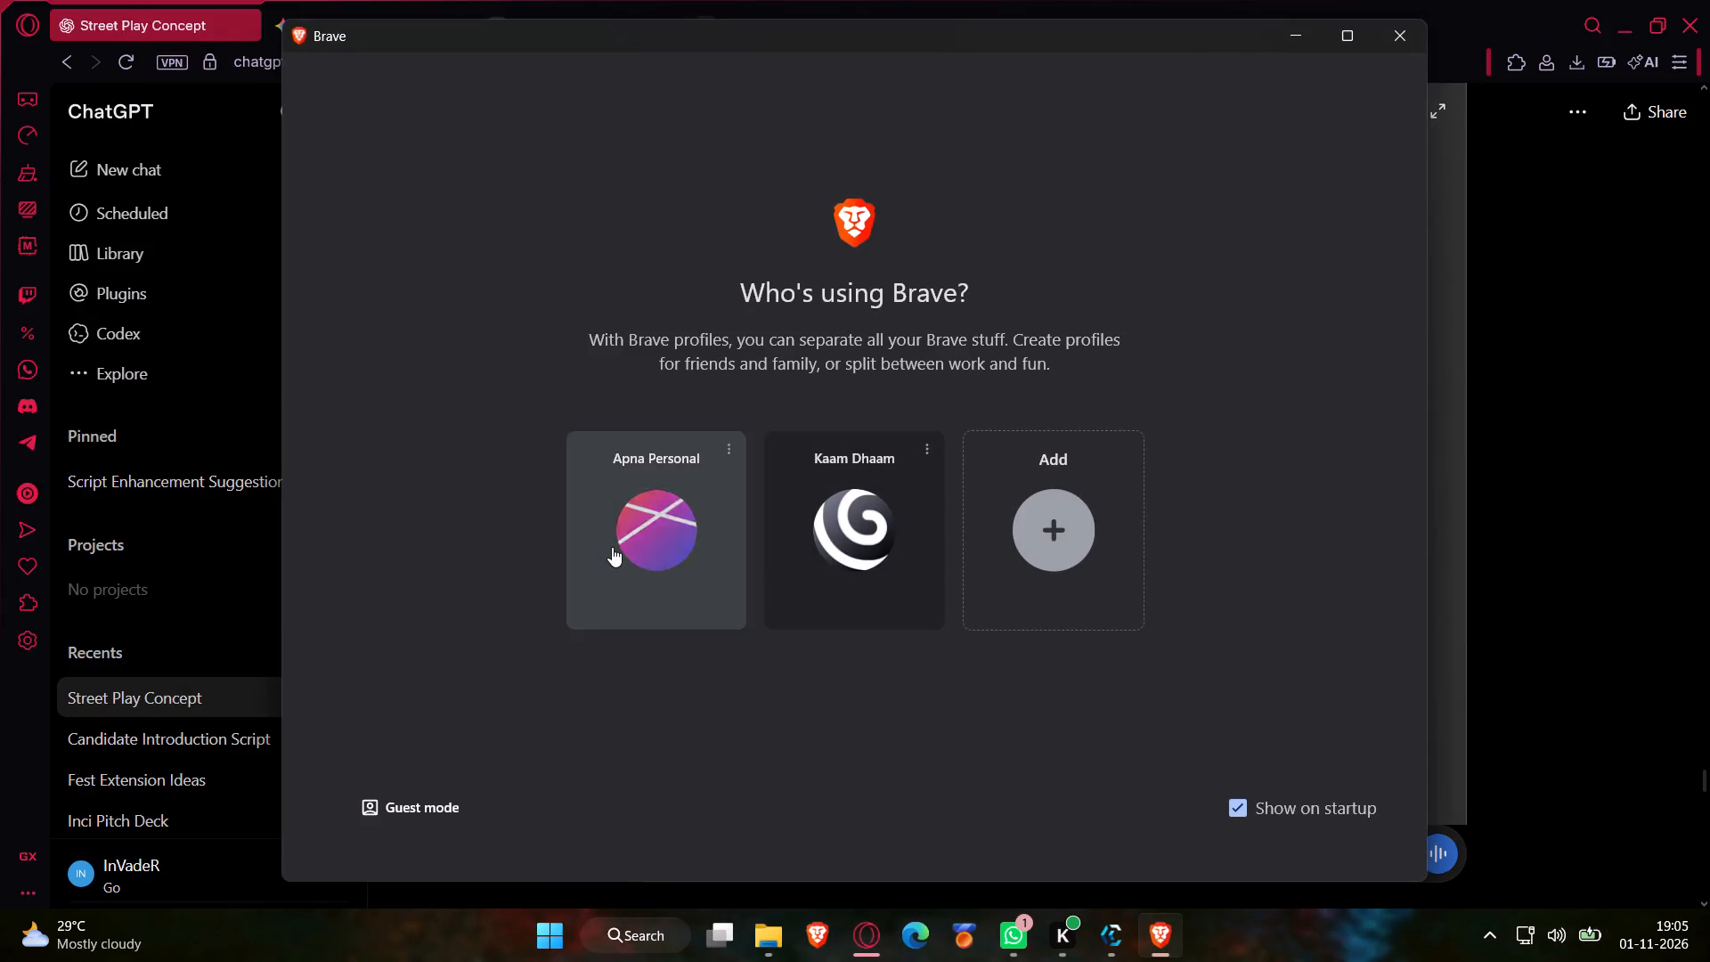
{"action": "key", "text": "ctrl+v"}
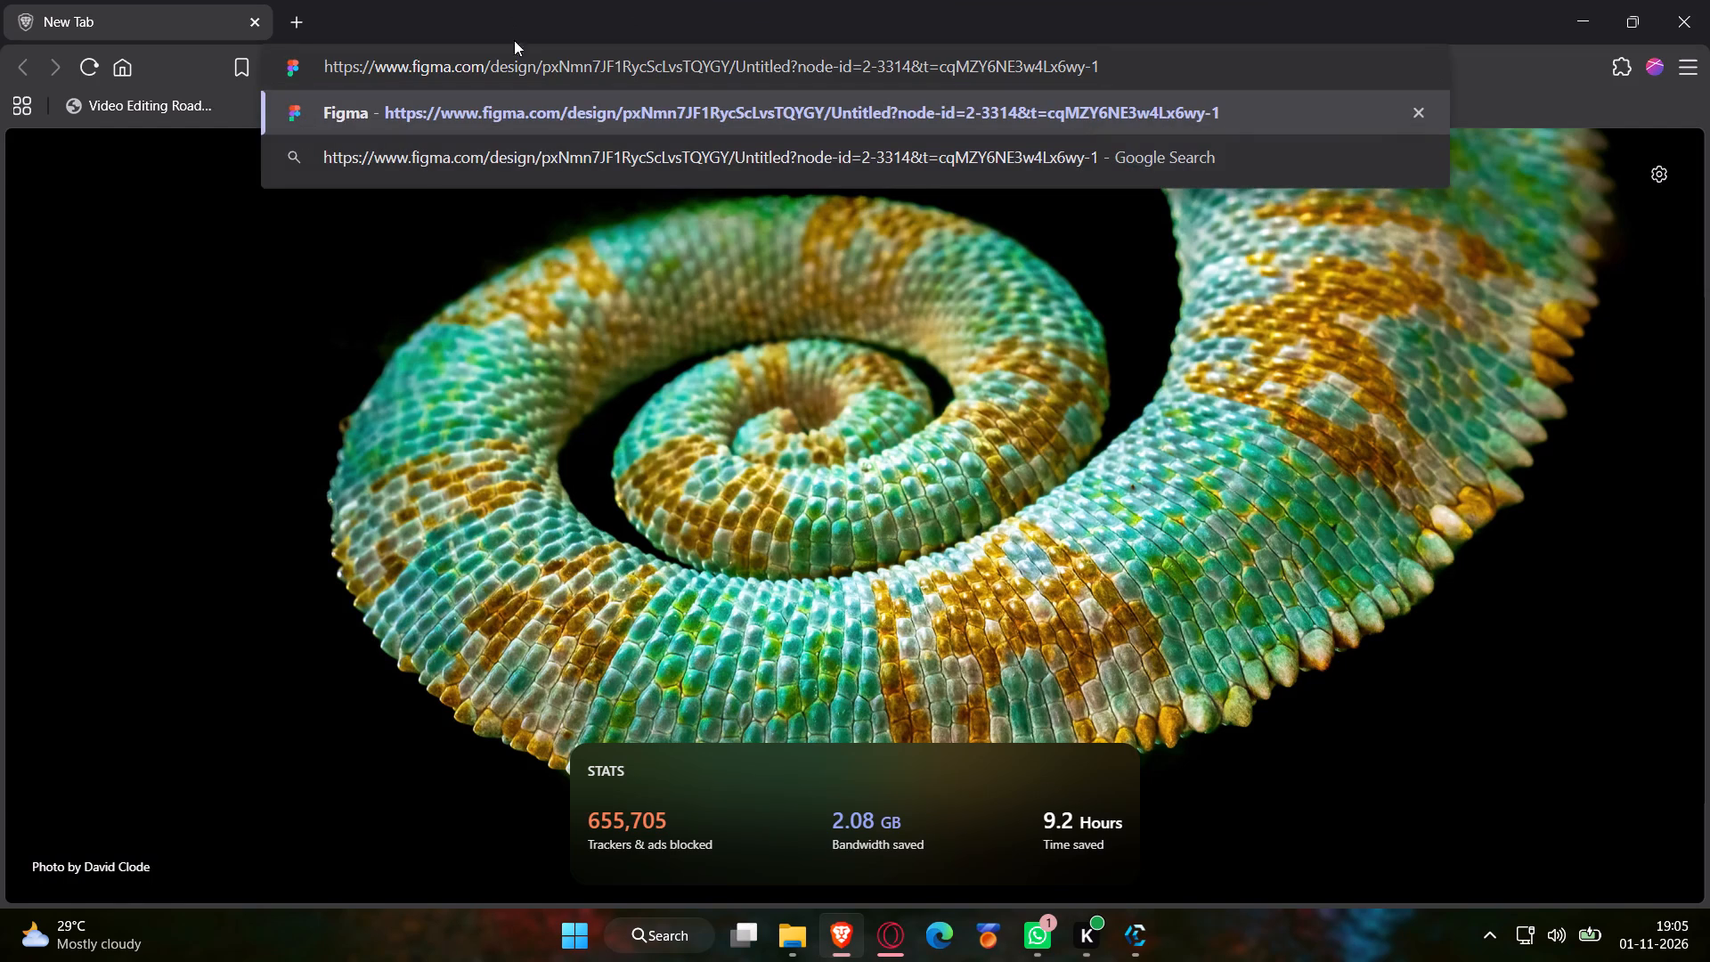
Open the suggested Figma design file Untitled and dismiss the introduction to agents.
{"action": "left_click", "coordinate": [491, 116]}
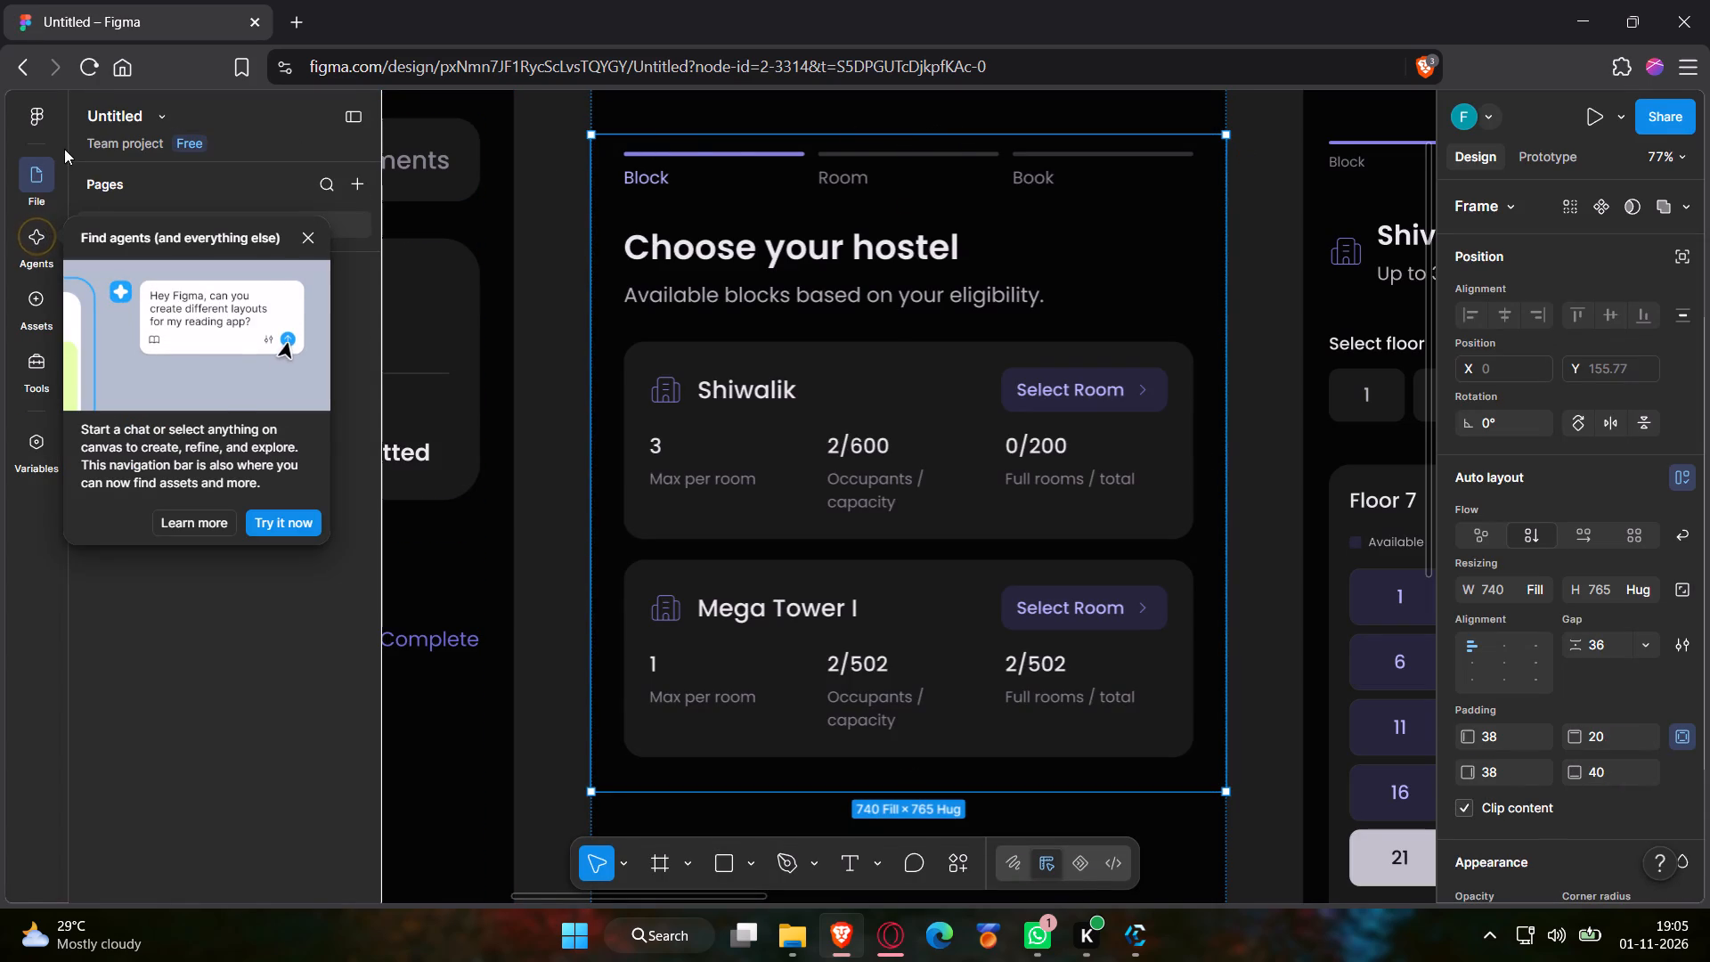
{"action": "left_click", "coordinate": [313, 239]}
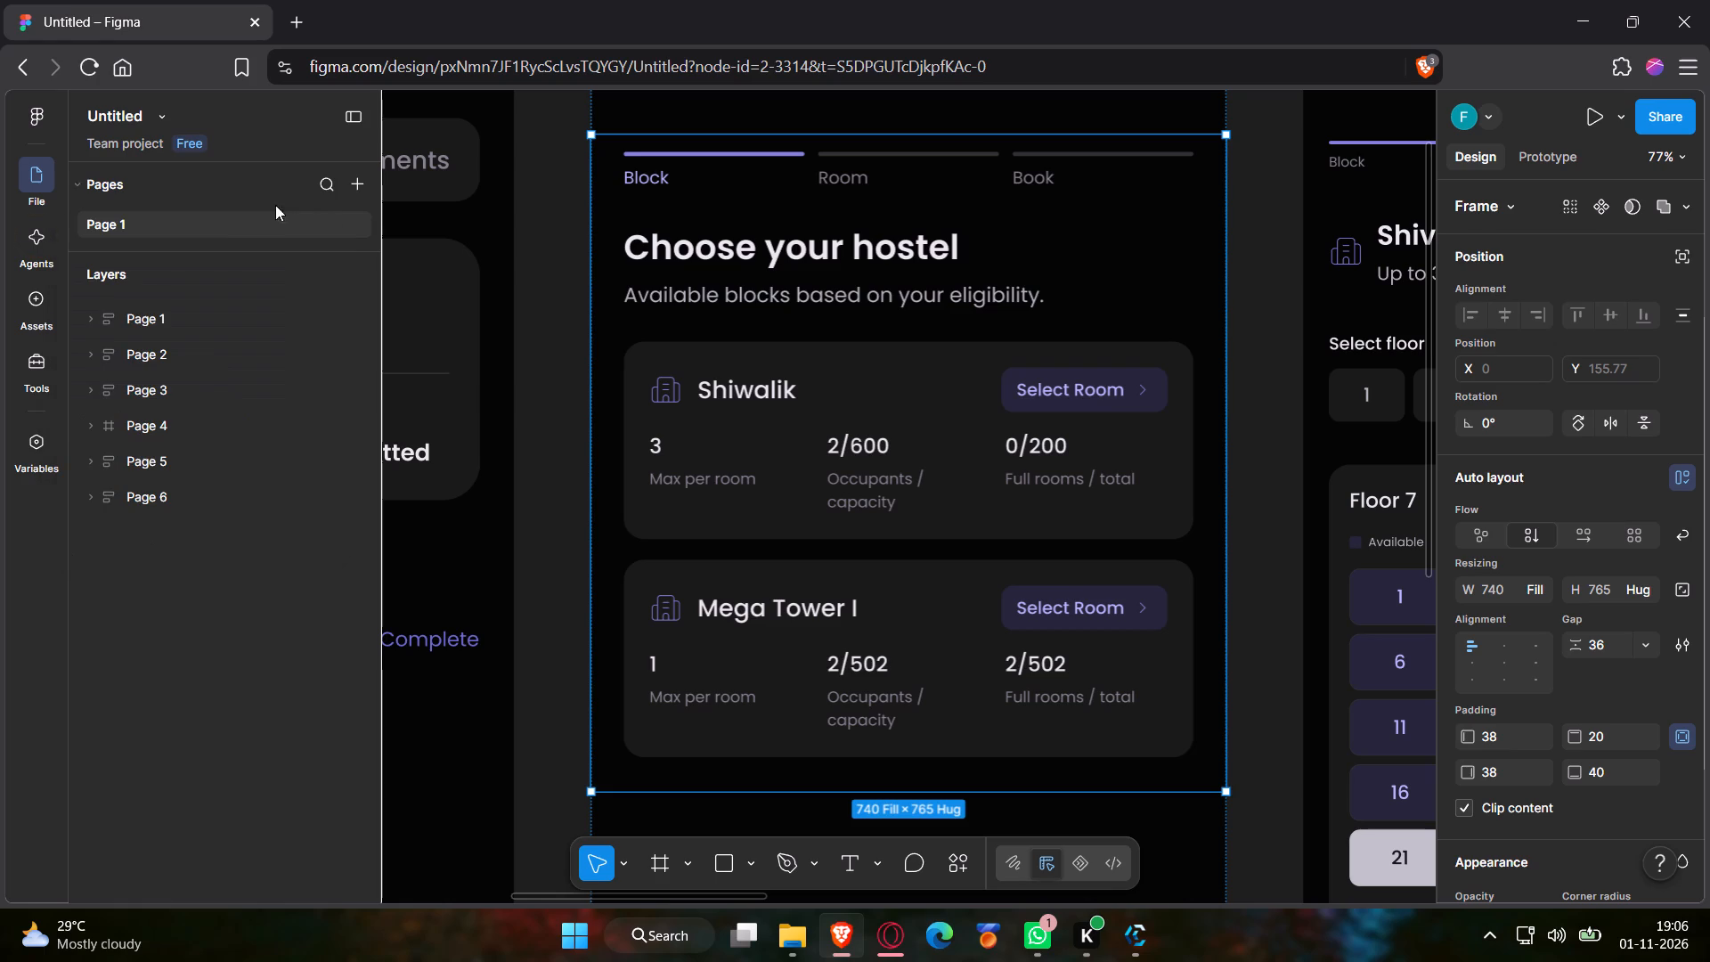
{"action": "left_click", "coordinate": [91, 314]}
{"action": "left_click", "coordinate": [91, 314]}
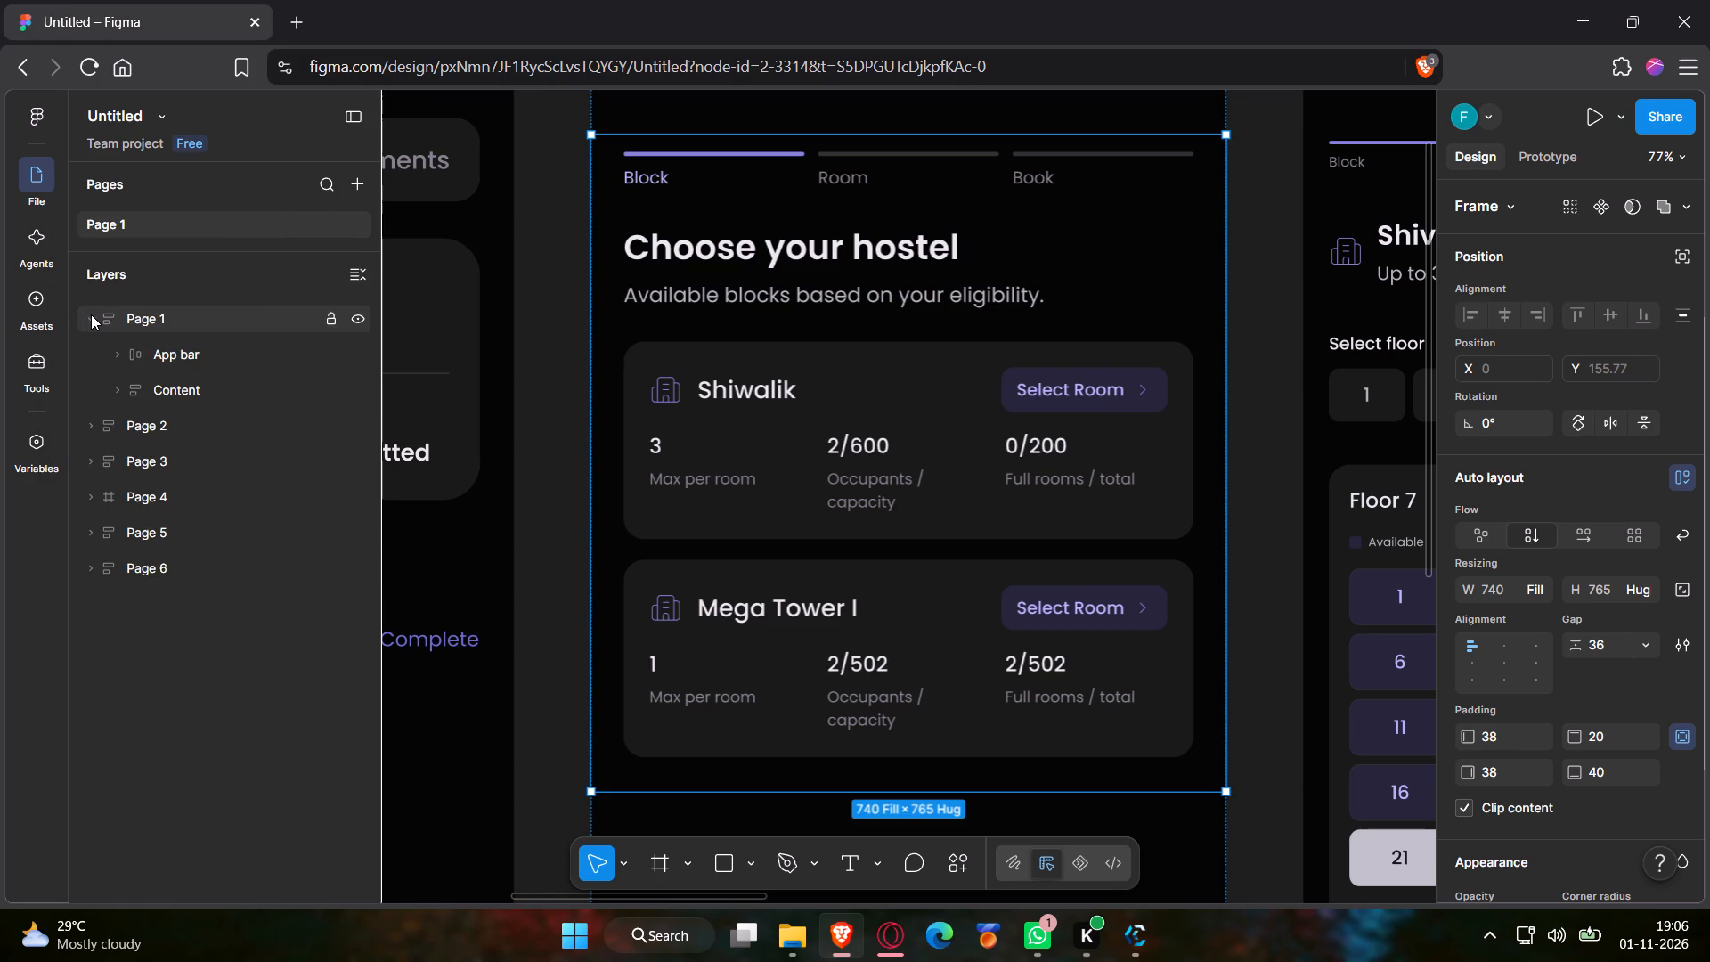
Go back from the Untitled design to its Team project folder in the file browser.
{"action": "left_click", "coordinate": [37, 112]}
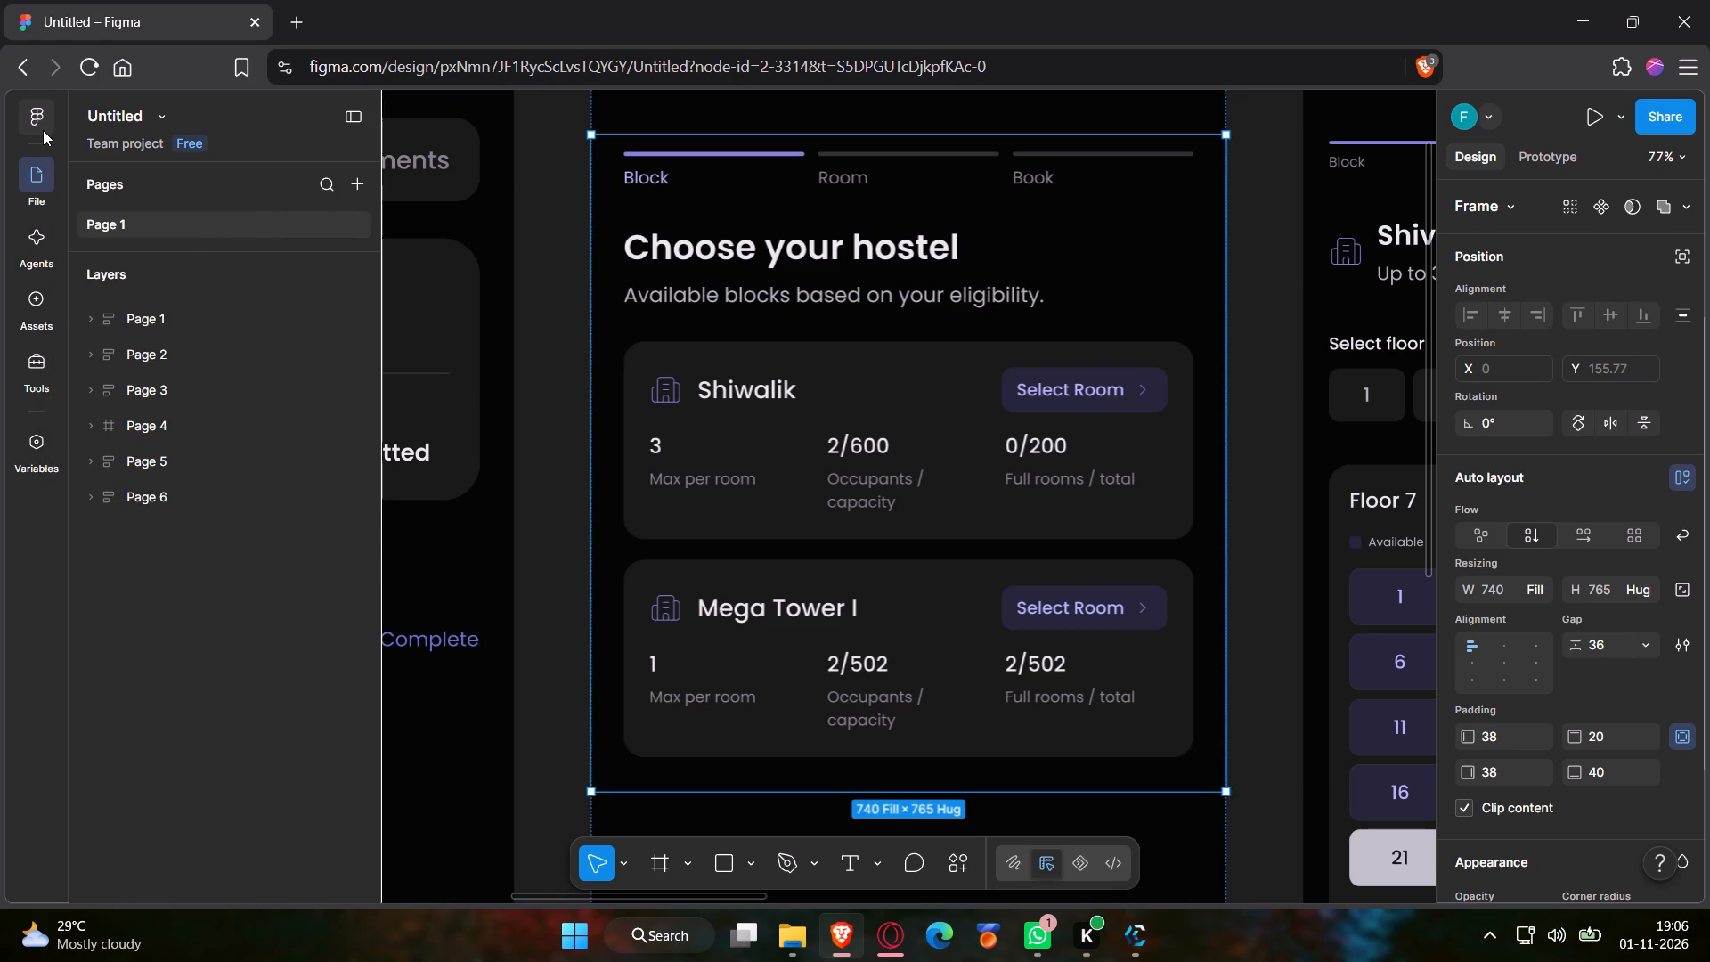
{"action": "left_click", "coordinate": [50, 152]}
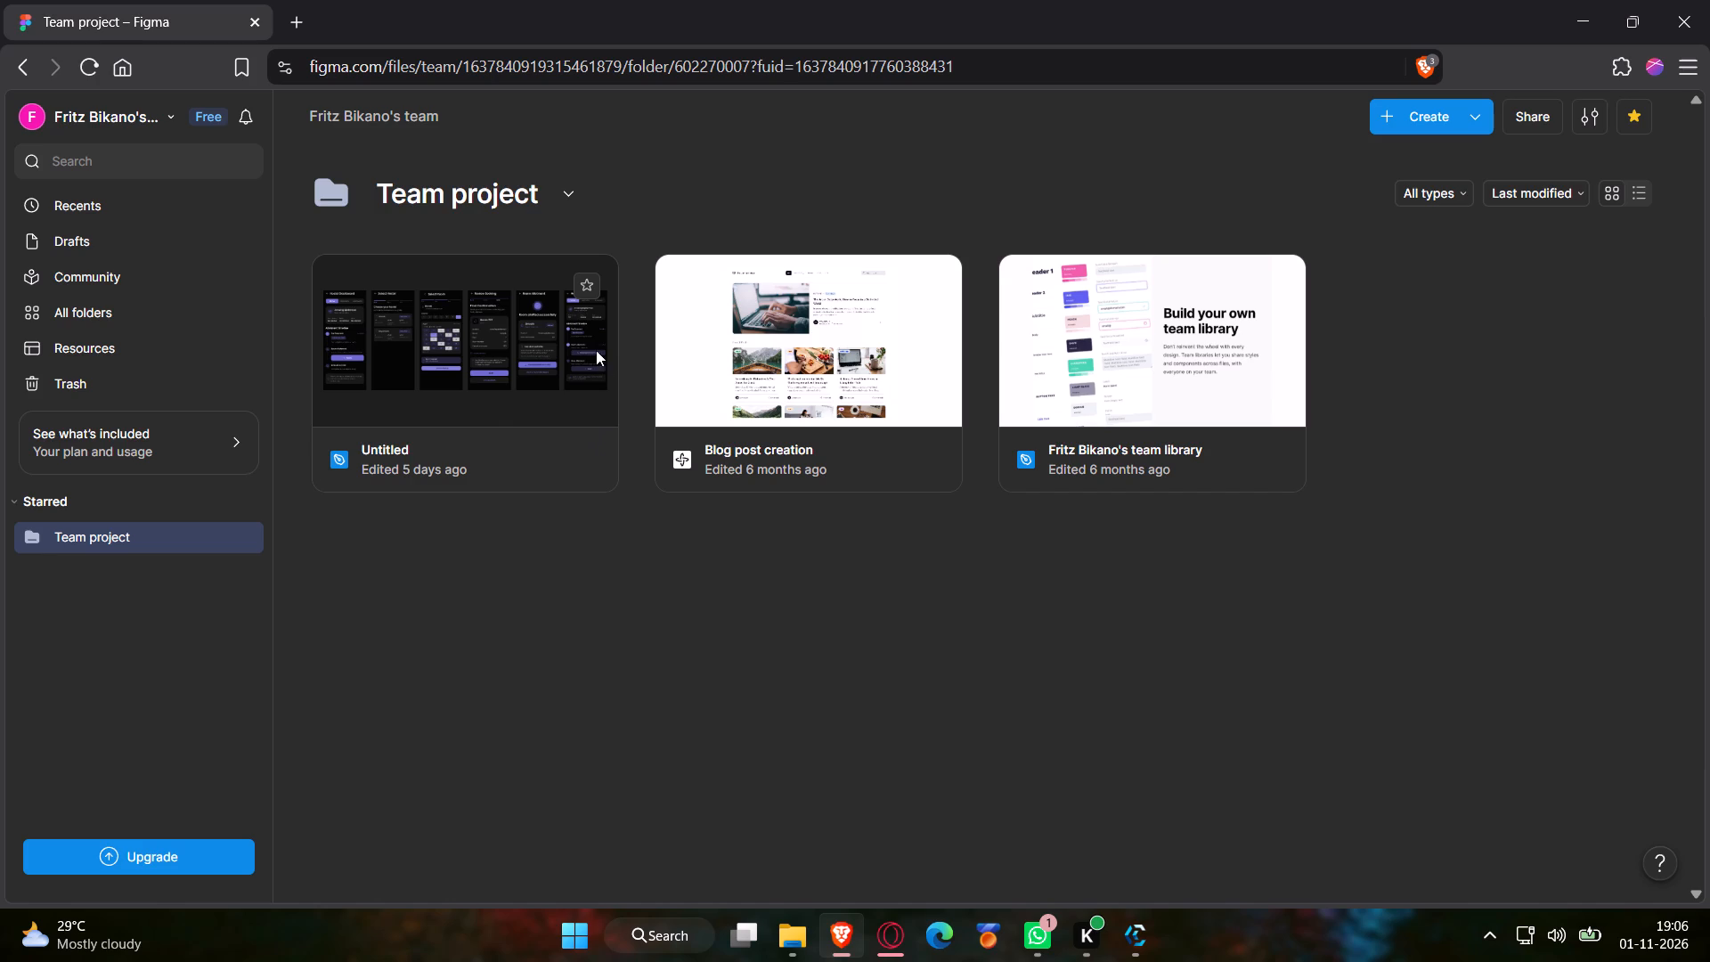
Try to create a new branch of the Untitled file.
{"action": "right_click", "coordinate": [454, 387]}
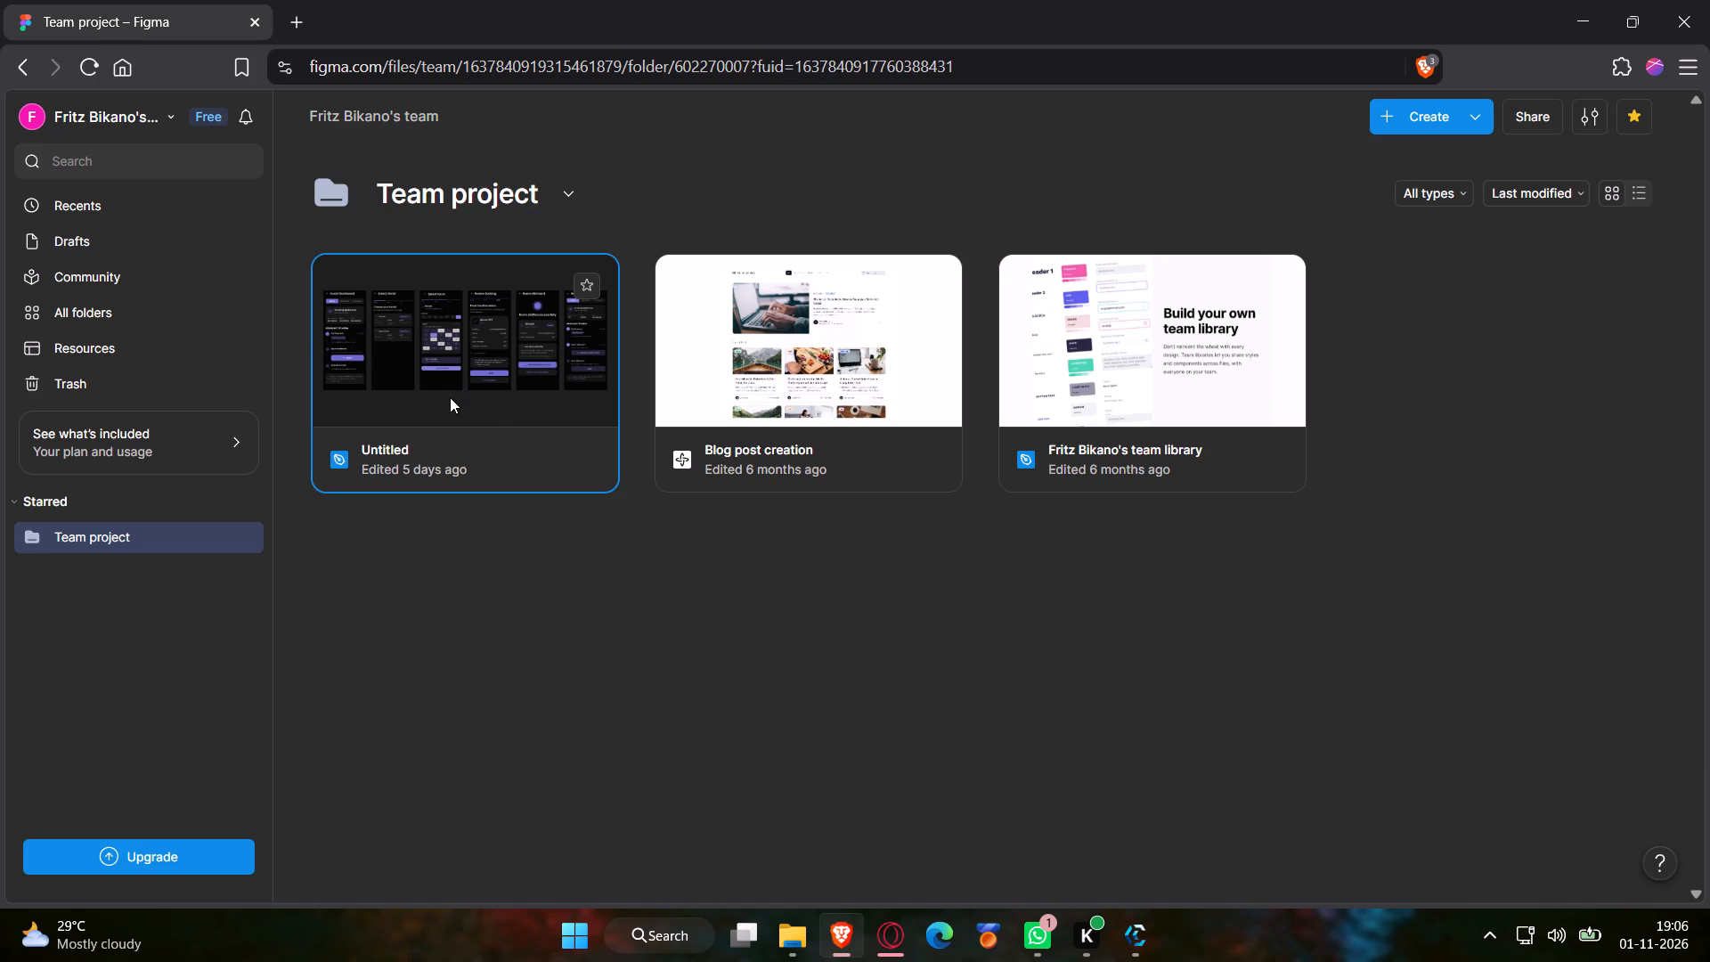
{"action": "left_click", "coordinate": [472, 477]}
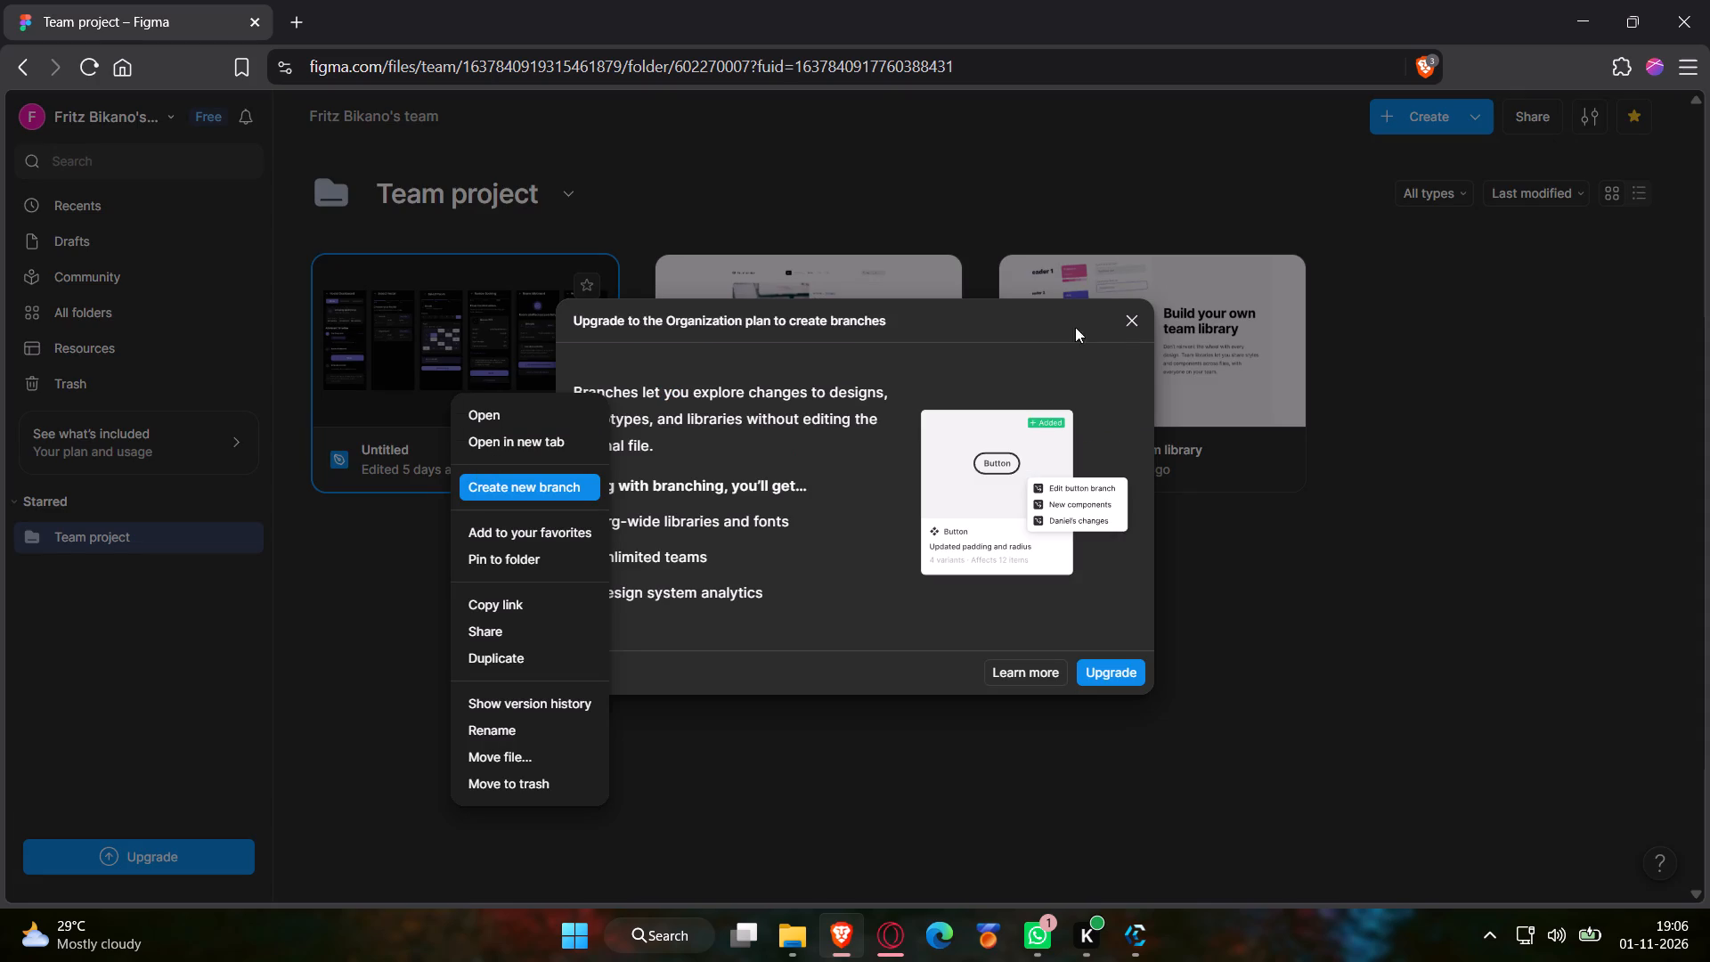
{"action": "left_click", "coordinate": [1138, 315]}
Duplicate the Untitled file within the Team project folder.
{"action": "right_click", "coordinate": [518, 346]}
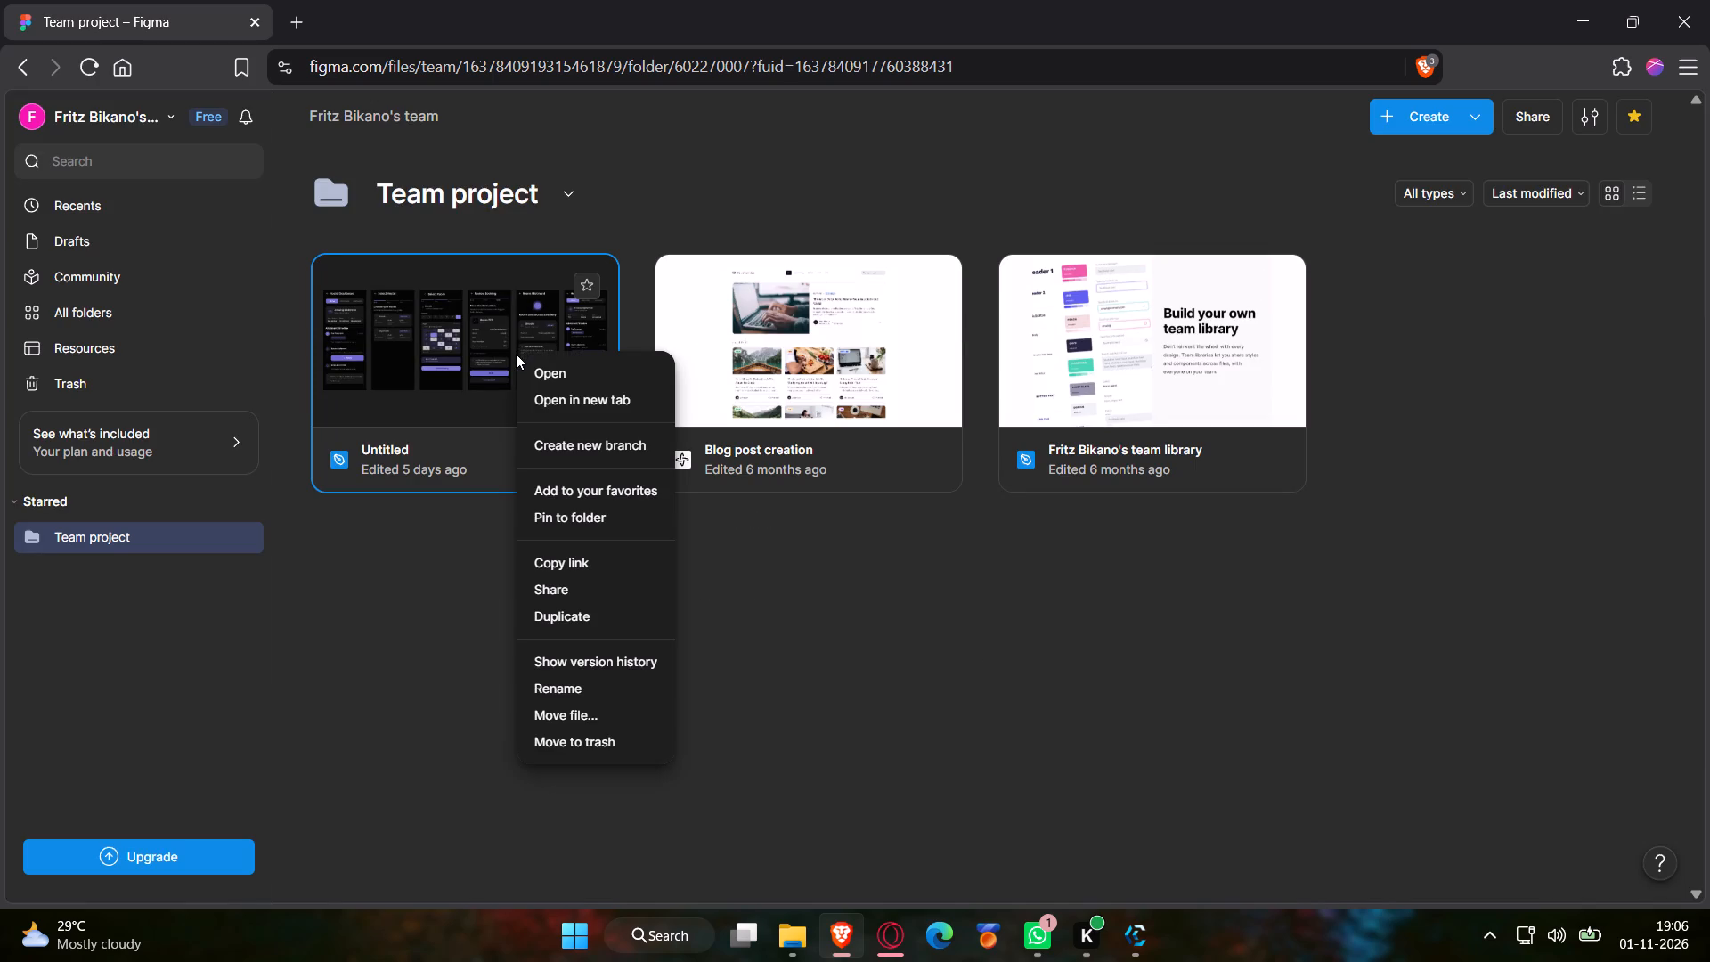
{"action": "left_click", "coordinate": [560, 614]}
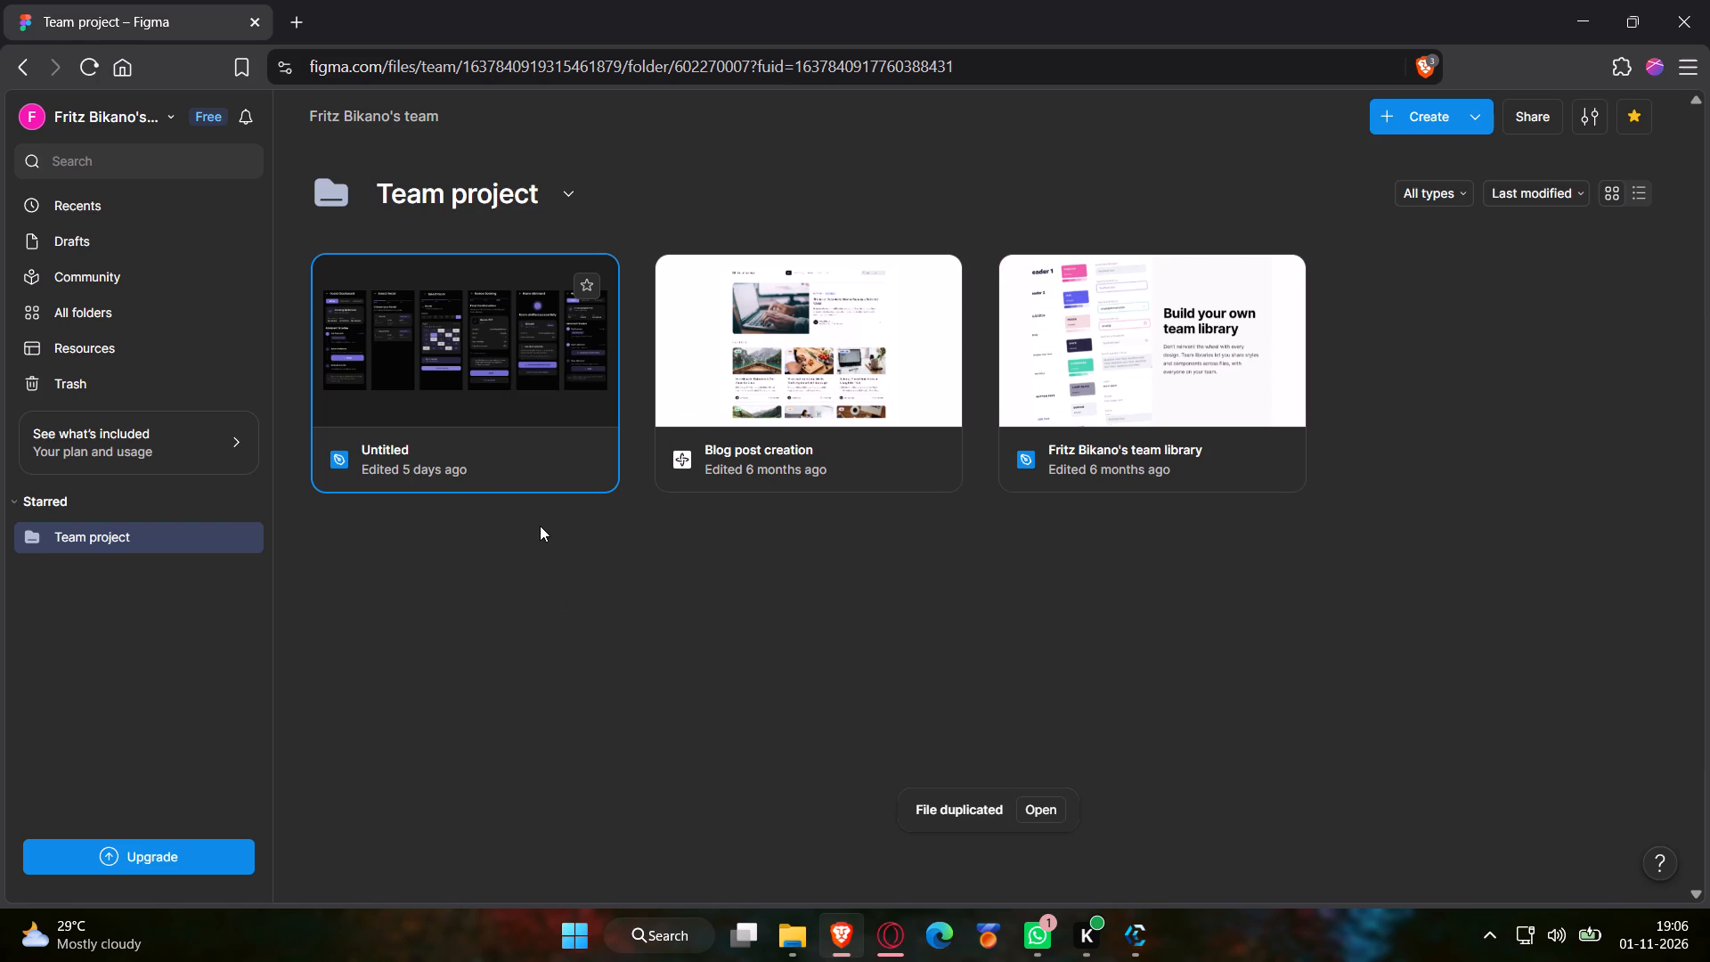
Review the version history of the original Untitled file and close it without restoring anything.
{"action": "right_click", "coordinate": [759, 375]}
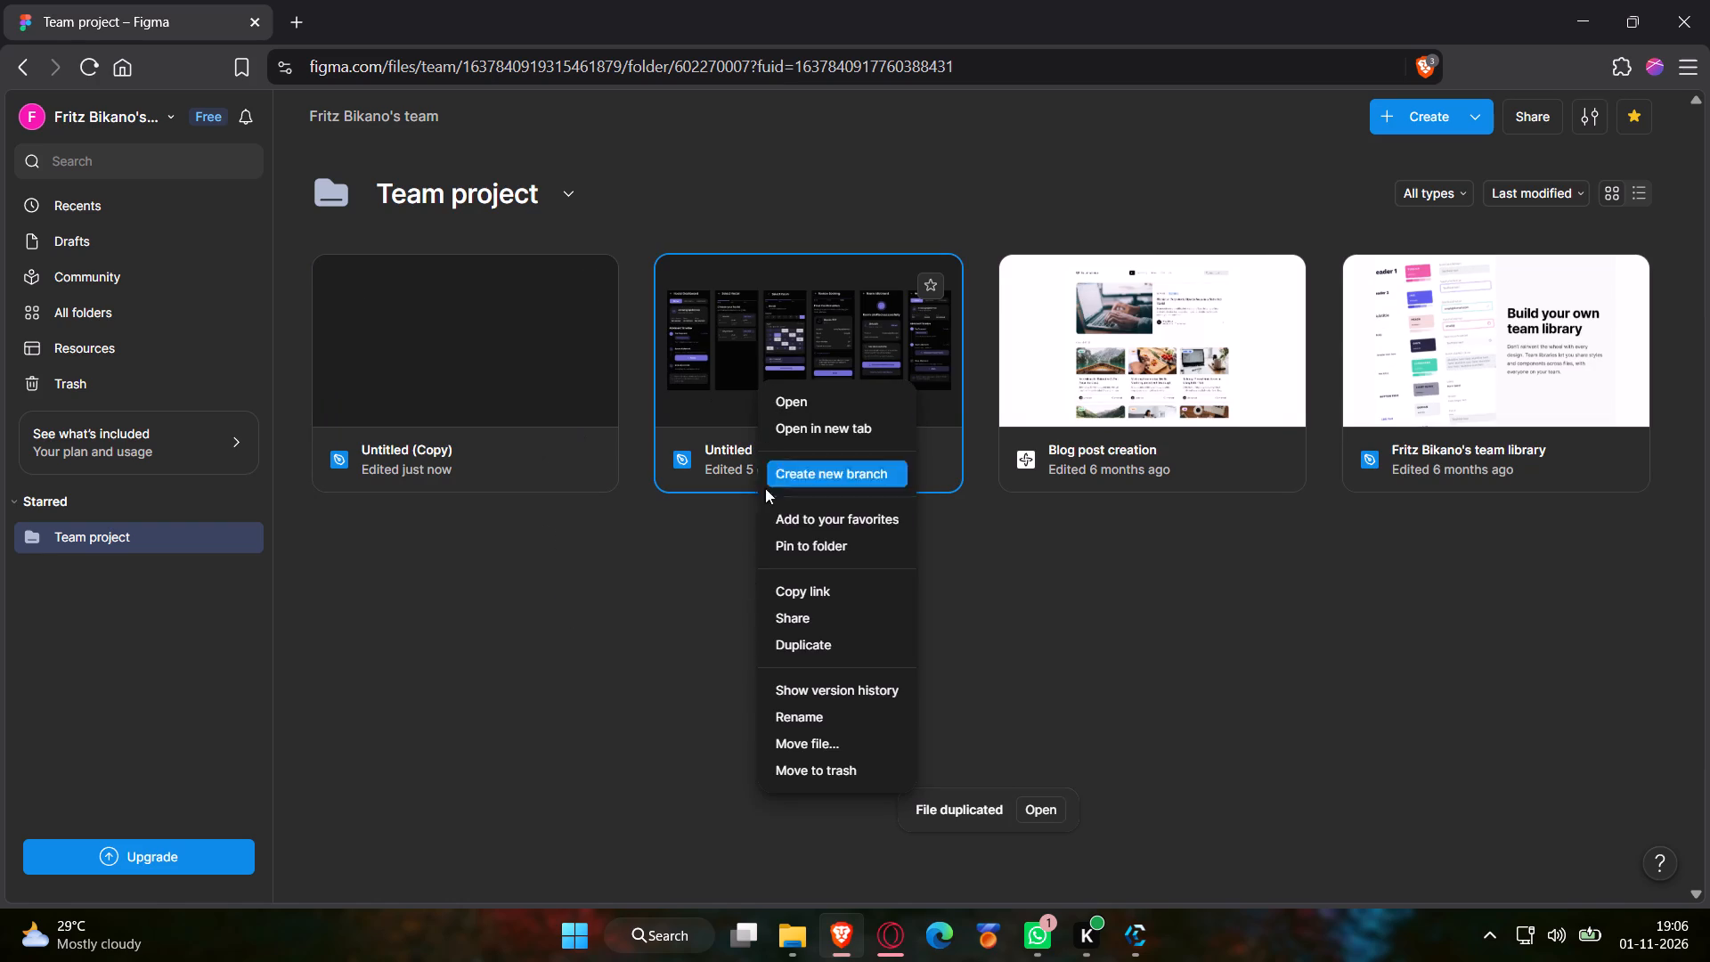
{"action": "left_click", "coordinate": [791, 688]}
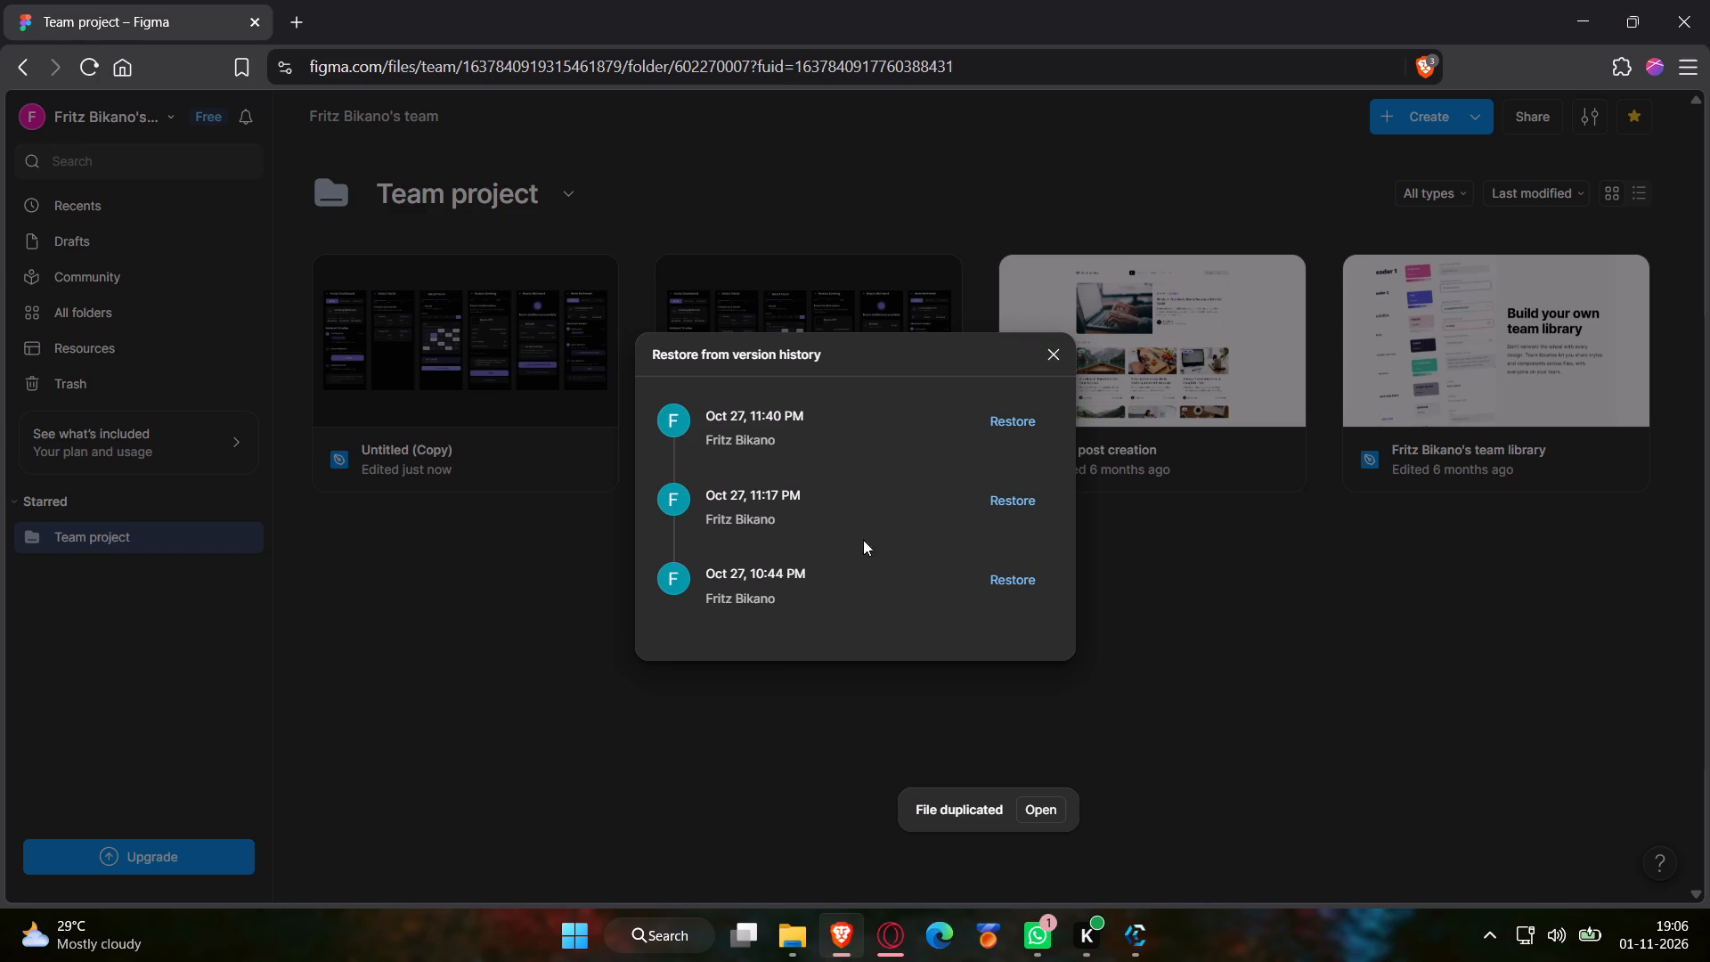
{"action": "scroll", "coordinate": [851, 533], "scroll_direction": "up", "scroll_amount": 2}
{"action": "scroll", "coordinate": [851, 533], "scroll_direction": "down", "scroll_amount": 6}
{"action": "left_click", "coordinate": [1051, 357]}
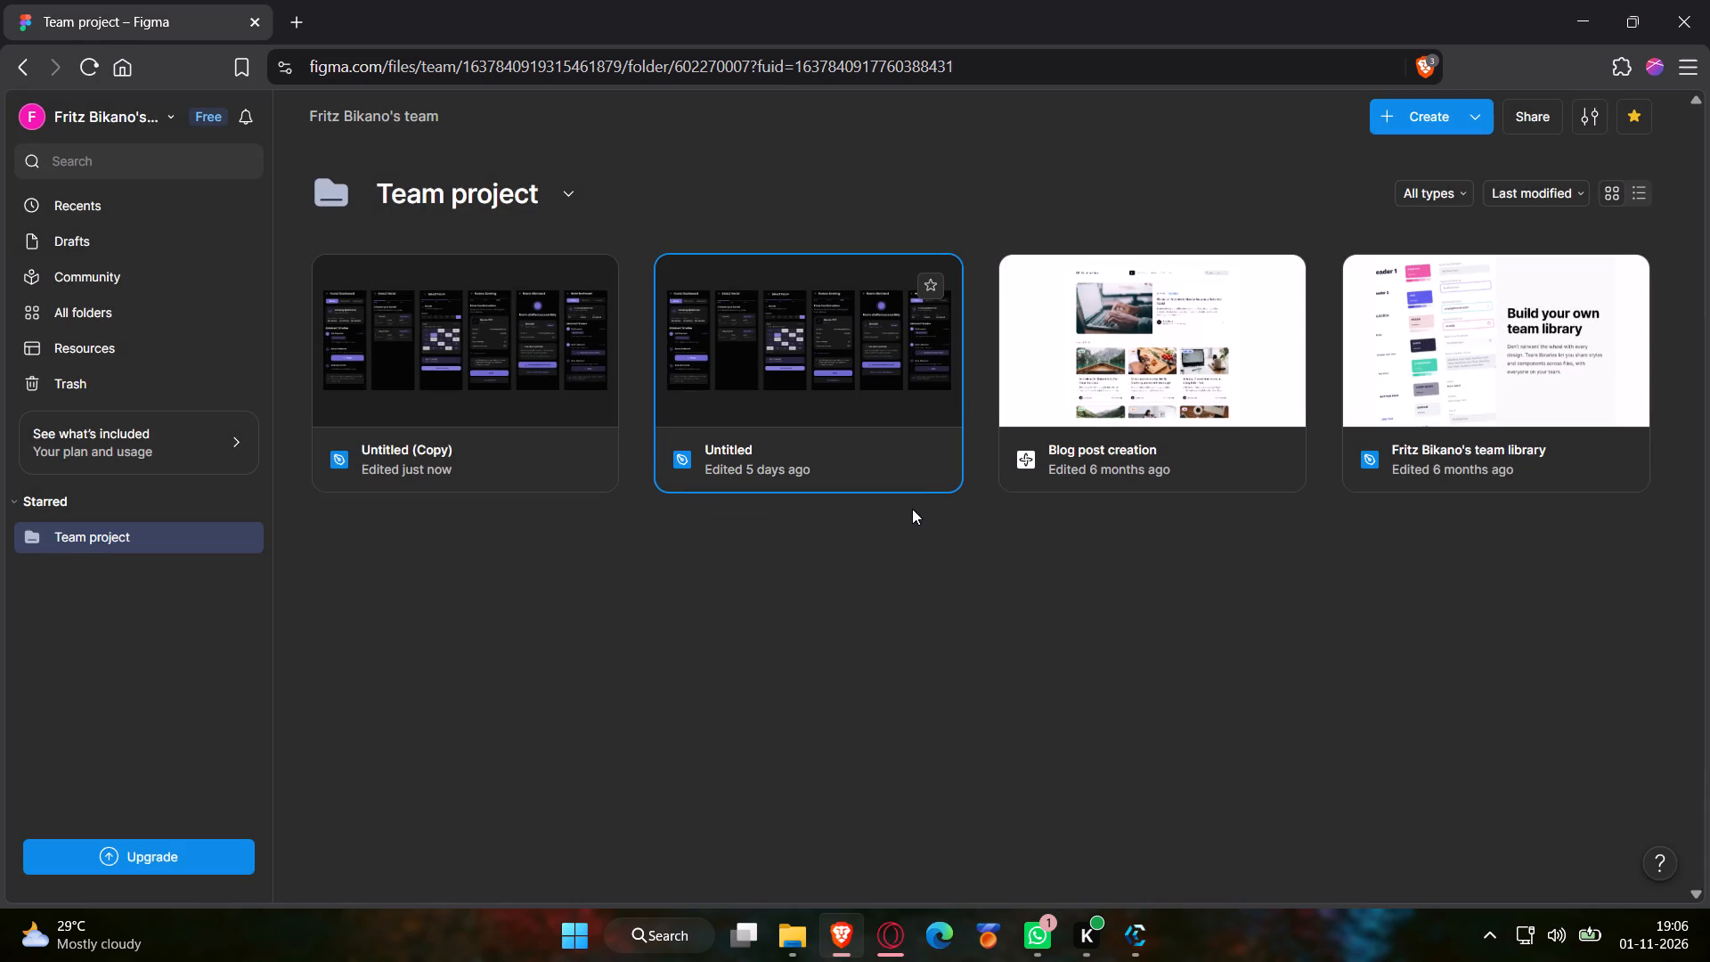
Open the duplicated file Untitled (Copy) for editing.
{"action": "double_click", "coordinate": [539, 370]}
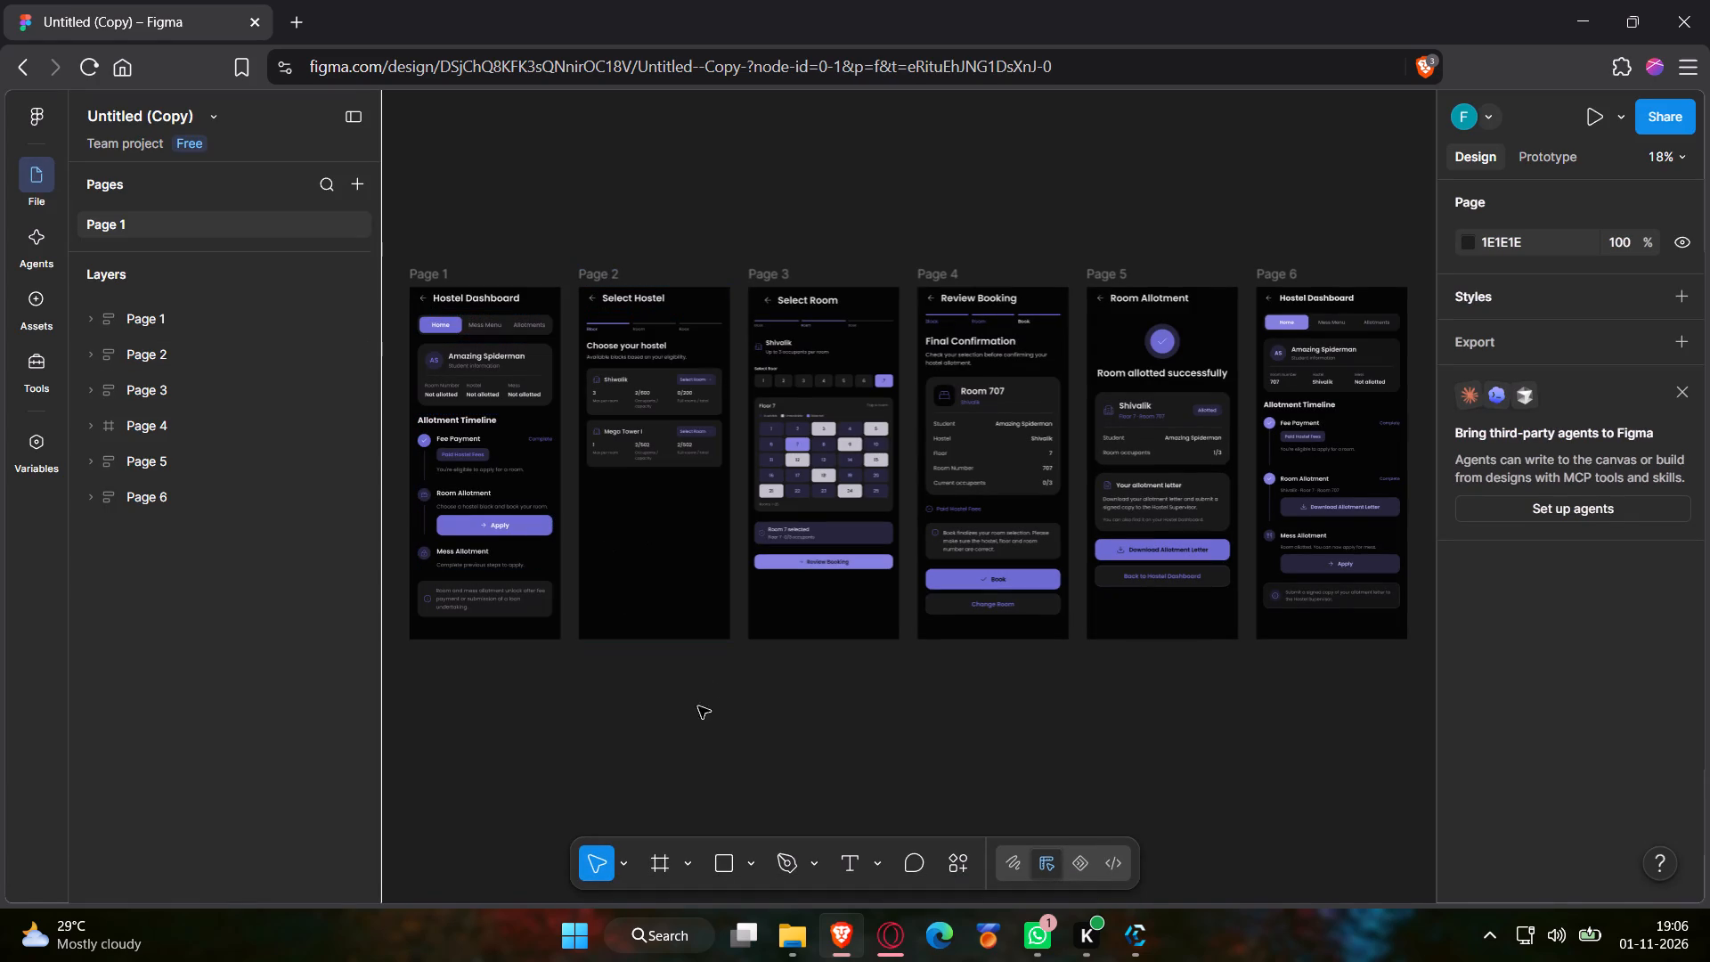
{"action": "left_click", "coordinate": [755, 718]}
Add a 1x PNG export setting to Page 1 of the copied file.
{"action": "left_click", "coordinate": [1547, 158]}
{"action": "left_click", "coordinate": [1486, 148]}
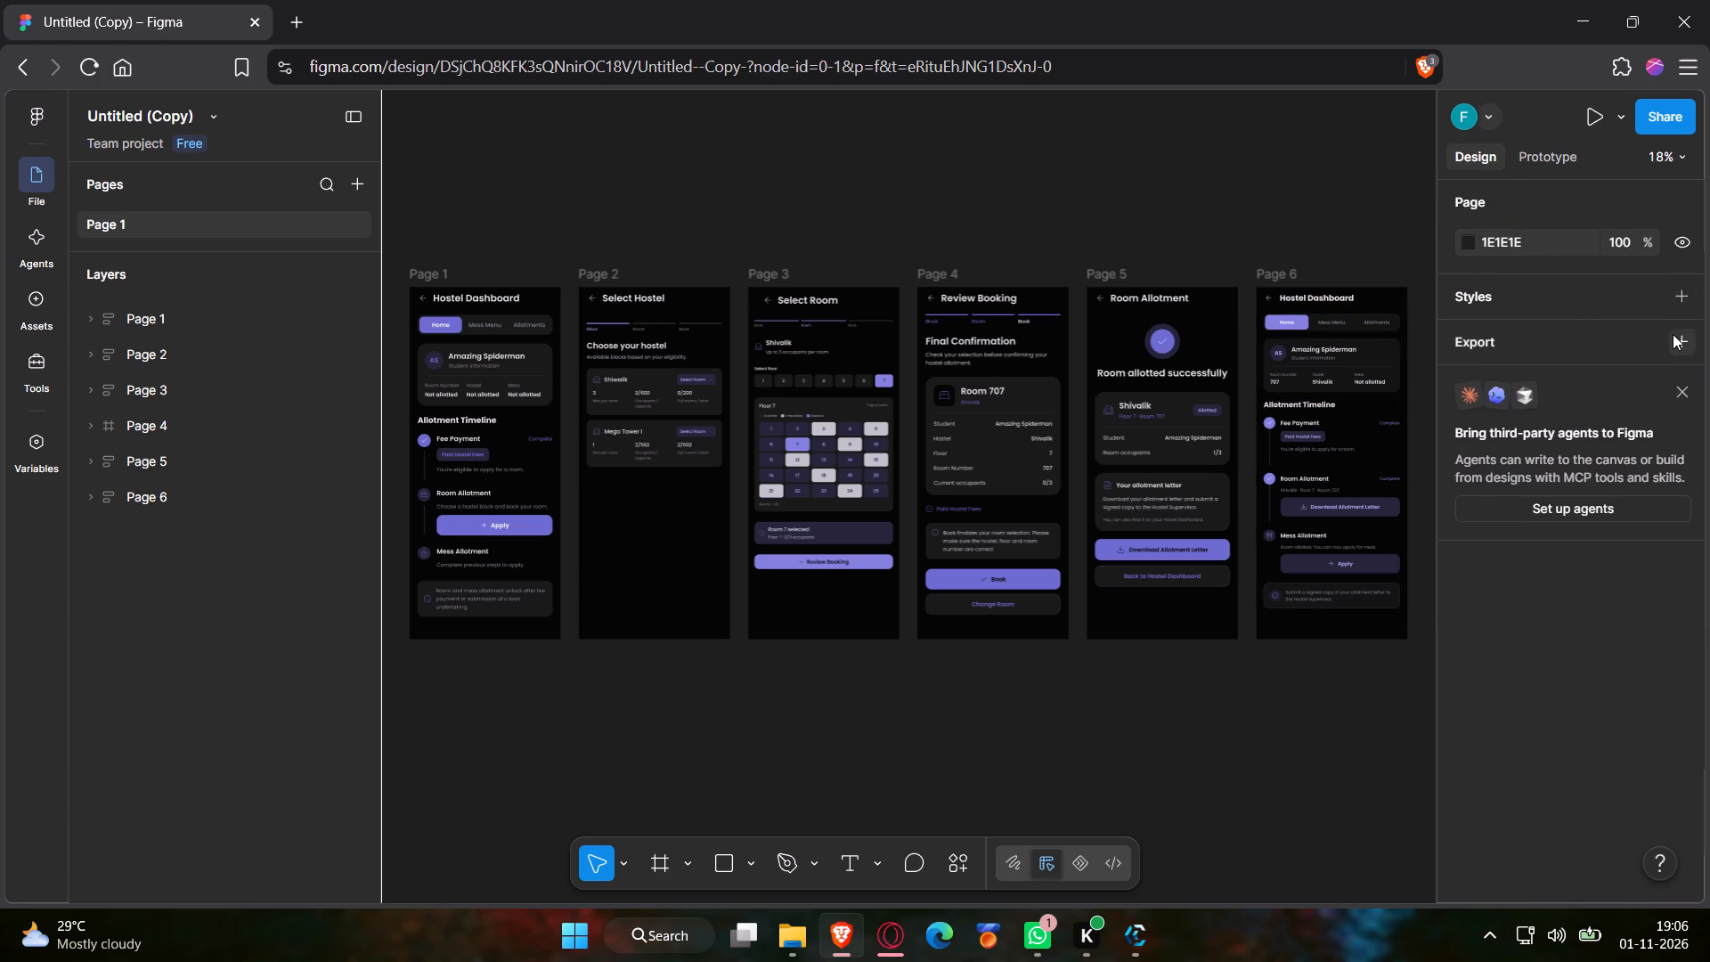
{"action": "left_click", "coordinate": [1673, 334]}
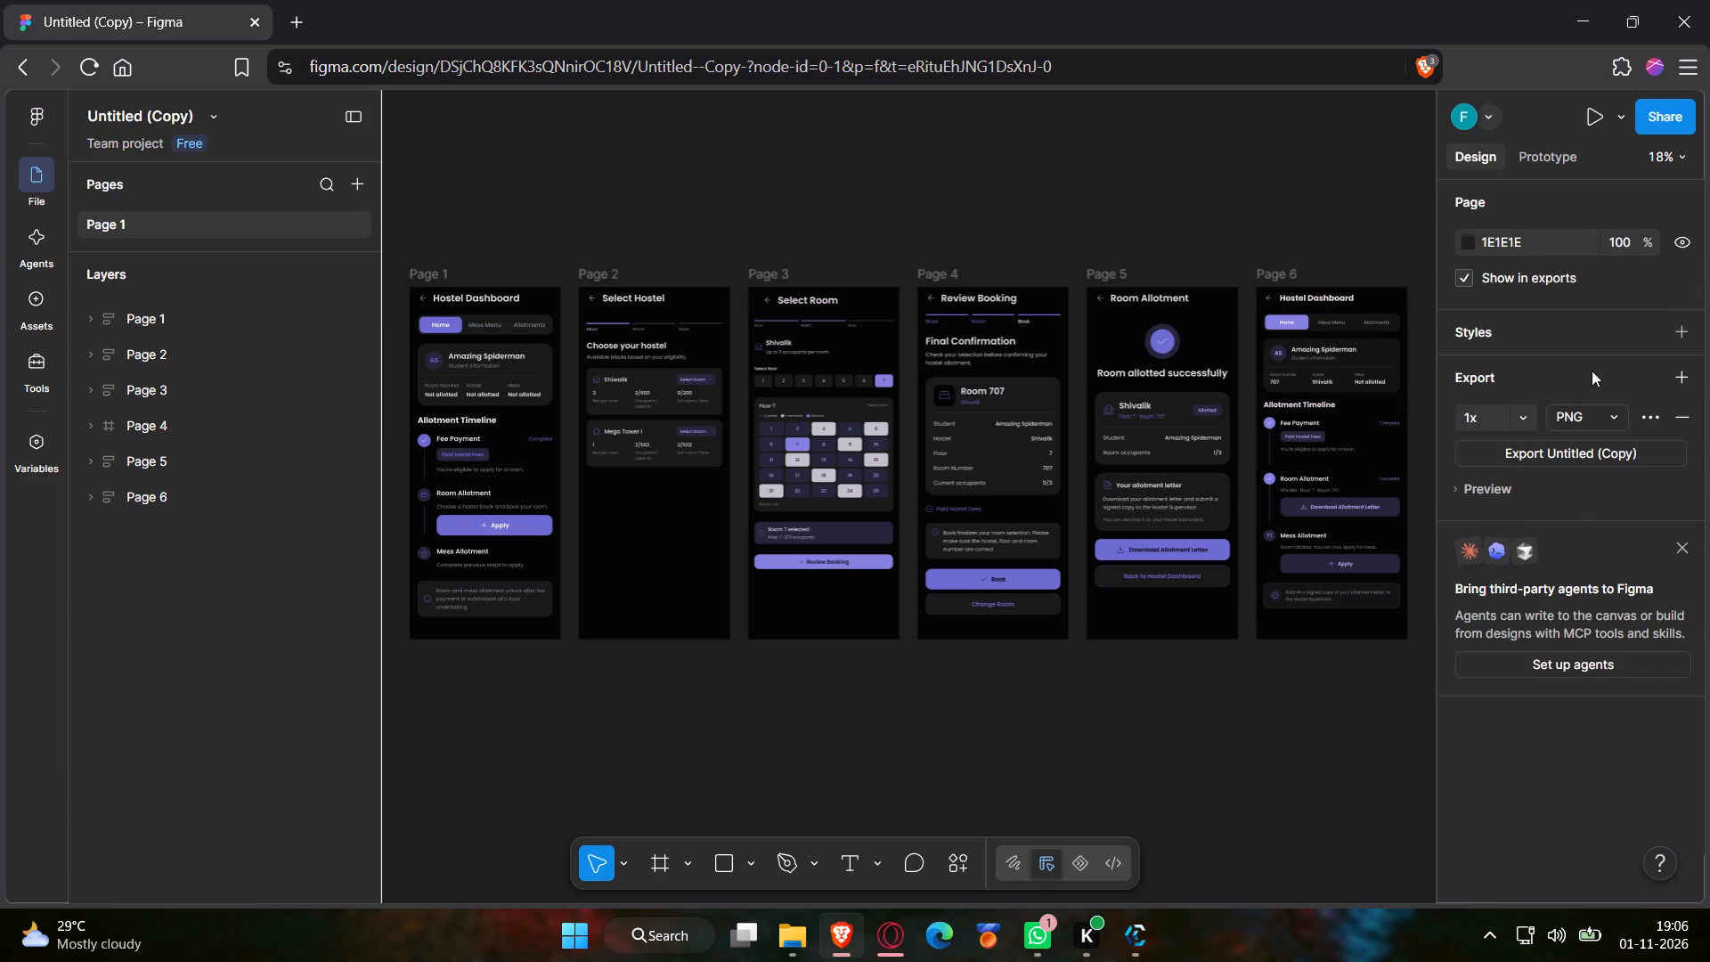
{"action": "left_click", "coordinate": [1684, 320]}
{"action": "left_click", "coordinate": [1684, 320]}
{"action": "left_click", "coordinate": [1144, 239]}
{"action": "left_click", "coordinate": [215, 609]}
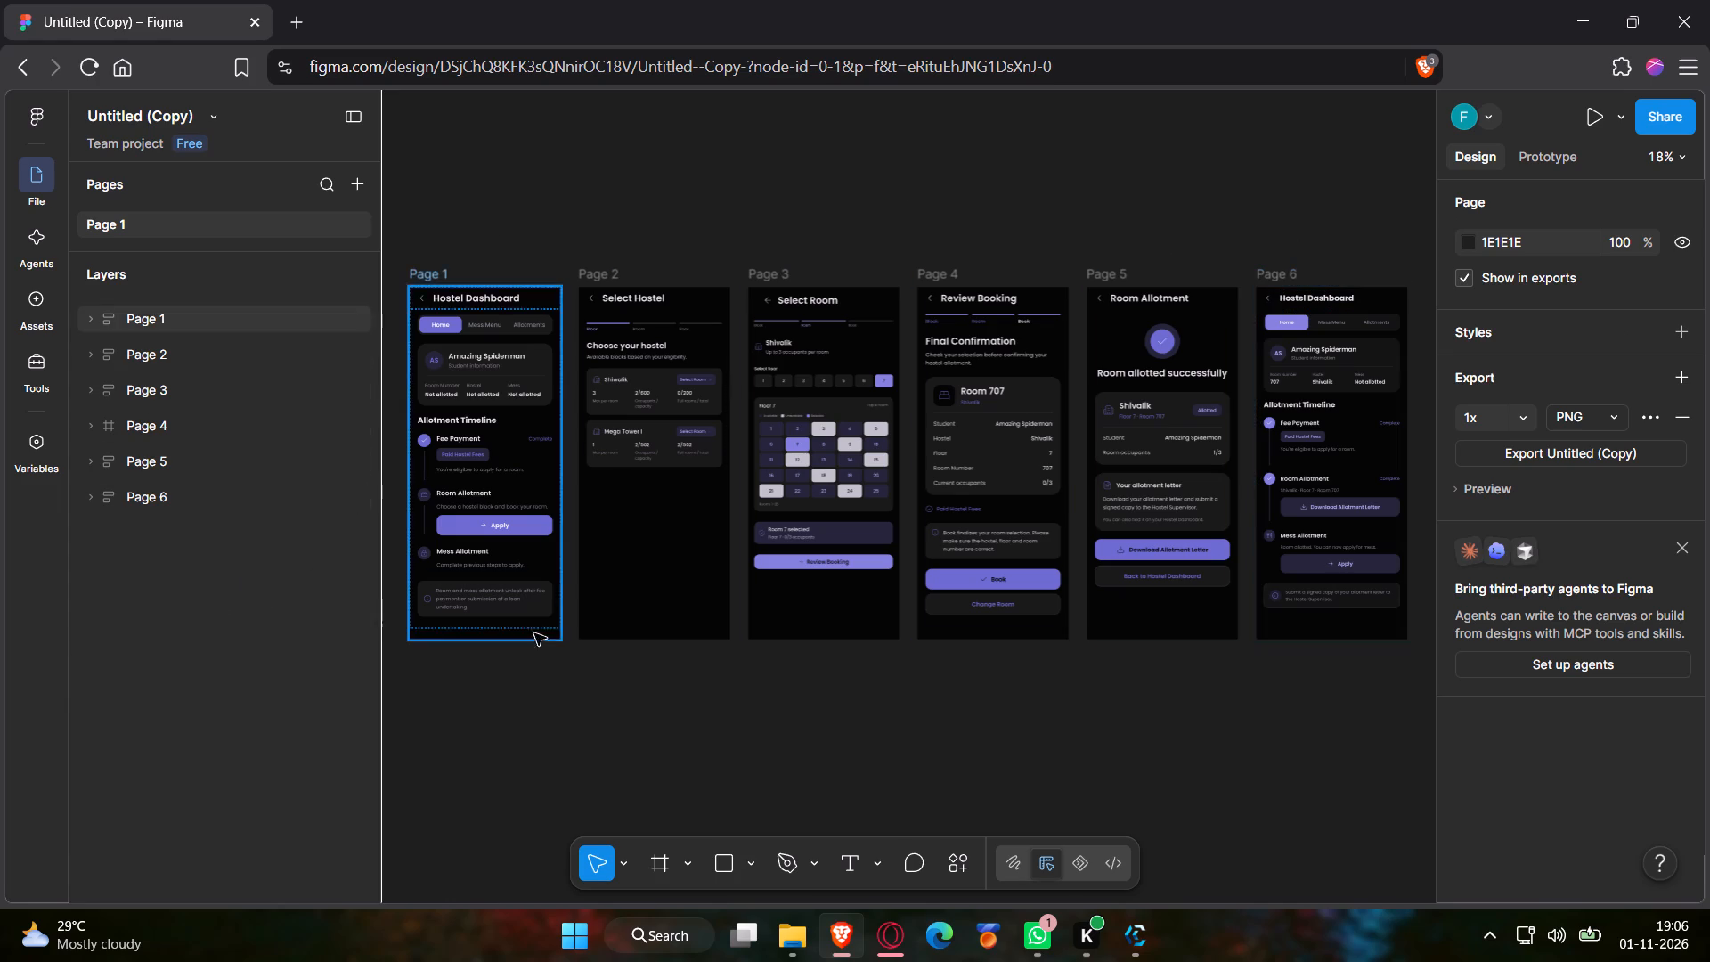
Add a new page named Page 2 to the file and make it the current page.
{"action": "left_click", "coordinate": [366, 189]}
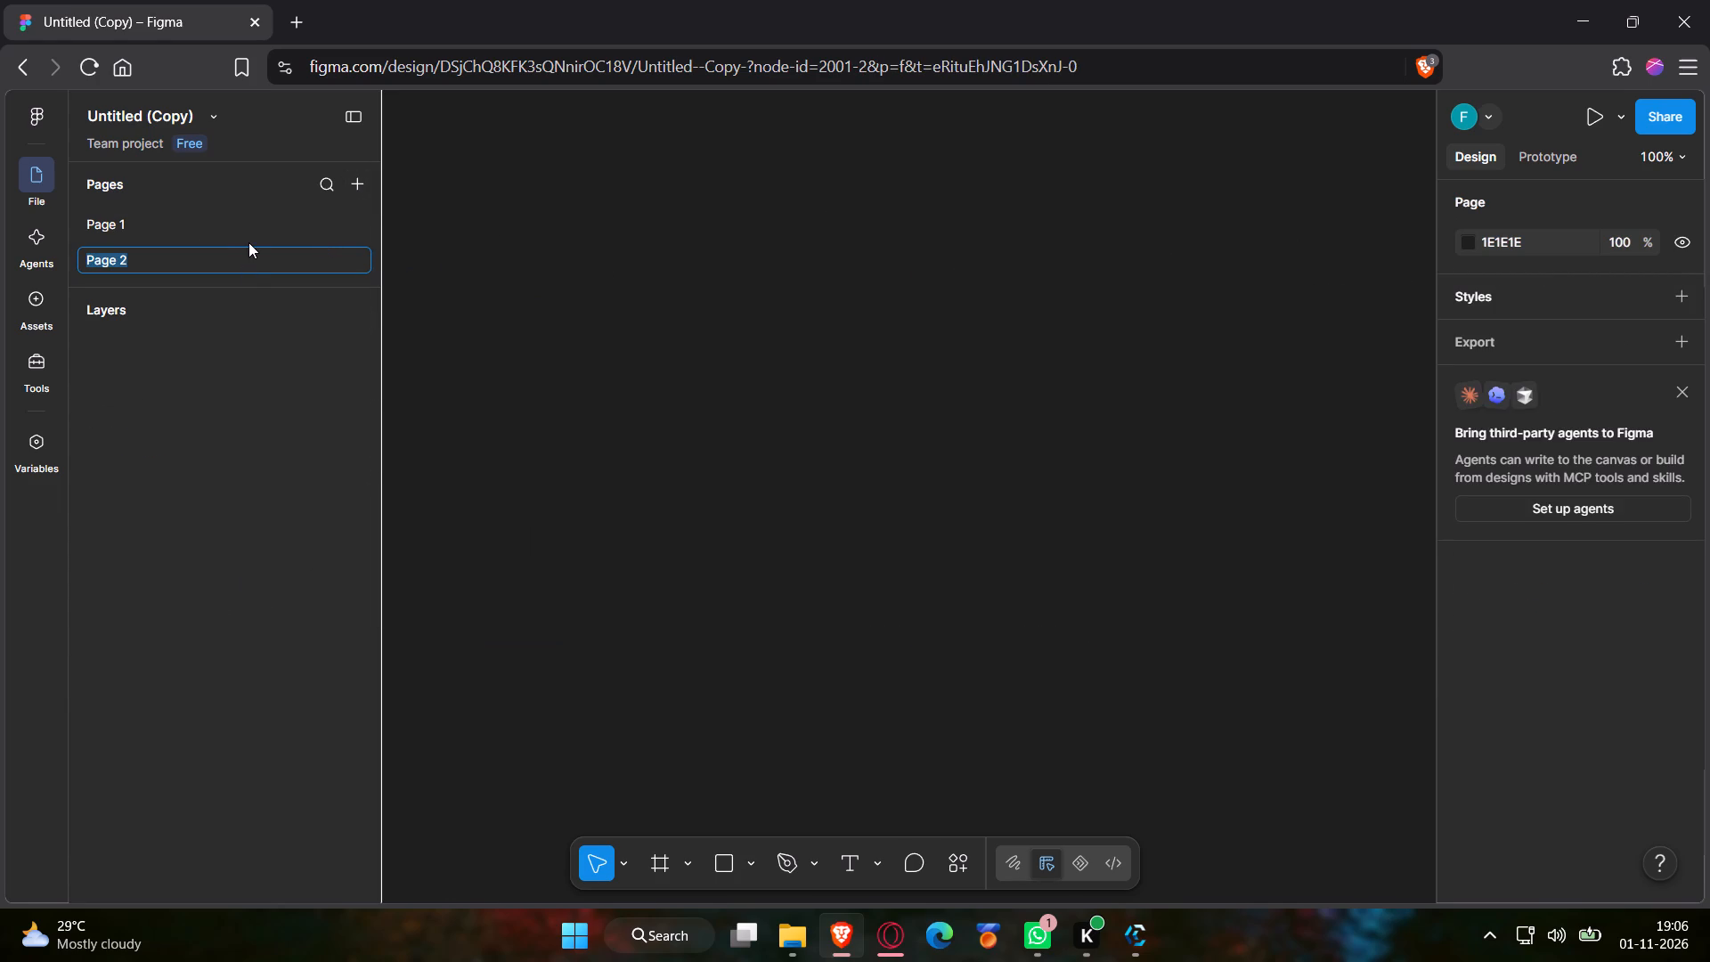
{"action": "left_click", "coordinate": [248, 242]}
{"action": "left_click", "coordinate": [252, 236]}
{"action": "left_click", "coordinate": [199, 246]}
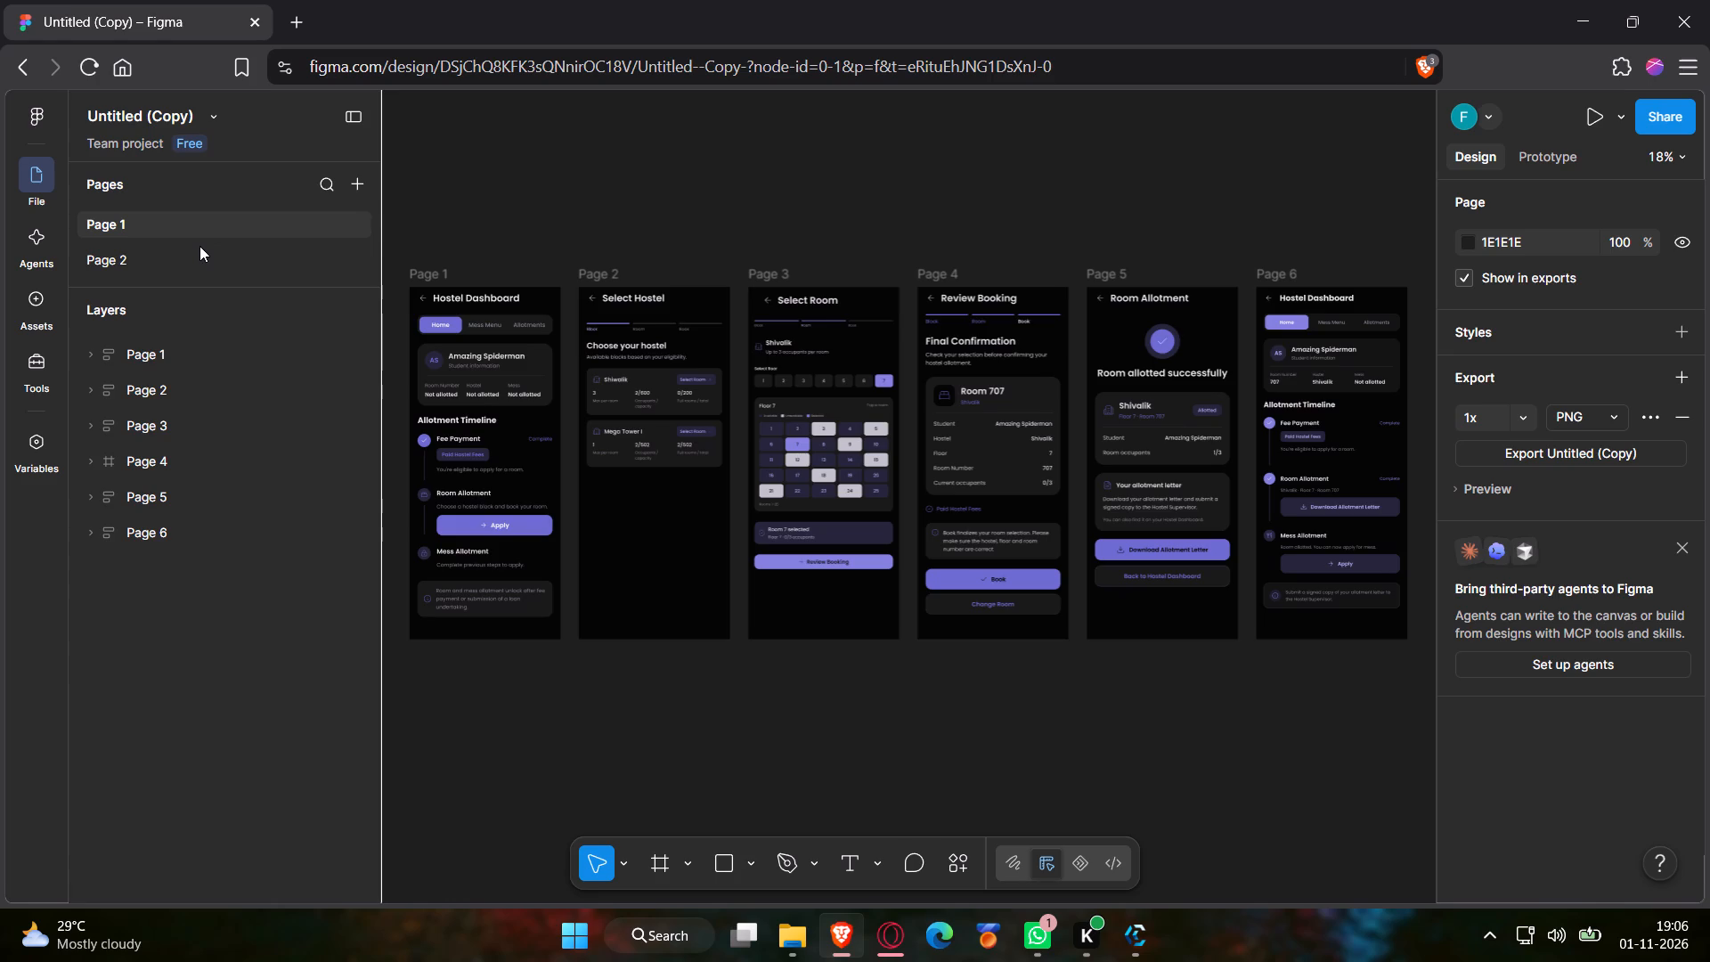
{"action": "left_click", "coordinate": [199, 258]}
{"action": "left_click", "coordinate": [219, 314]}
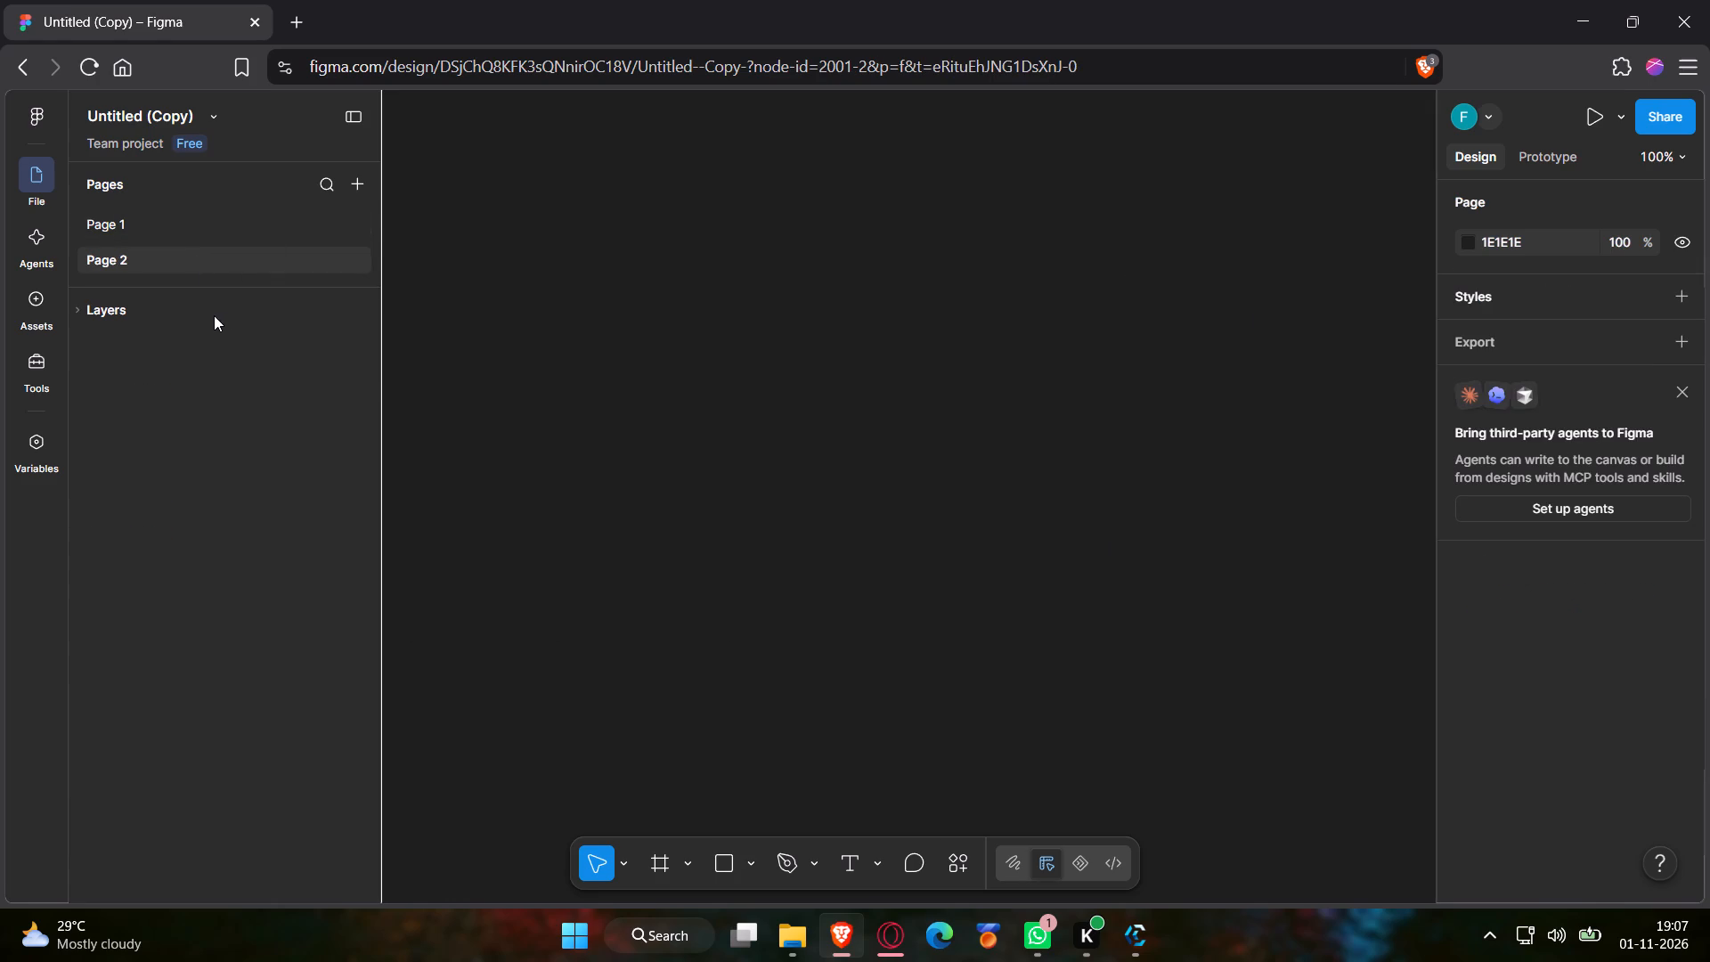
{"action": "left_click", "coordinate": [98, 315]}
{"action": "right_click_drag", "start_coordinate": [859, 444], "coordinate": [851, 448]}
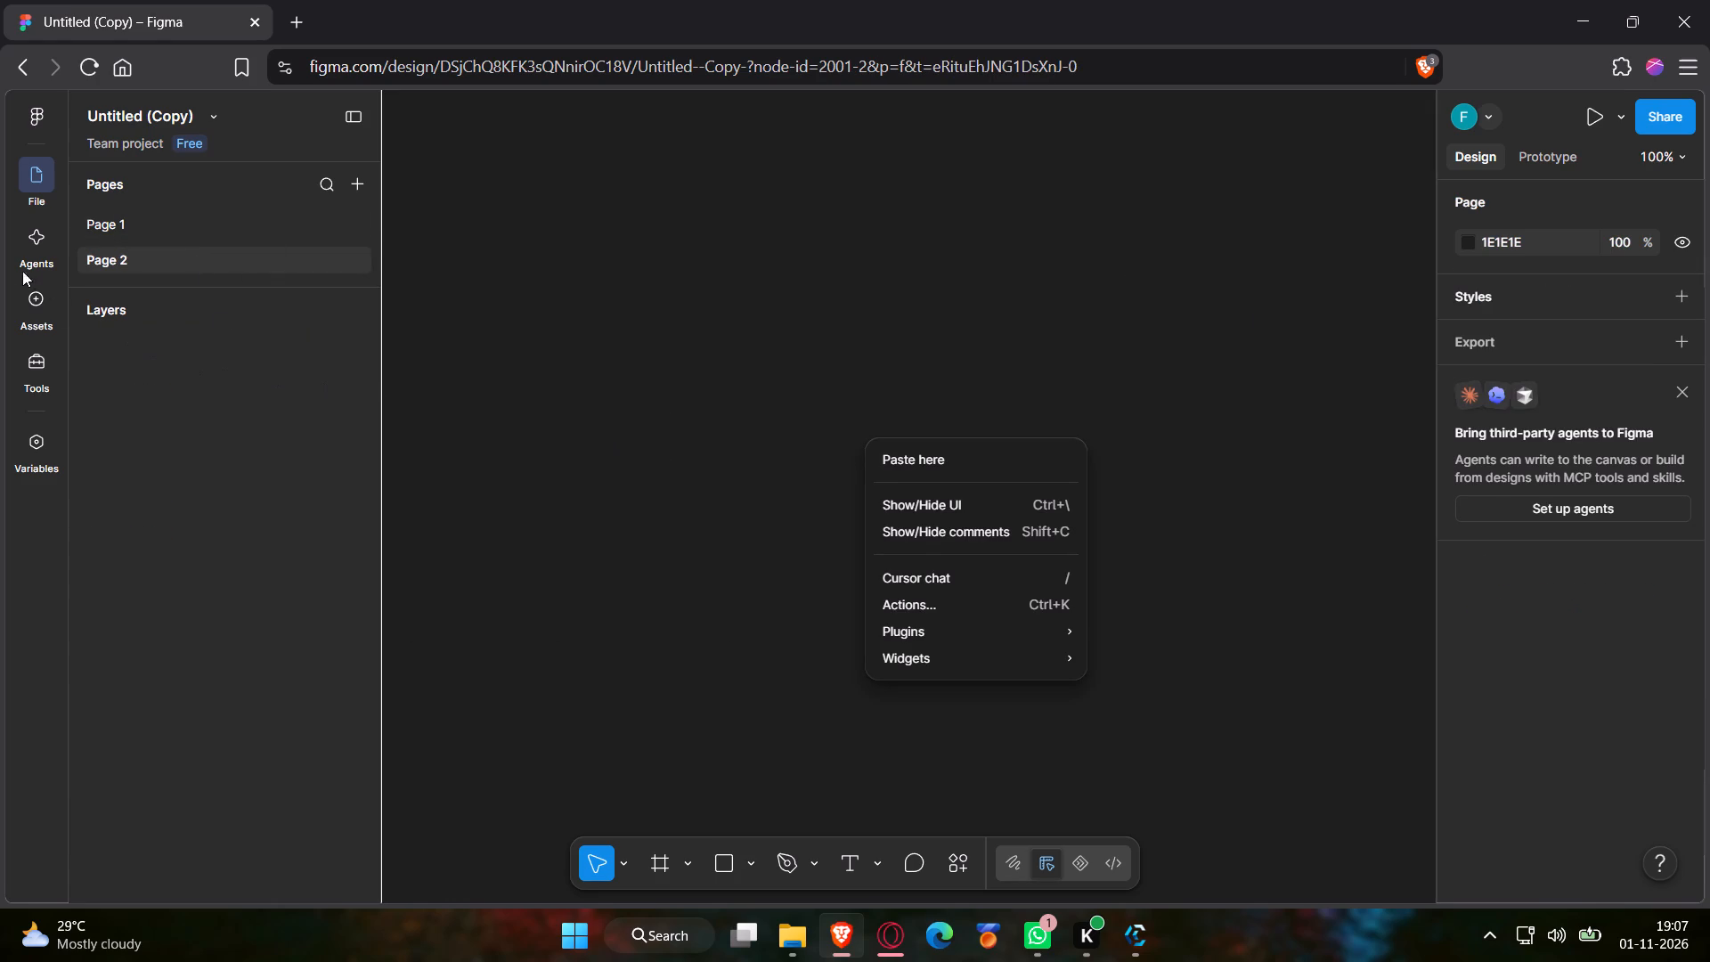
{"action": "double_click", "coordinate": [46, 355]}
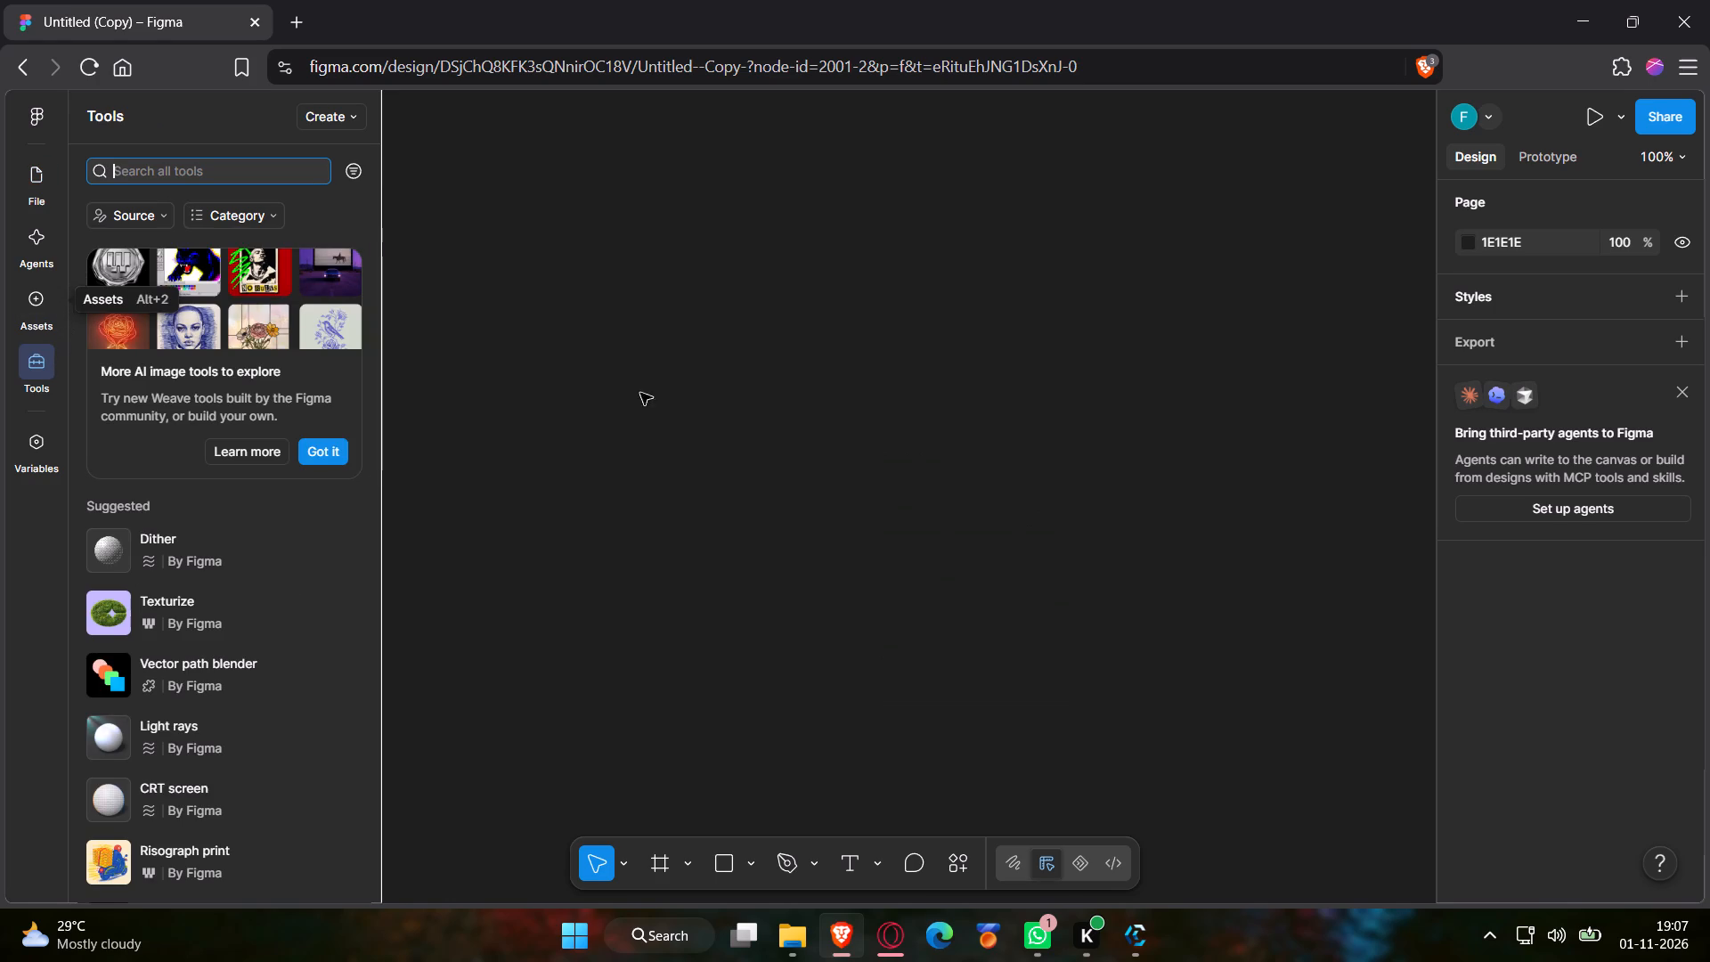
Draw a tall phone-screen-shaped rectangle of about 214 × 403 on the empty Page 2 canvas.
{"action": "left_click", "coordinate": [741, 874]}
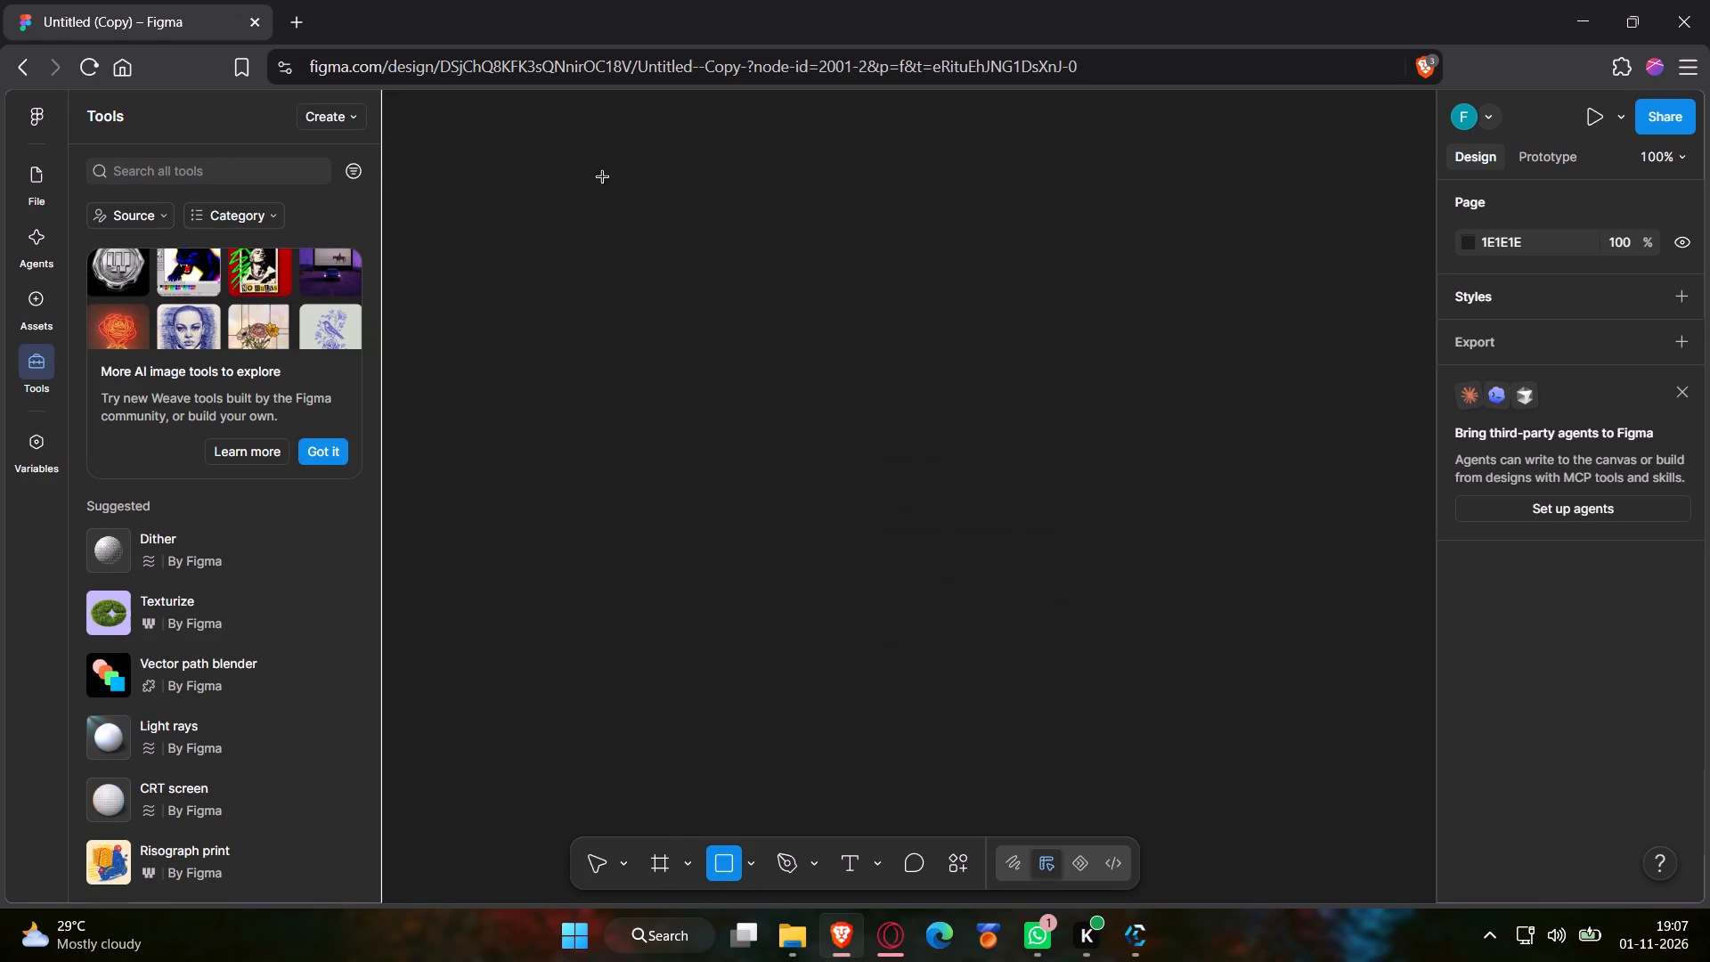
{"action": "left_click_drag", "start_coordinate": [525, 248], "coordinate": [778, 692]}
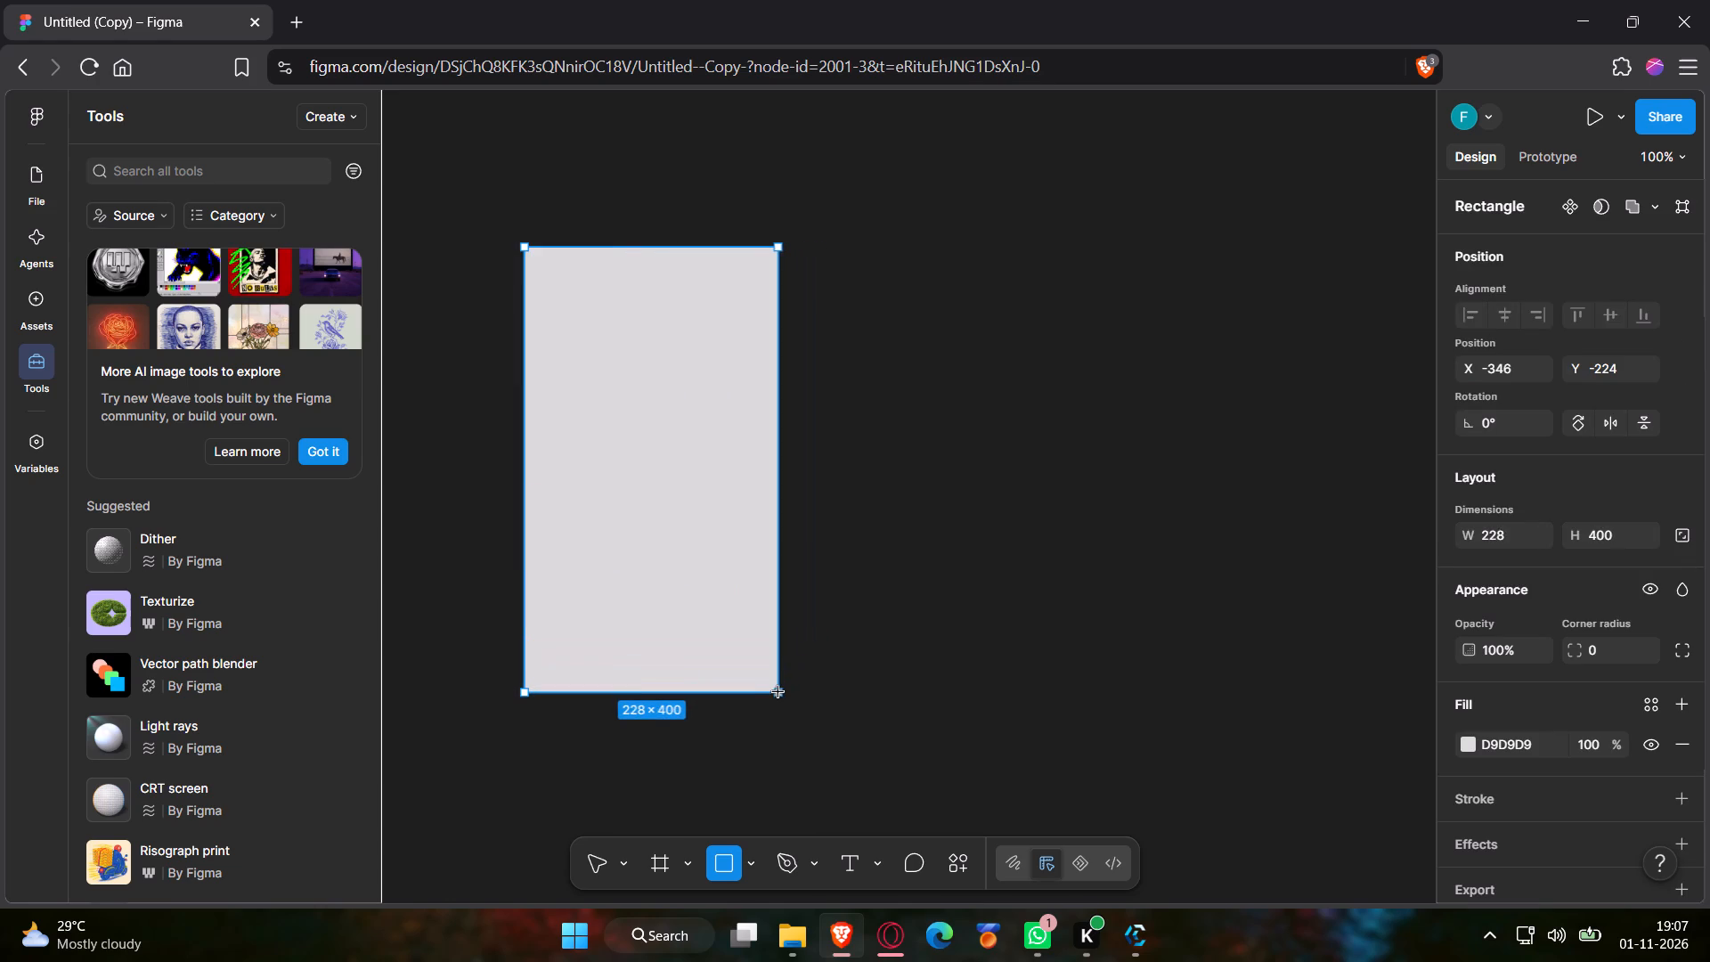
{"action": "left_click_drag", "start_coordinate": [778, 692], "coordinate": [762, 696]}
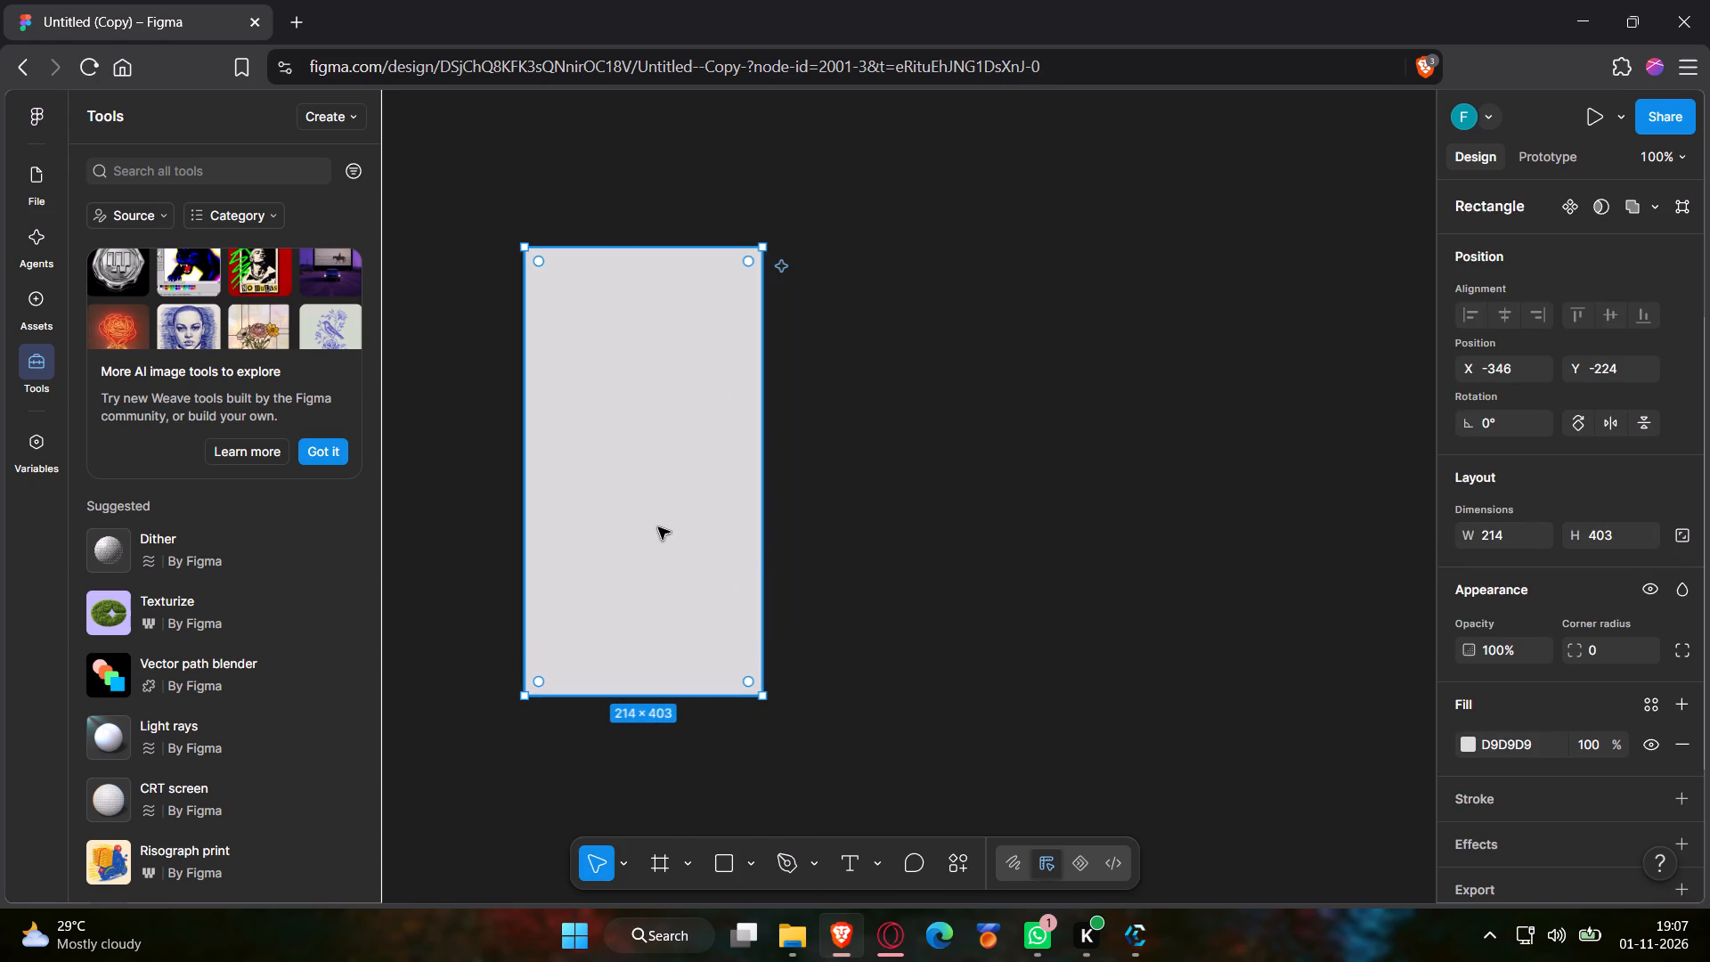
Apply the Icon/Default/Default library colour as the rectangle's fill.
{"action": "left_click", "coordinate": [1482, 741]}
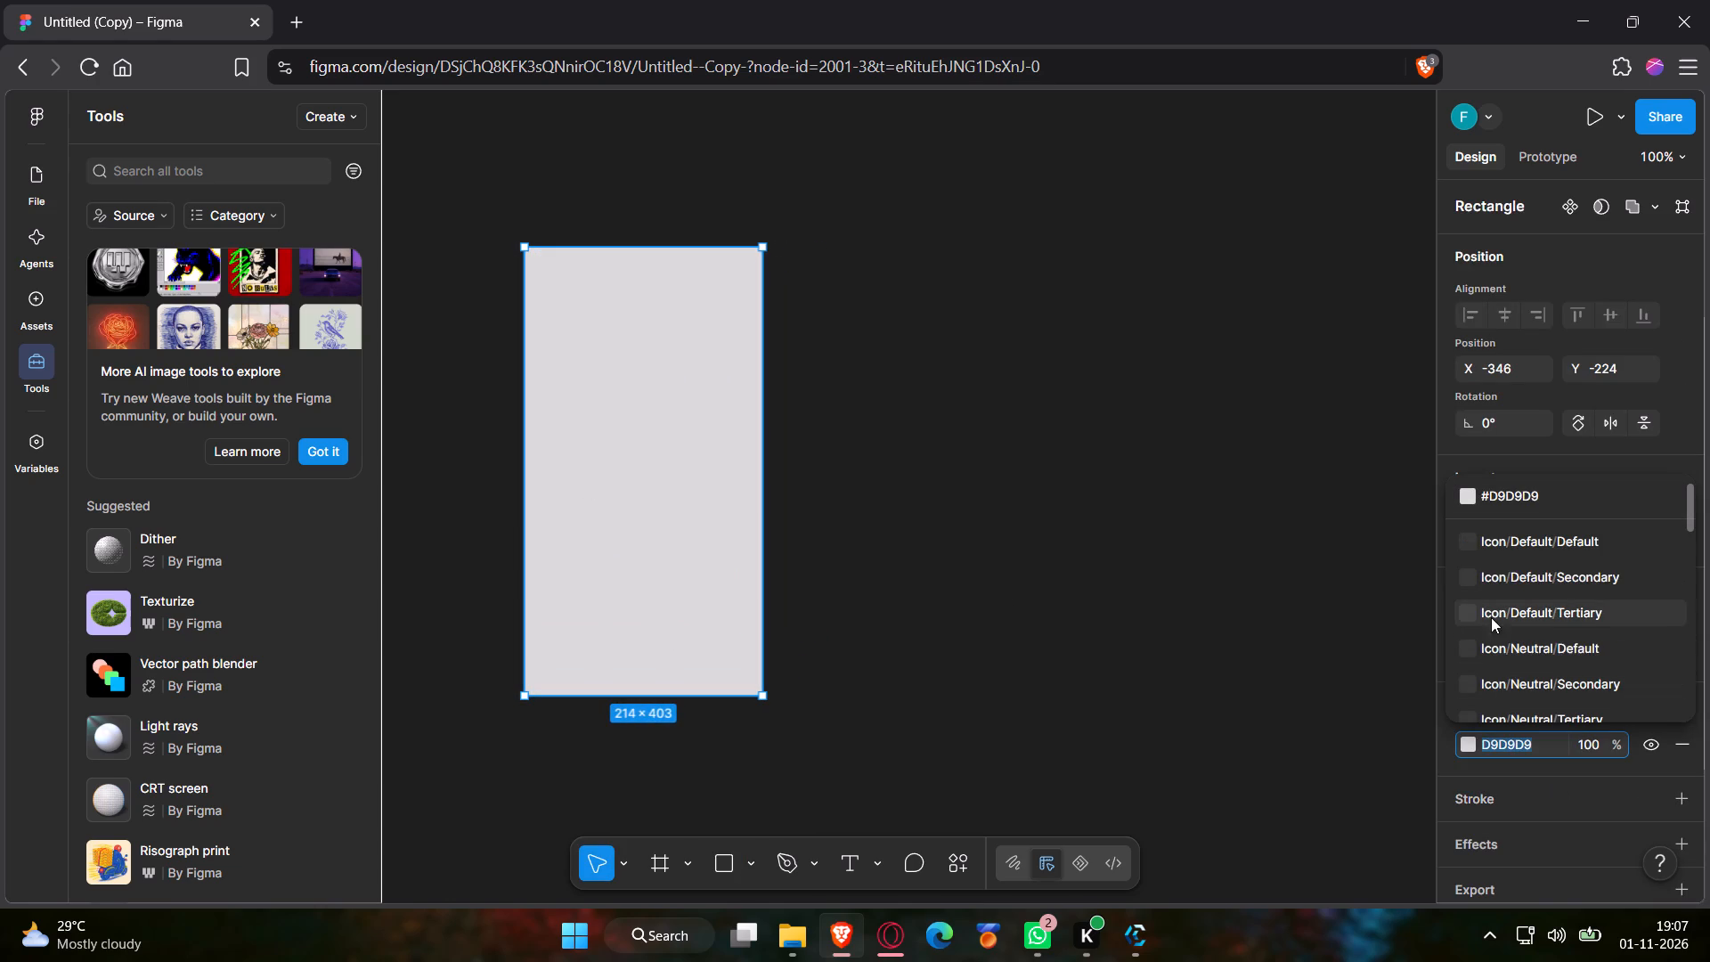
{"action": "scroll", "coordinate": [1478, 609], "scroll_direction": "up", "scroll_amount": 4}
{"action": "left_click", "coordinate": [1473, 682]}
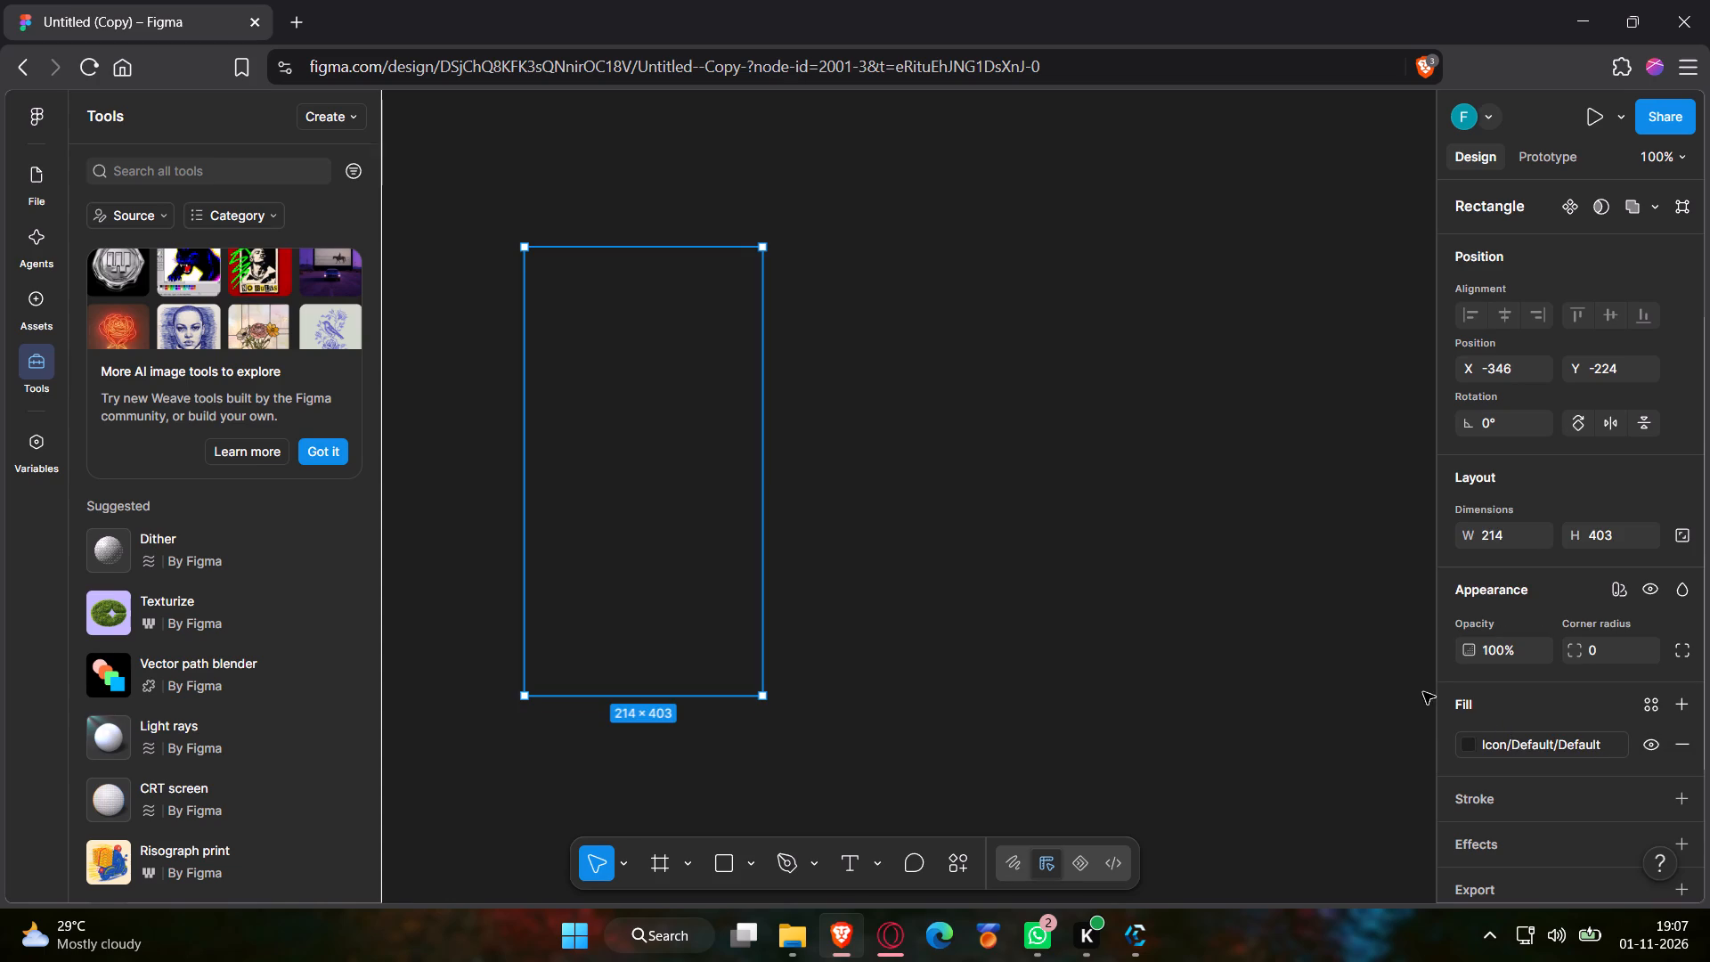
Search the colour libraries for black, accept the Apple Design Resources licence, and fill the rectangle with Grays/Black from iOS and iPadOS 27.
{"action": "left_click", "coordinate": [1504, 744]}
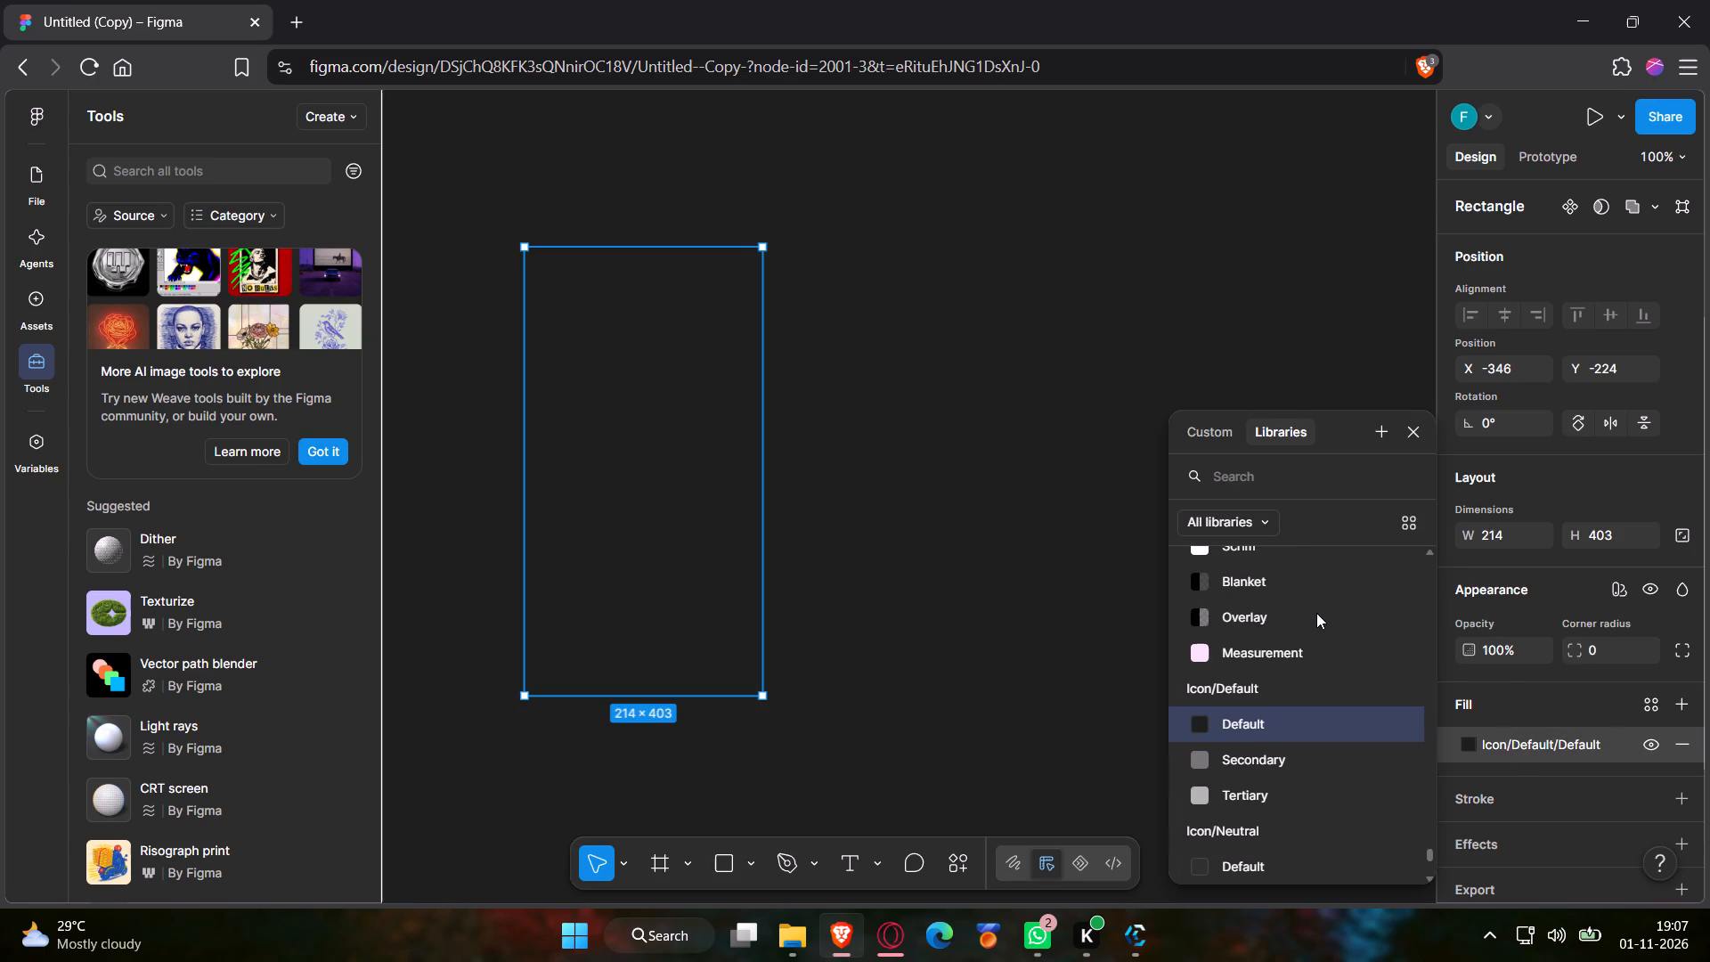
{"action": "scroll", "coordinate": [1315, 615], "scroll_direction": "up", "scroll_amount": 9}
{"action": "scroll", "coordinate": [1315, 615], "scroll_direction": "down", "scroll_amount": 1}
{"action": "scroll", "coordinate": [1315, 615], "scroll_direction": "up", "scroll_amount": 20}
{"action": "scroll", "coordinate": [1315, 615], "scroll_direction": "up", "scroll_amount": 4}
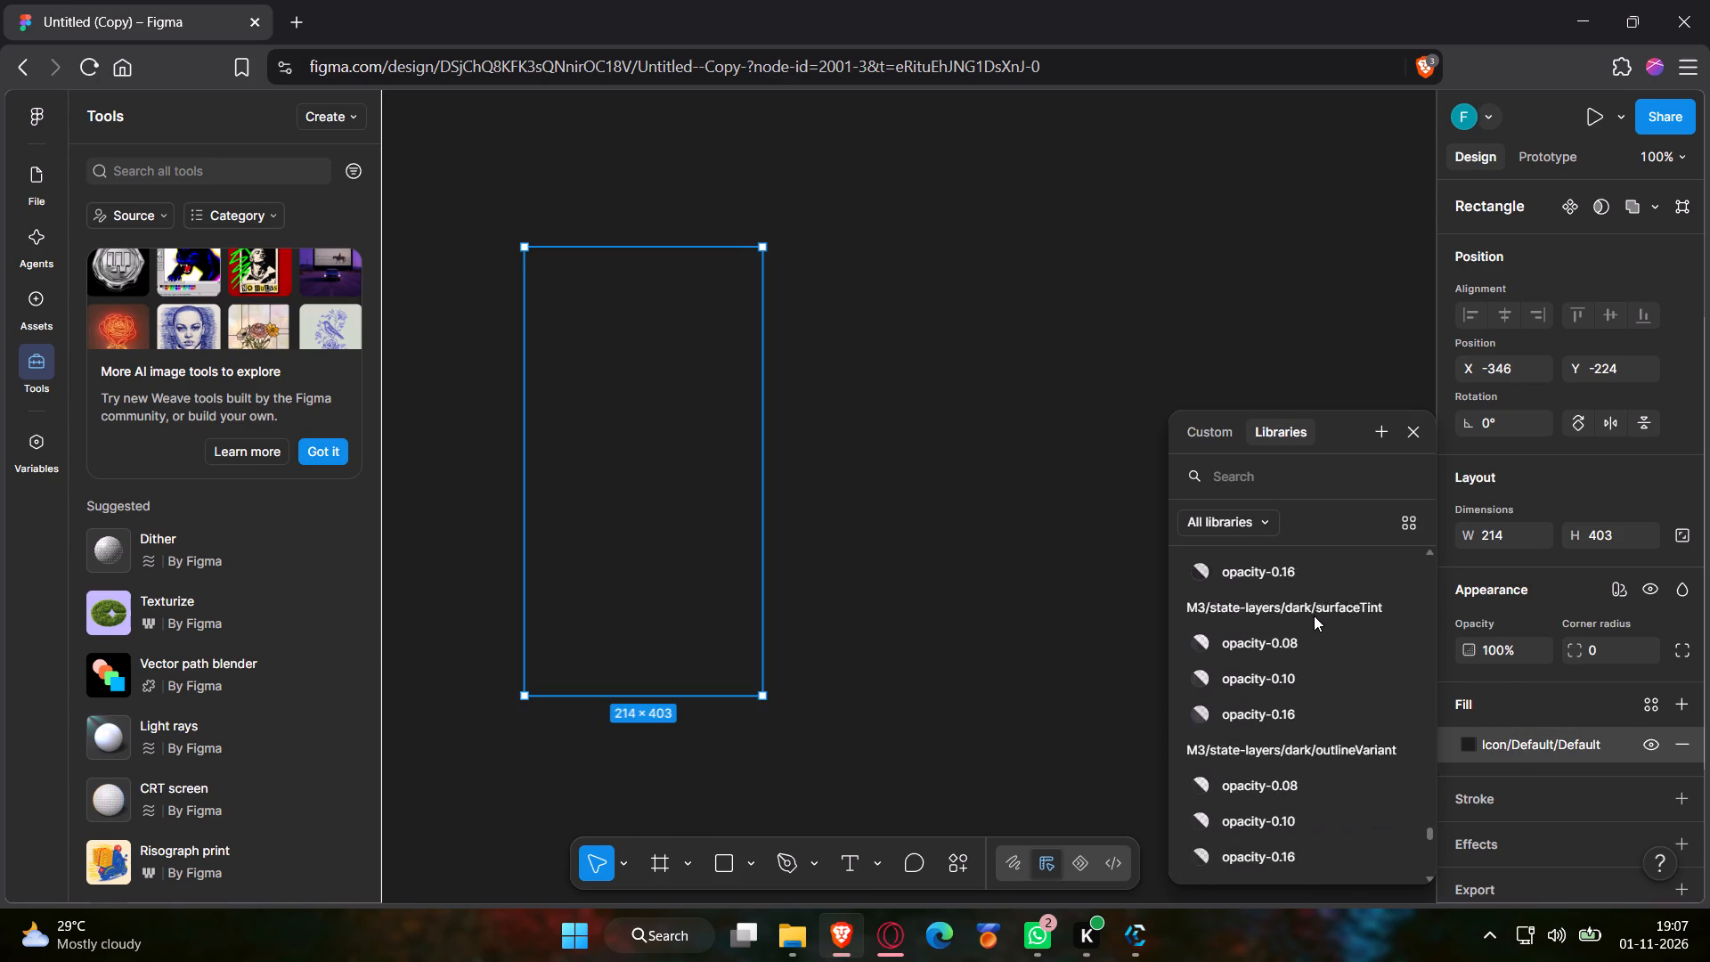
{"action": "type", "text": "black"}
{"action": "left_click", "coordinate": [1234, 642]}
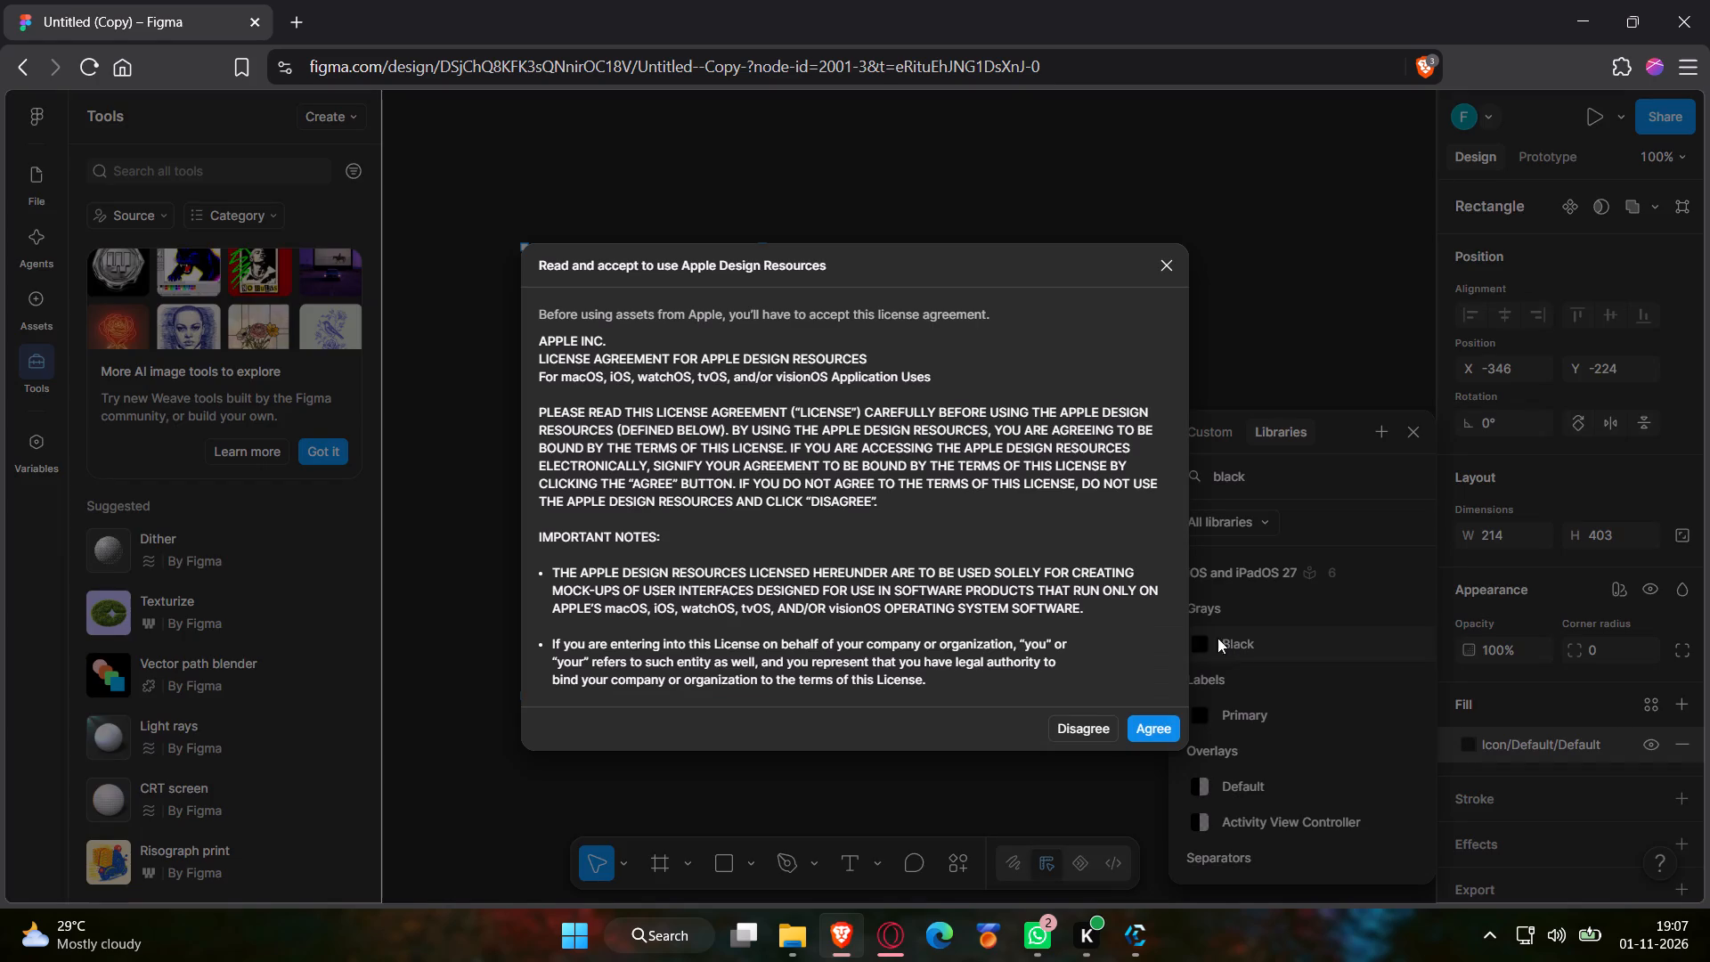
{"action": "left_click", "coordinate": [1133, 717]}
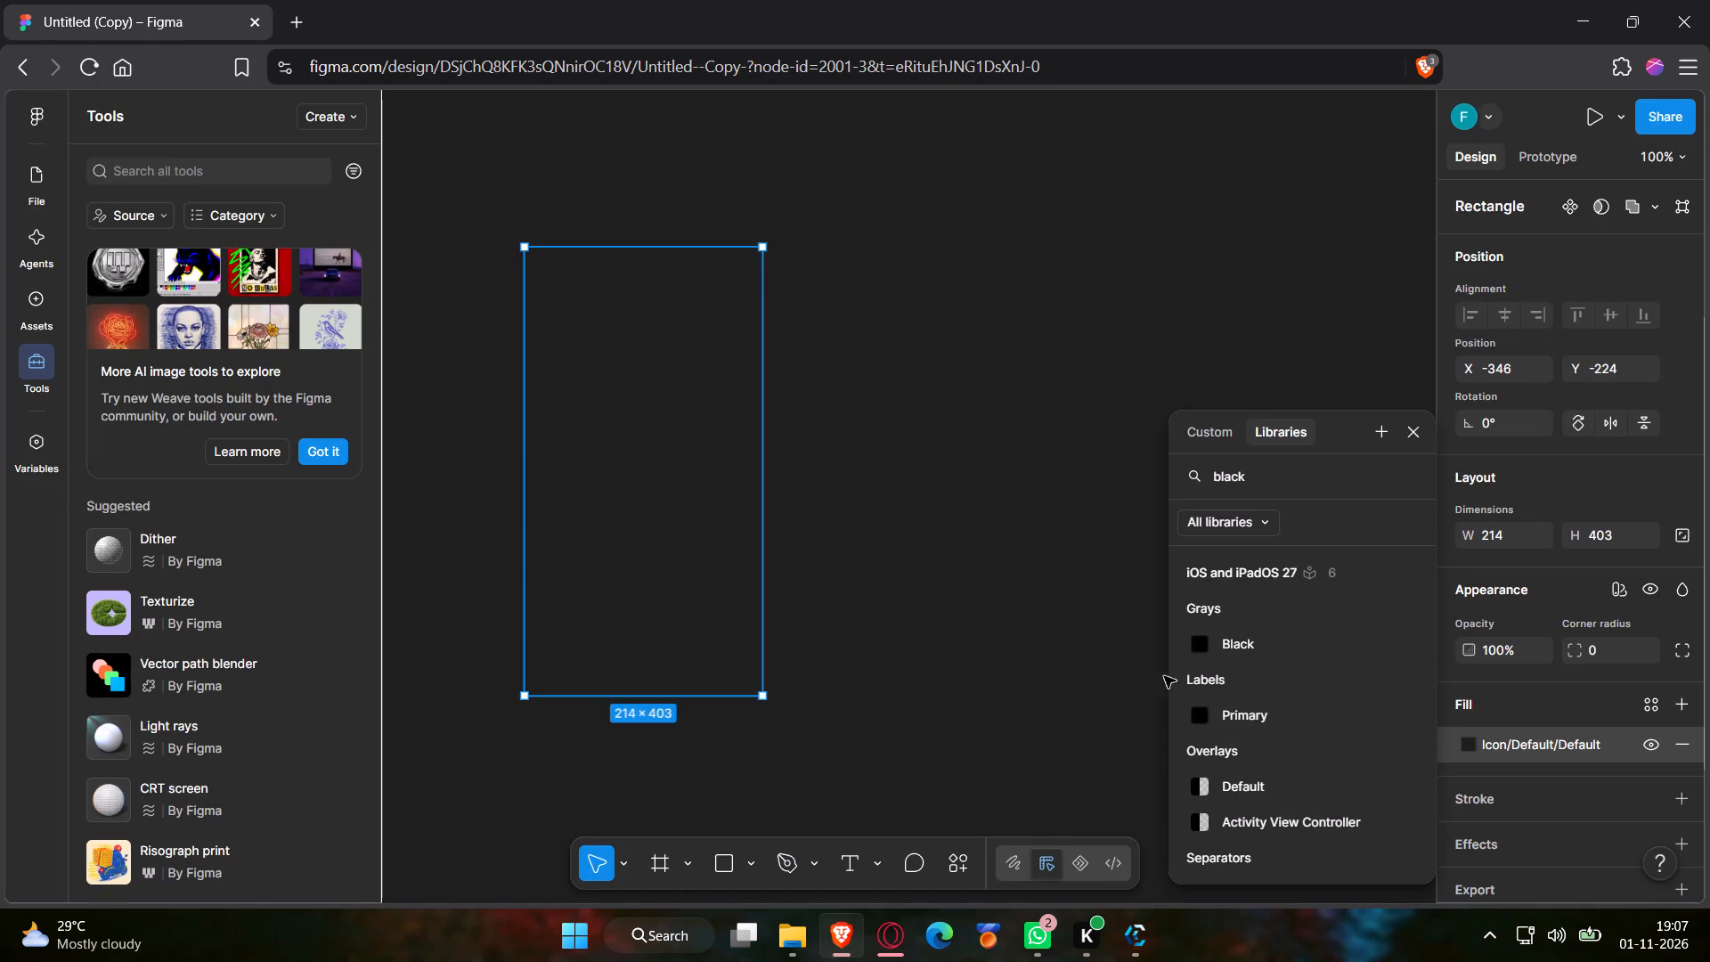
{"action": "left_click", "coordinate": [1258, 655]}
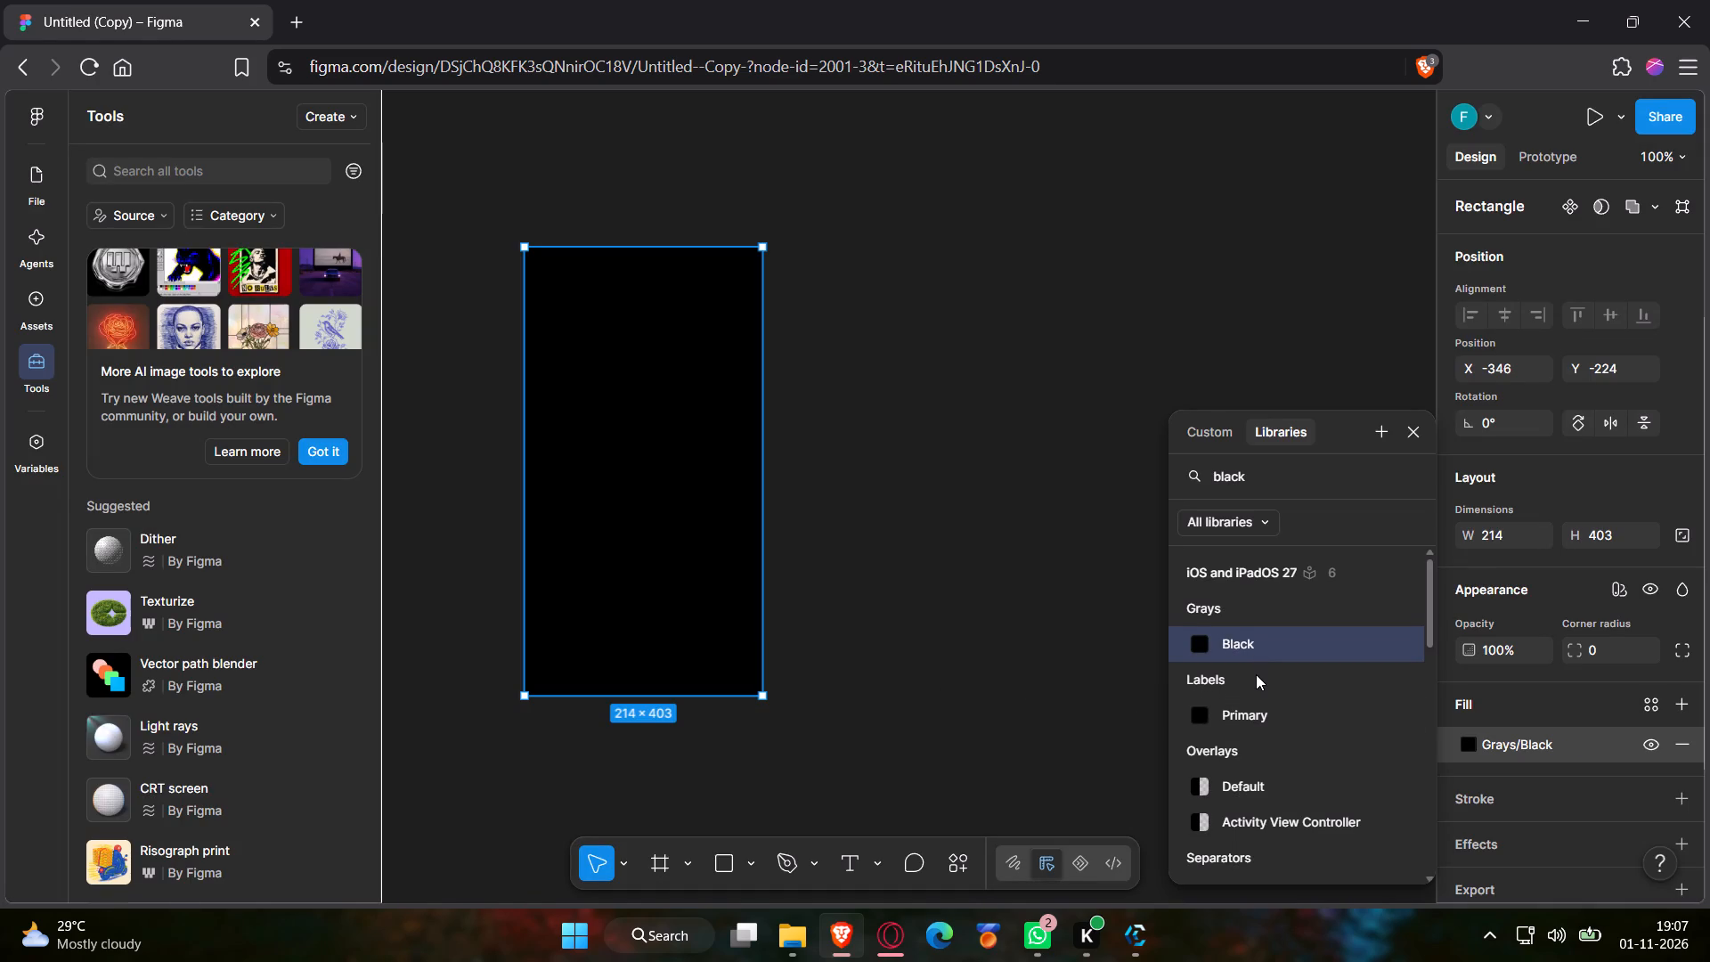
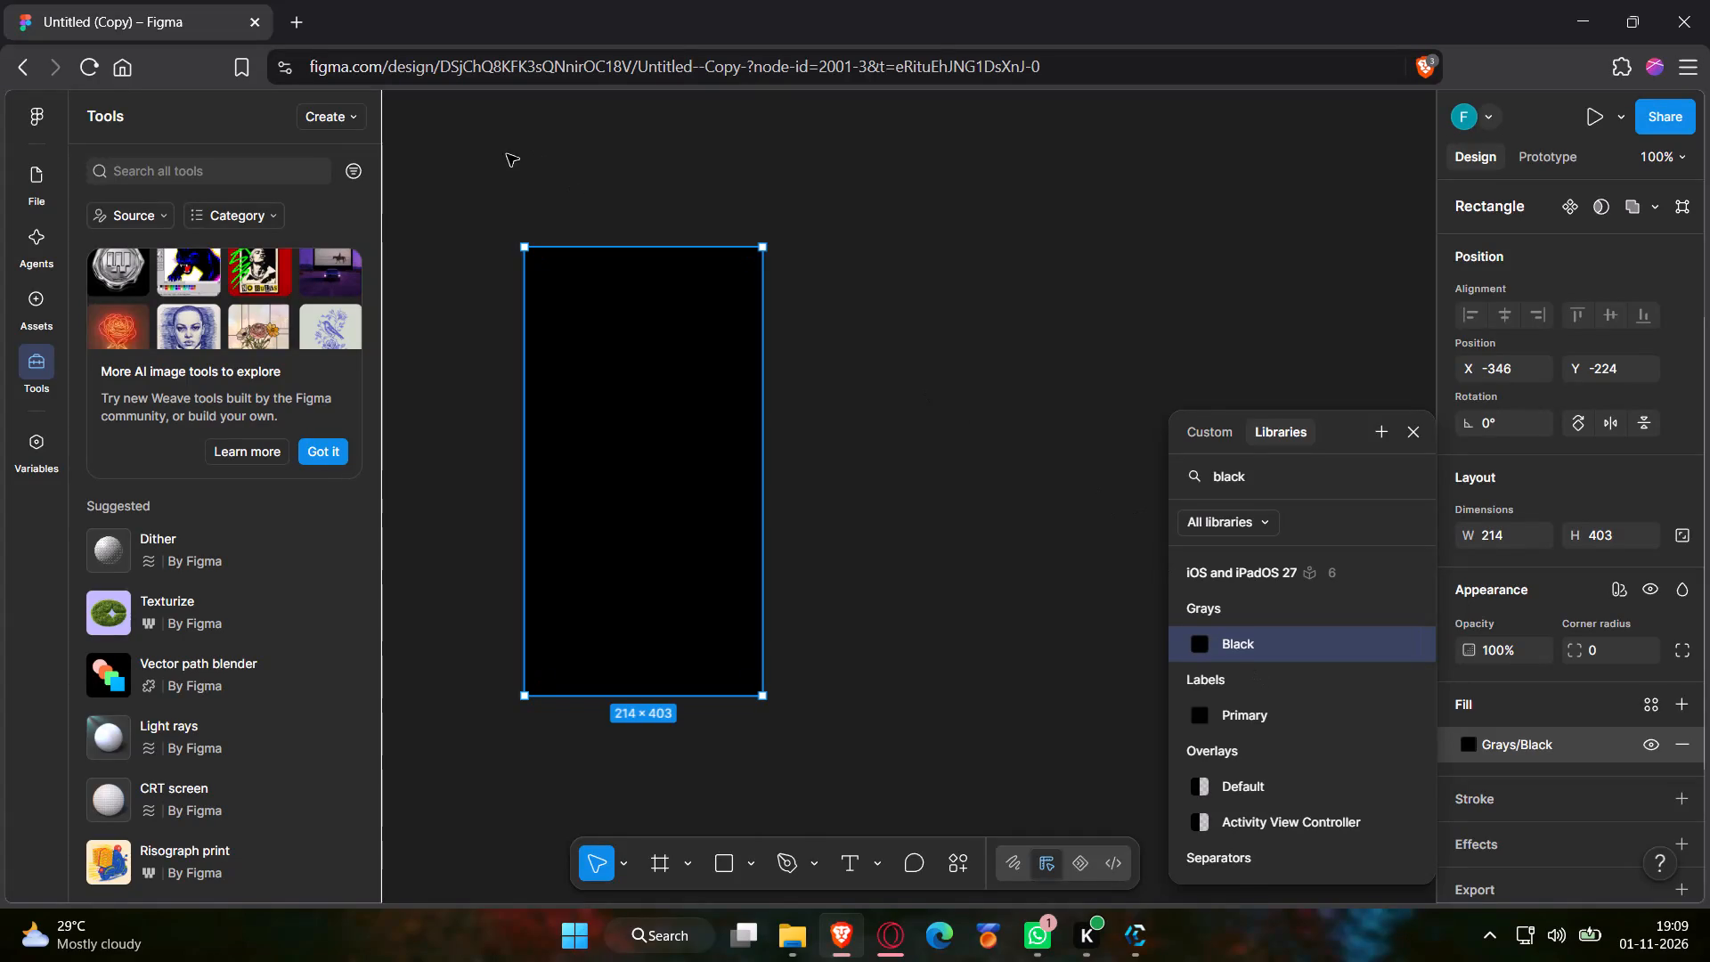
Open the original Untitled hostel design file from the copied link in a new browser tab.
{"action": "left_click", "coordinate": [304, 0]}
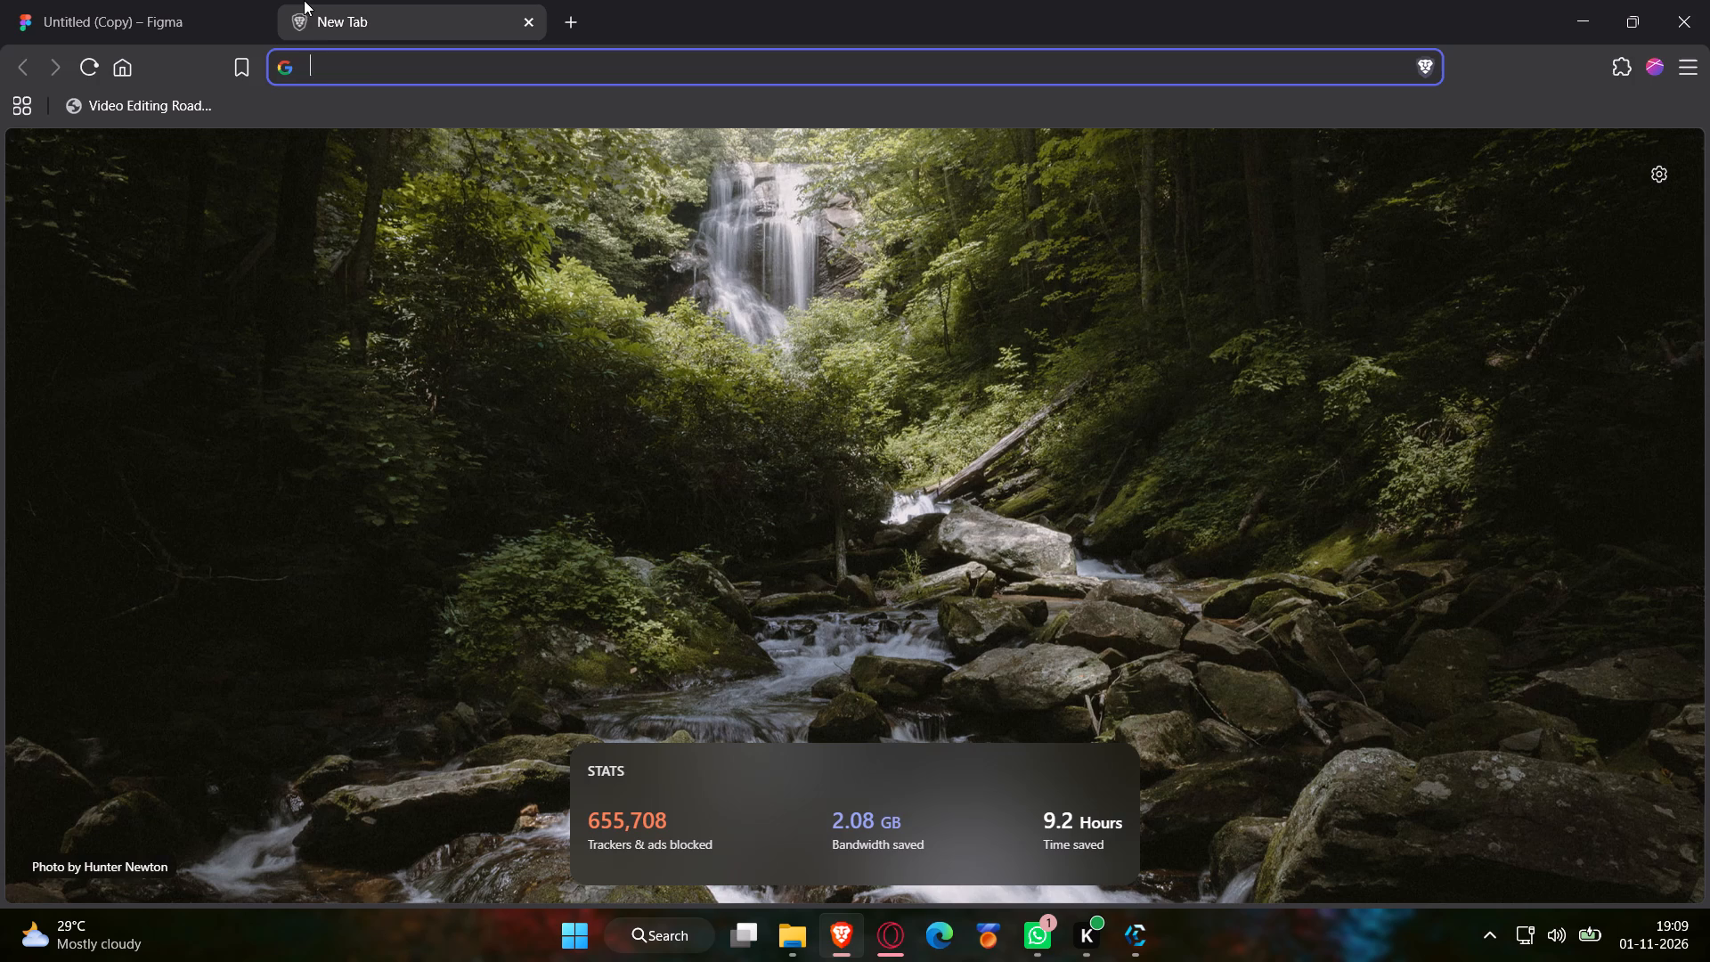
{"action": "key", "text": "ctrl+v"}
{"action": "left_click", "coordinate": [384, 111]}
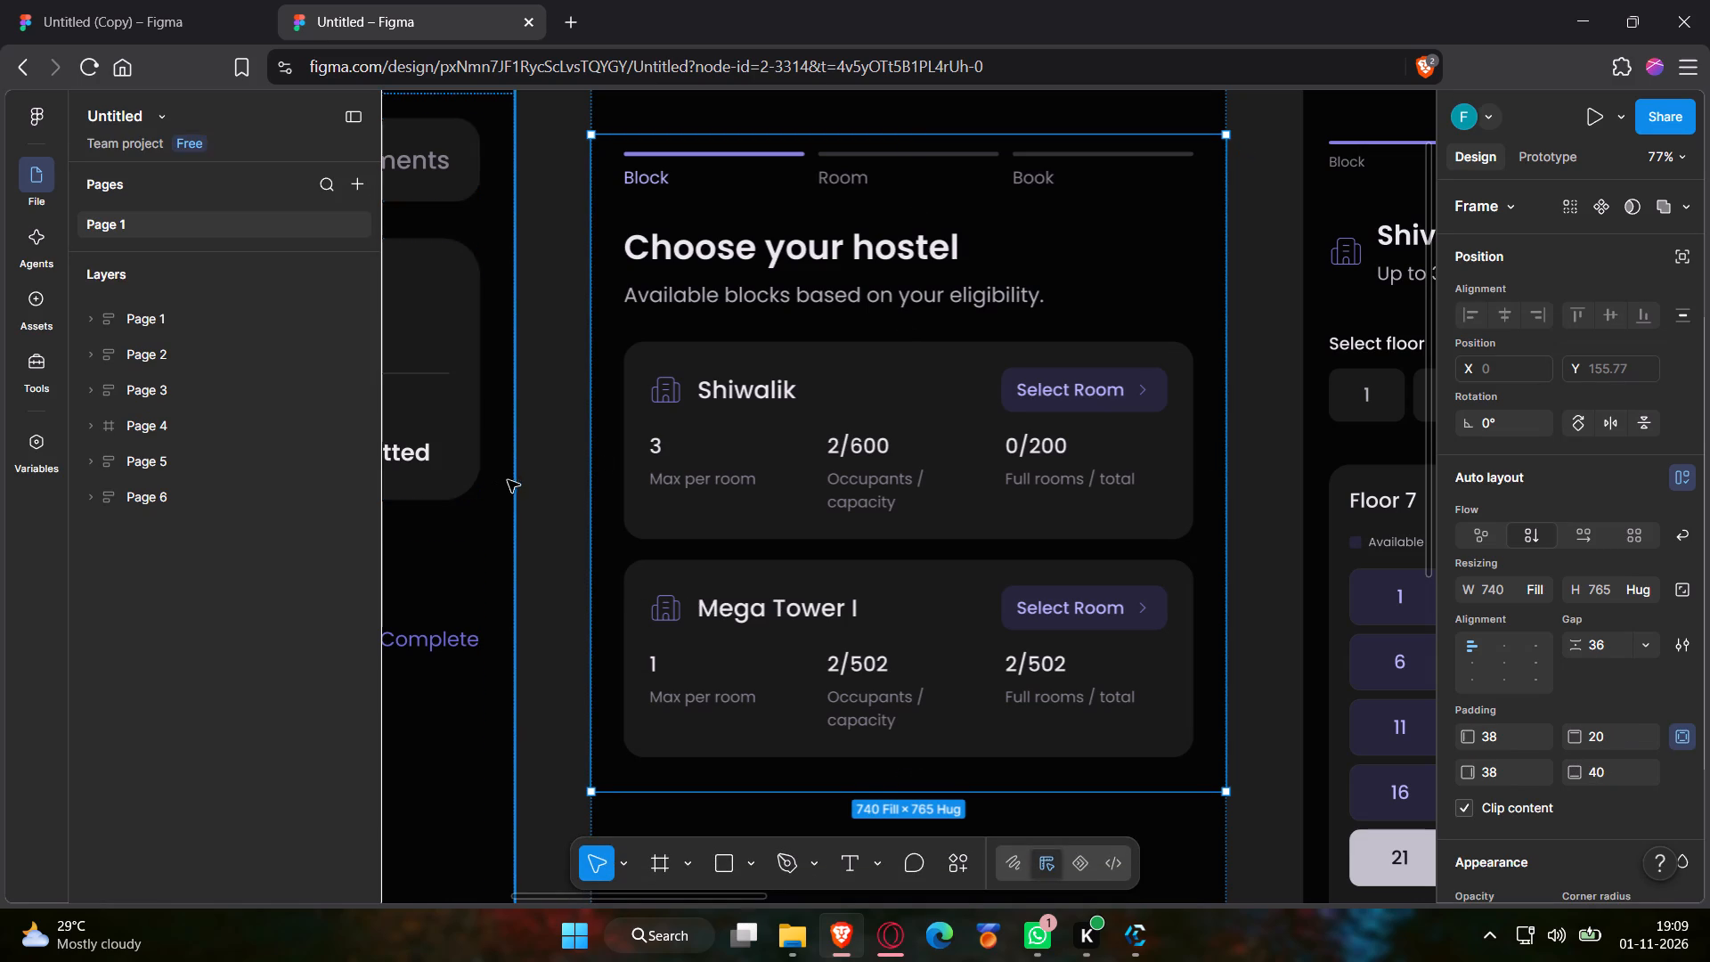
Examine the layout of the hostel app screens, from Hostel Dashboard through the booking and allotment screens.
{"action": "scroll", "coordinate": [519, 476], "scroll_direction": "down", "scroll_amount": 13, "text": "ctrl"}
{"action": "key", "text": "space"}
{"action": "key", "text": "space"}
{"action": "key", "text": "space"}
{"action": "key", "text": "space"}
{"action": "key", "text": "space"}
{"action": "key", "text": "space"}
{"action": "key", "text": "space"}
{"action": "key", "text": "space"}
{"action": "key", "text": "space"}
{"action": "key", "text": "space"}
{"action": "key", "text": "space"}
{"action": "key", "text": "space"}
{"action": "key", "text": "space"}
{"action": "key", "text": "space"}
{"action": "key", "text": "space"}
{"action": "key", "text": "space"}
{"action": "key", "text": "space"}
{"action": "key", "text": "space"}
{"action": "key", "text": "space"}
{"action": "key", "text": "space"}
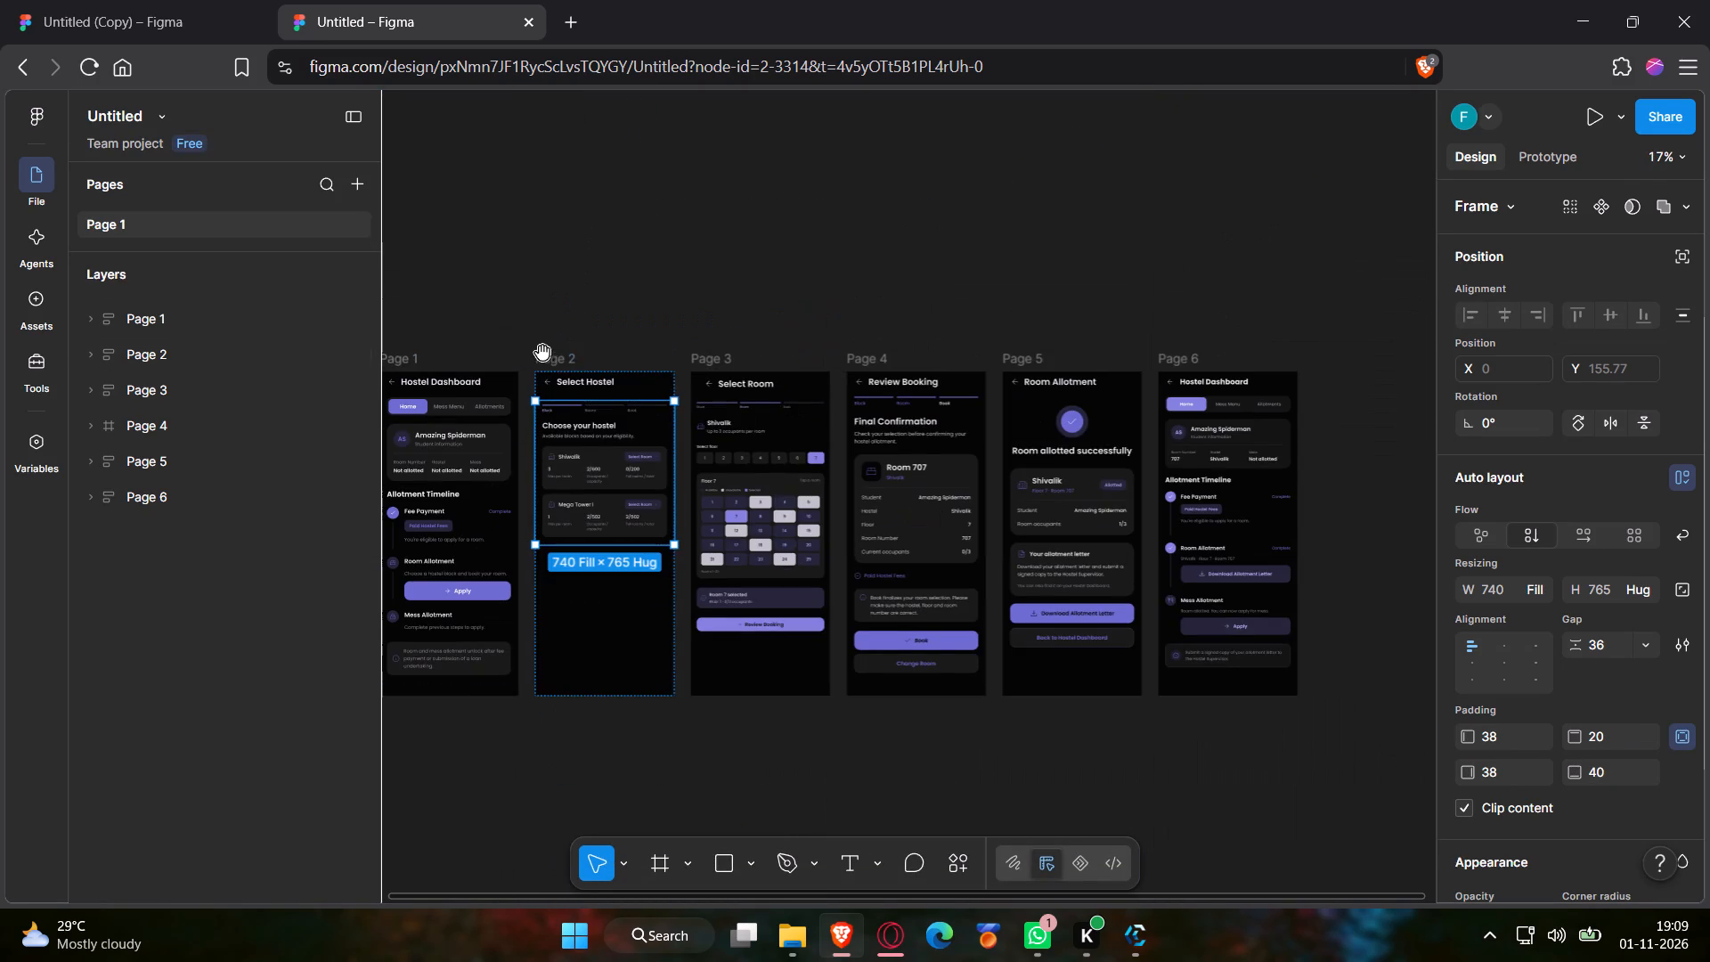
{"action": "left_click_drag", "start_coordinate": [534, 344], "coordinate": [729, 355]}
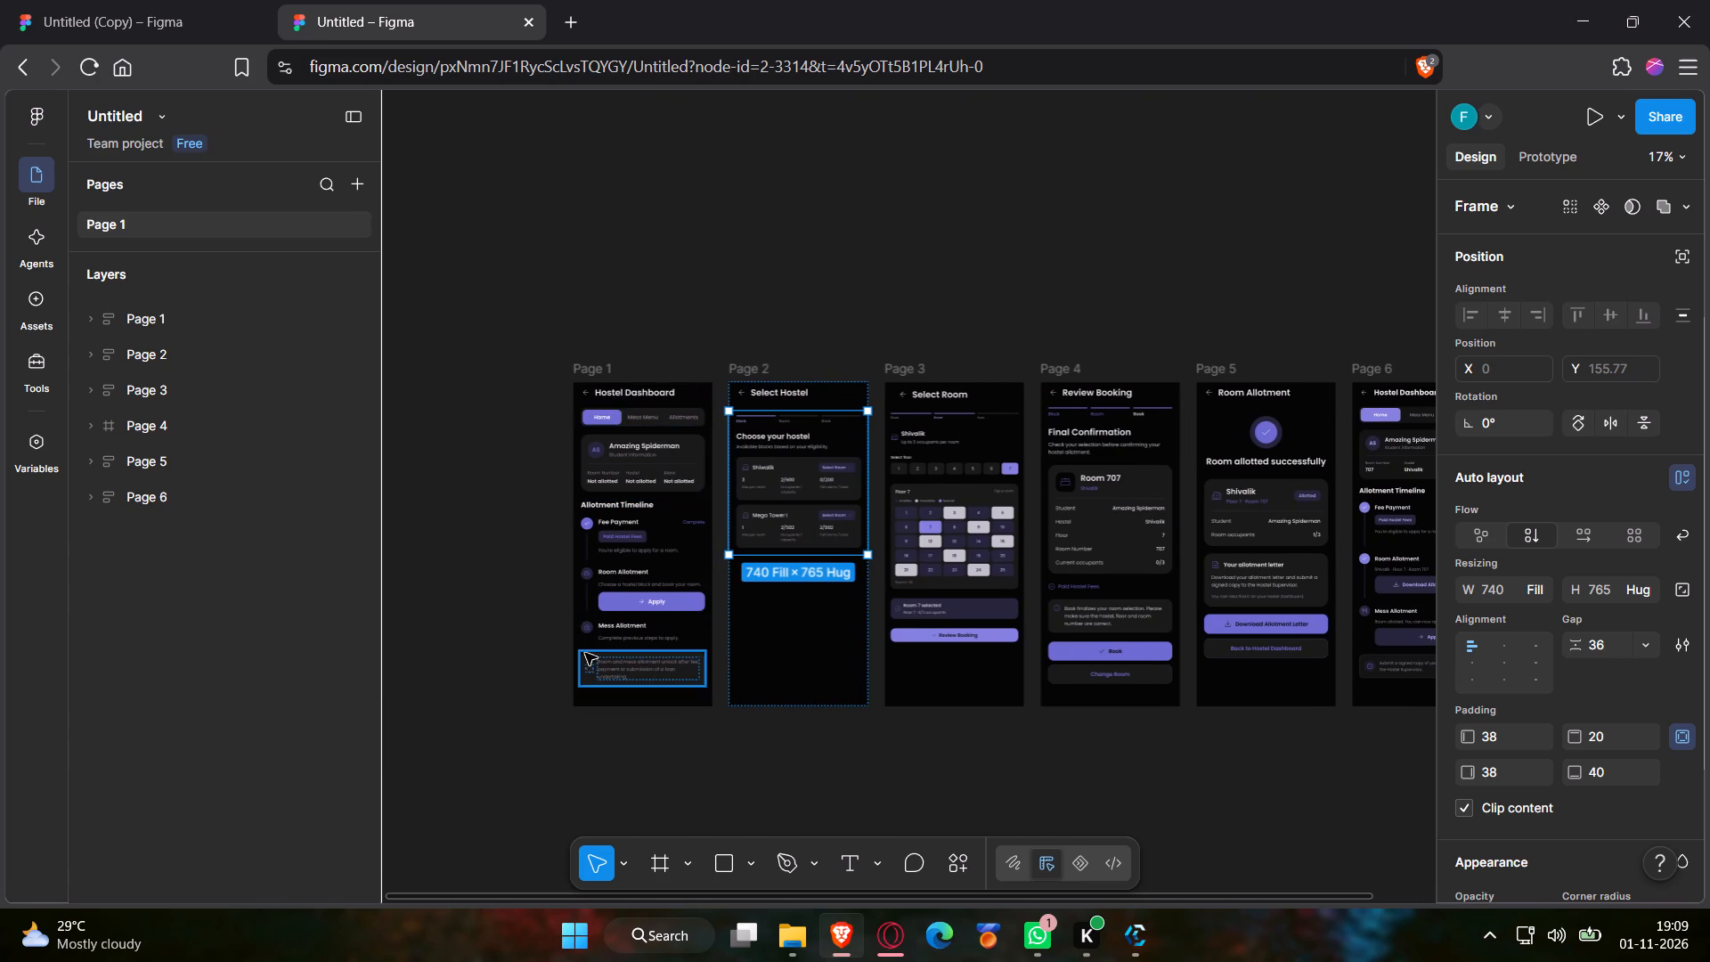
{"action": "scroll", "coordinate": [506, 578], "scroll_direction": "up", "scroll_amount": 9, "text": "ctrl"}
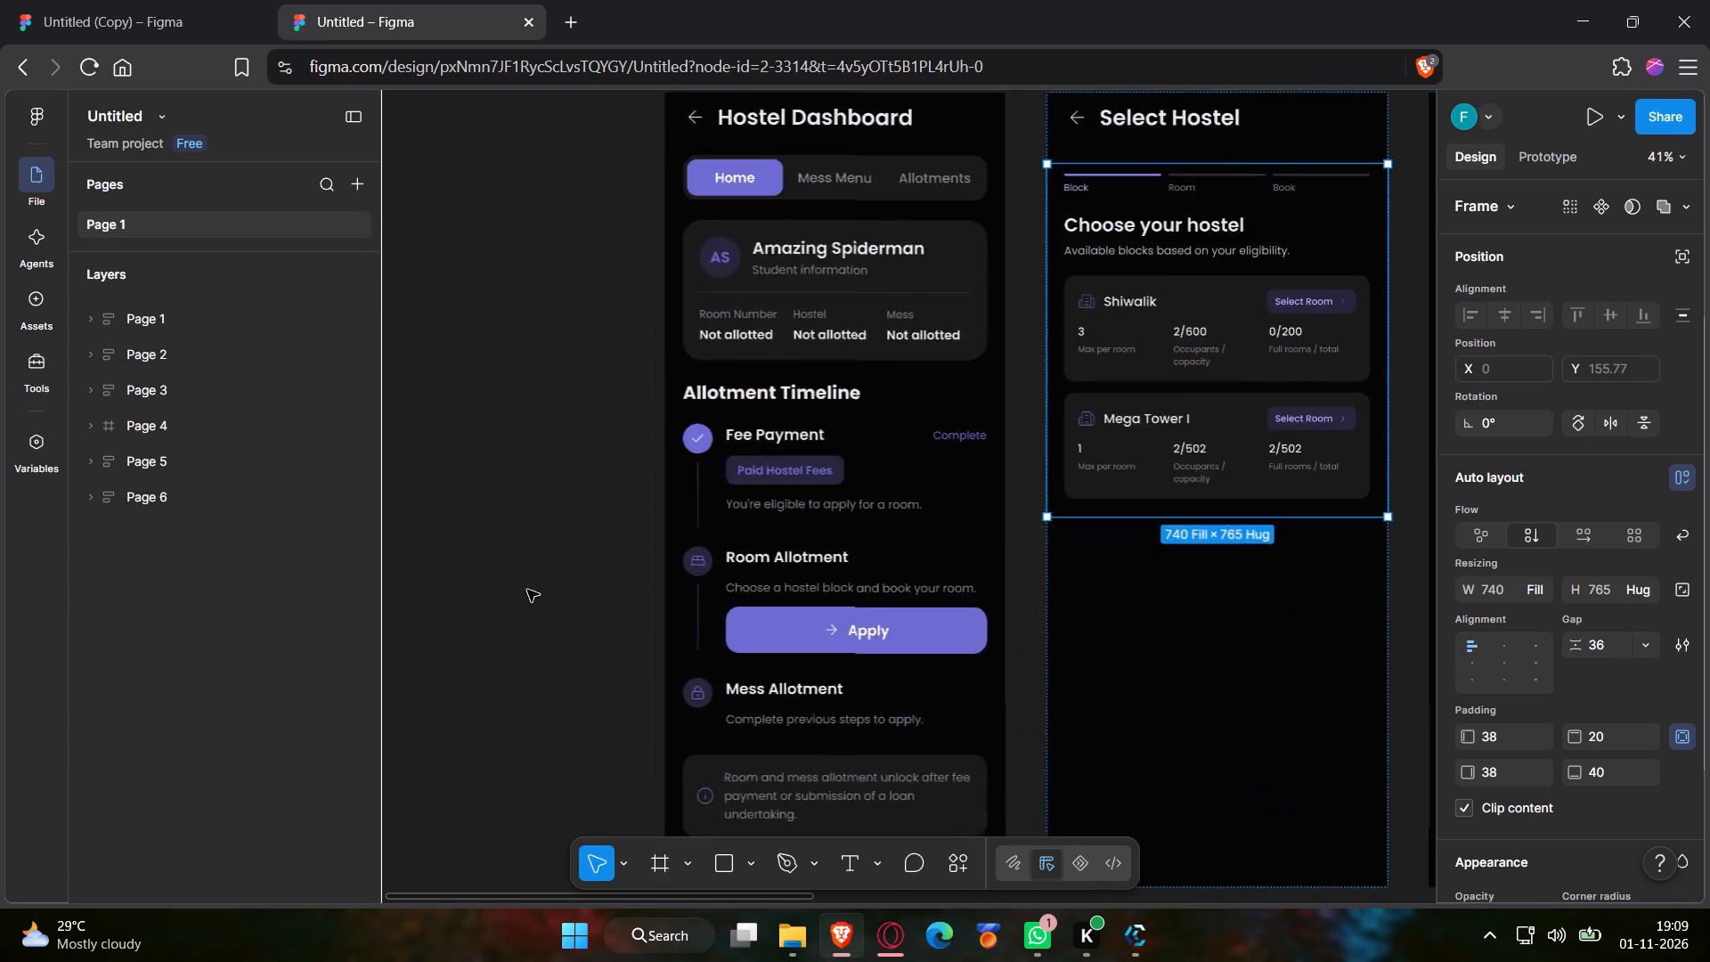
{"action": "scroll", "coordinate": [527, 590], "scroll_direction": "up", "scroll_amount": 3, "text": "ctrl"}
{"action": "scroll", "coordinate": [527, 586], "scroll_direction": "down", "scroll_amount": 5, "text": "ctrl"}
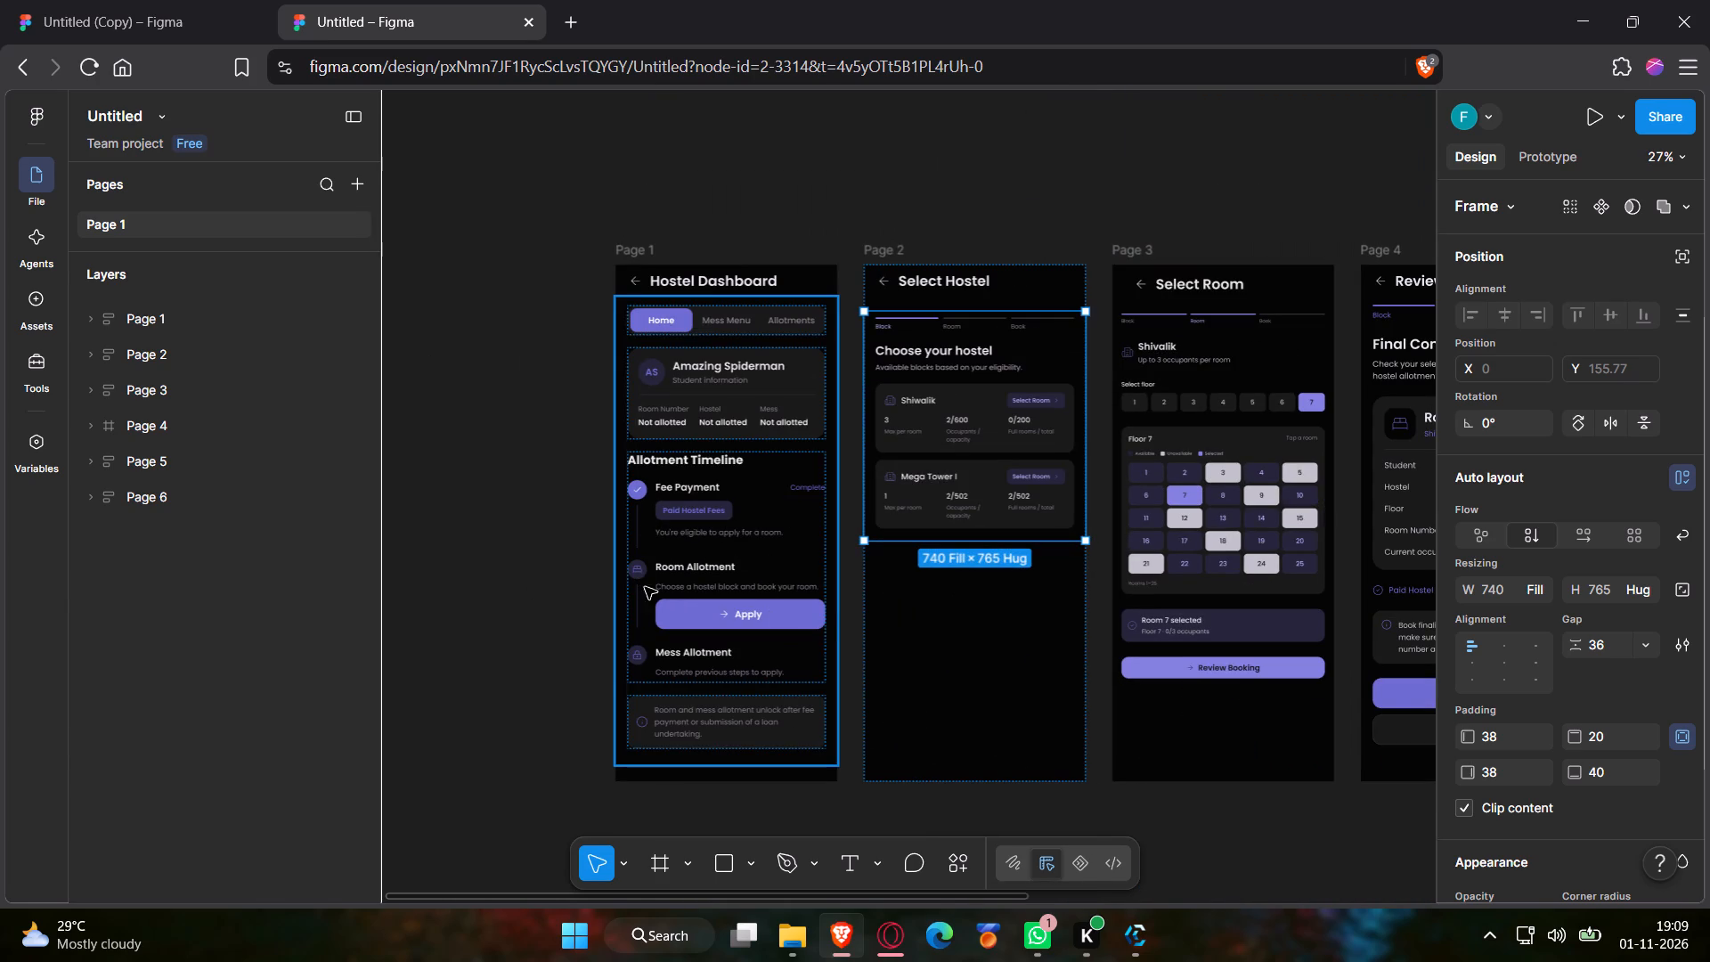
Look at the Draw and Dev modes, returning to Design mode after each.
{"action": "left_click", "coordinate": [1000, 866]}
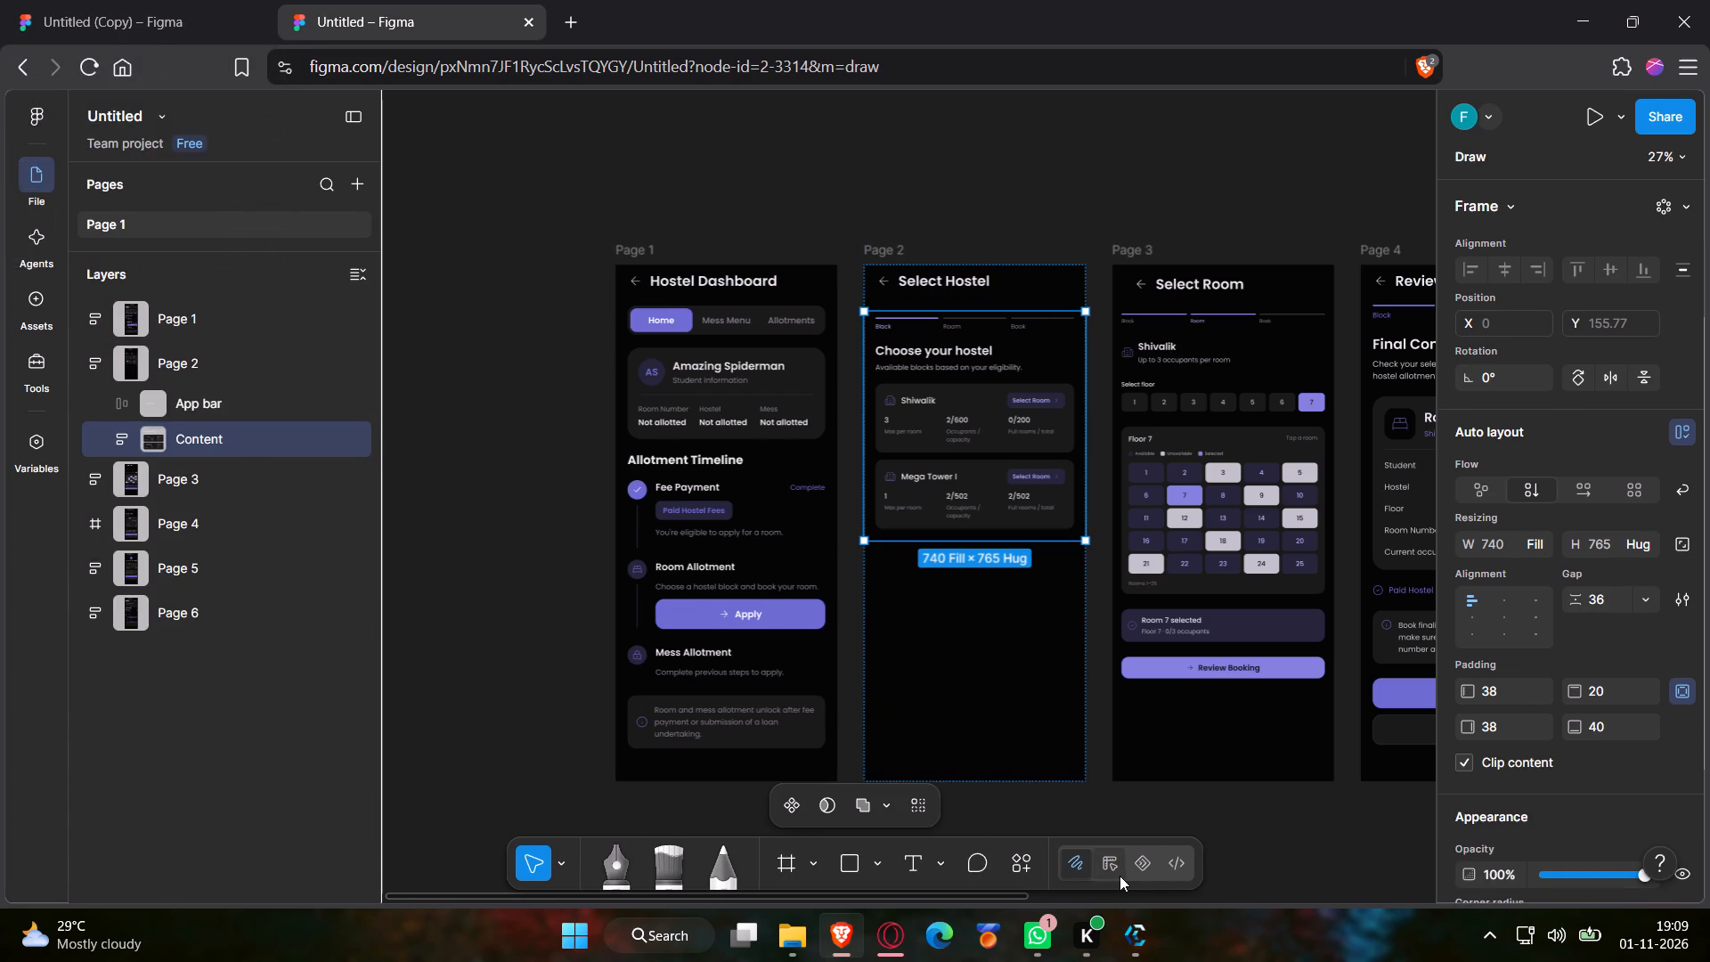
{"action": "left_click", "coordinate": [1116, 872]}
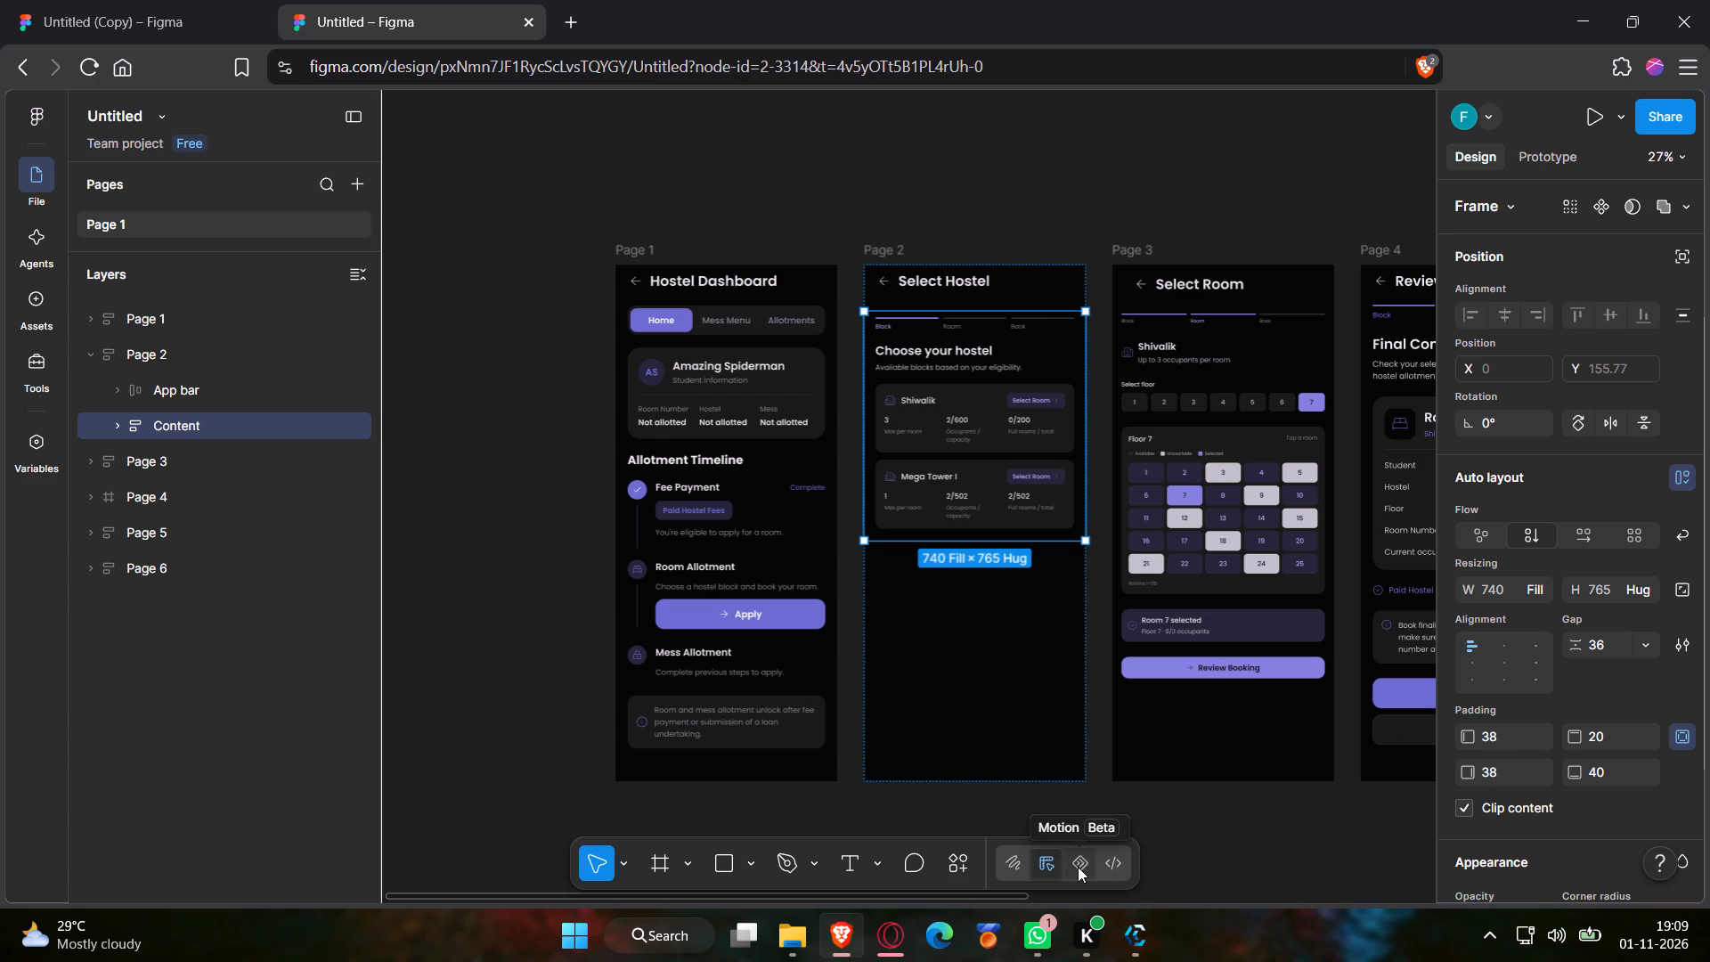
{"action": "left_click", "coordinate": [1111, 860]}
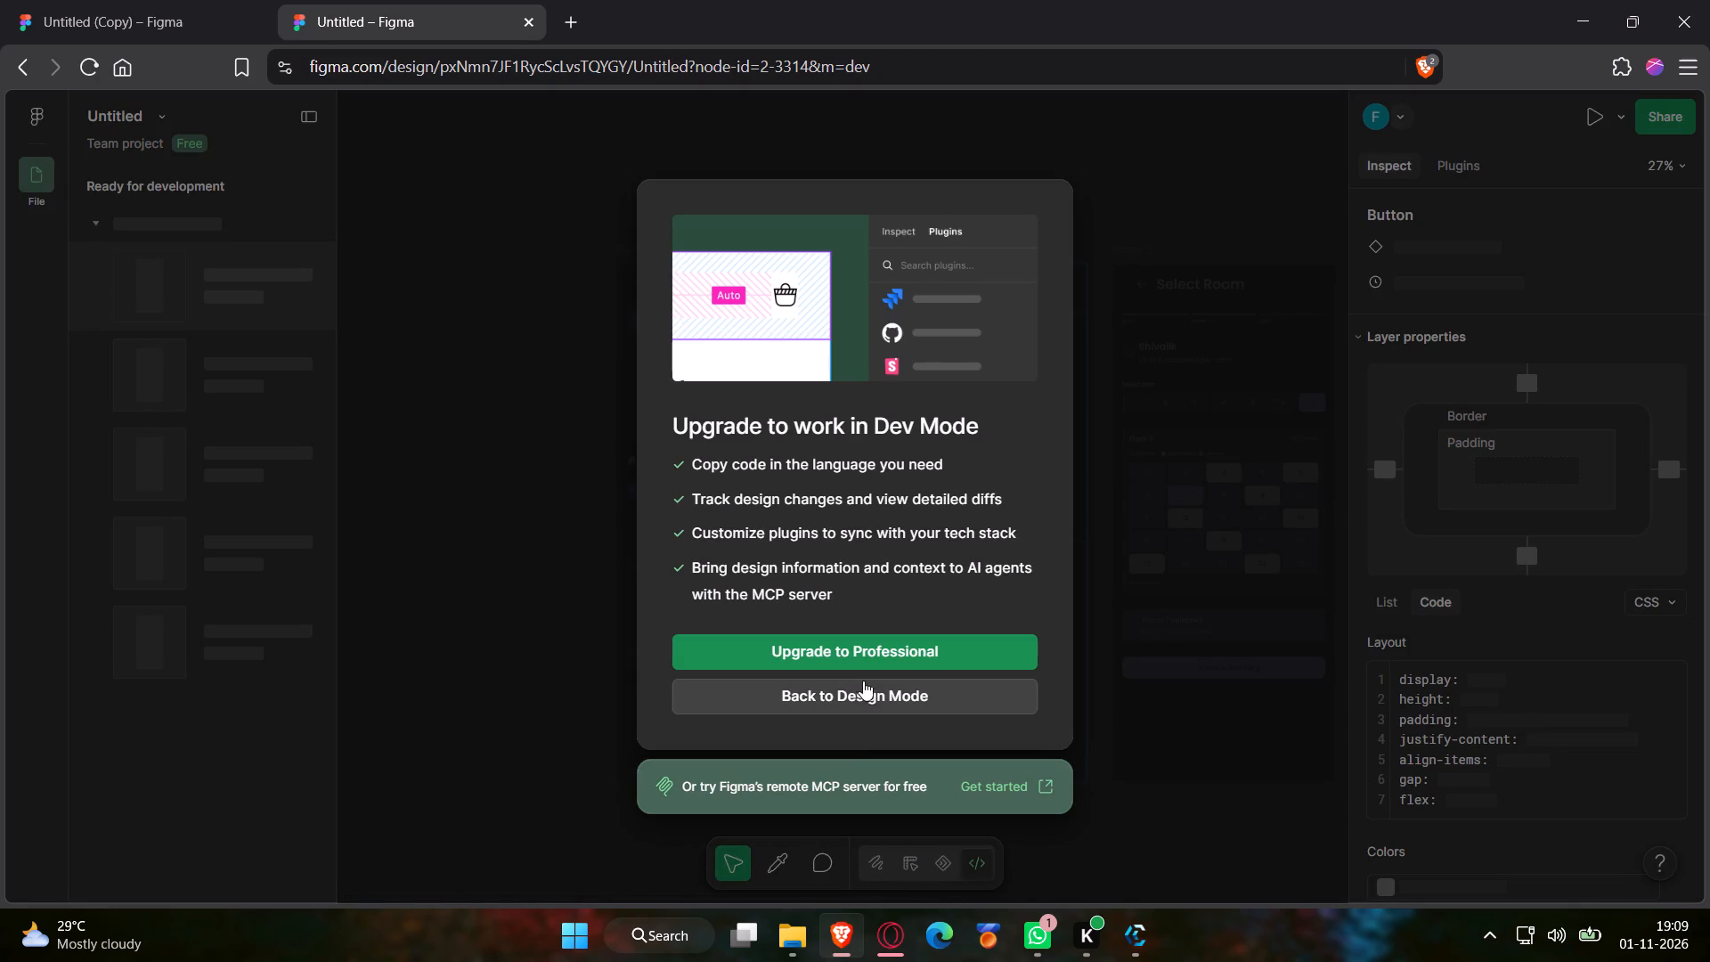
{"action": "left_click", "coordinate": [864, 691]}
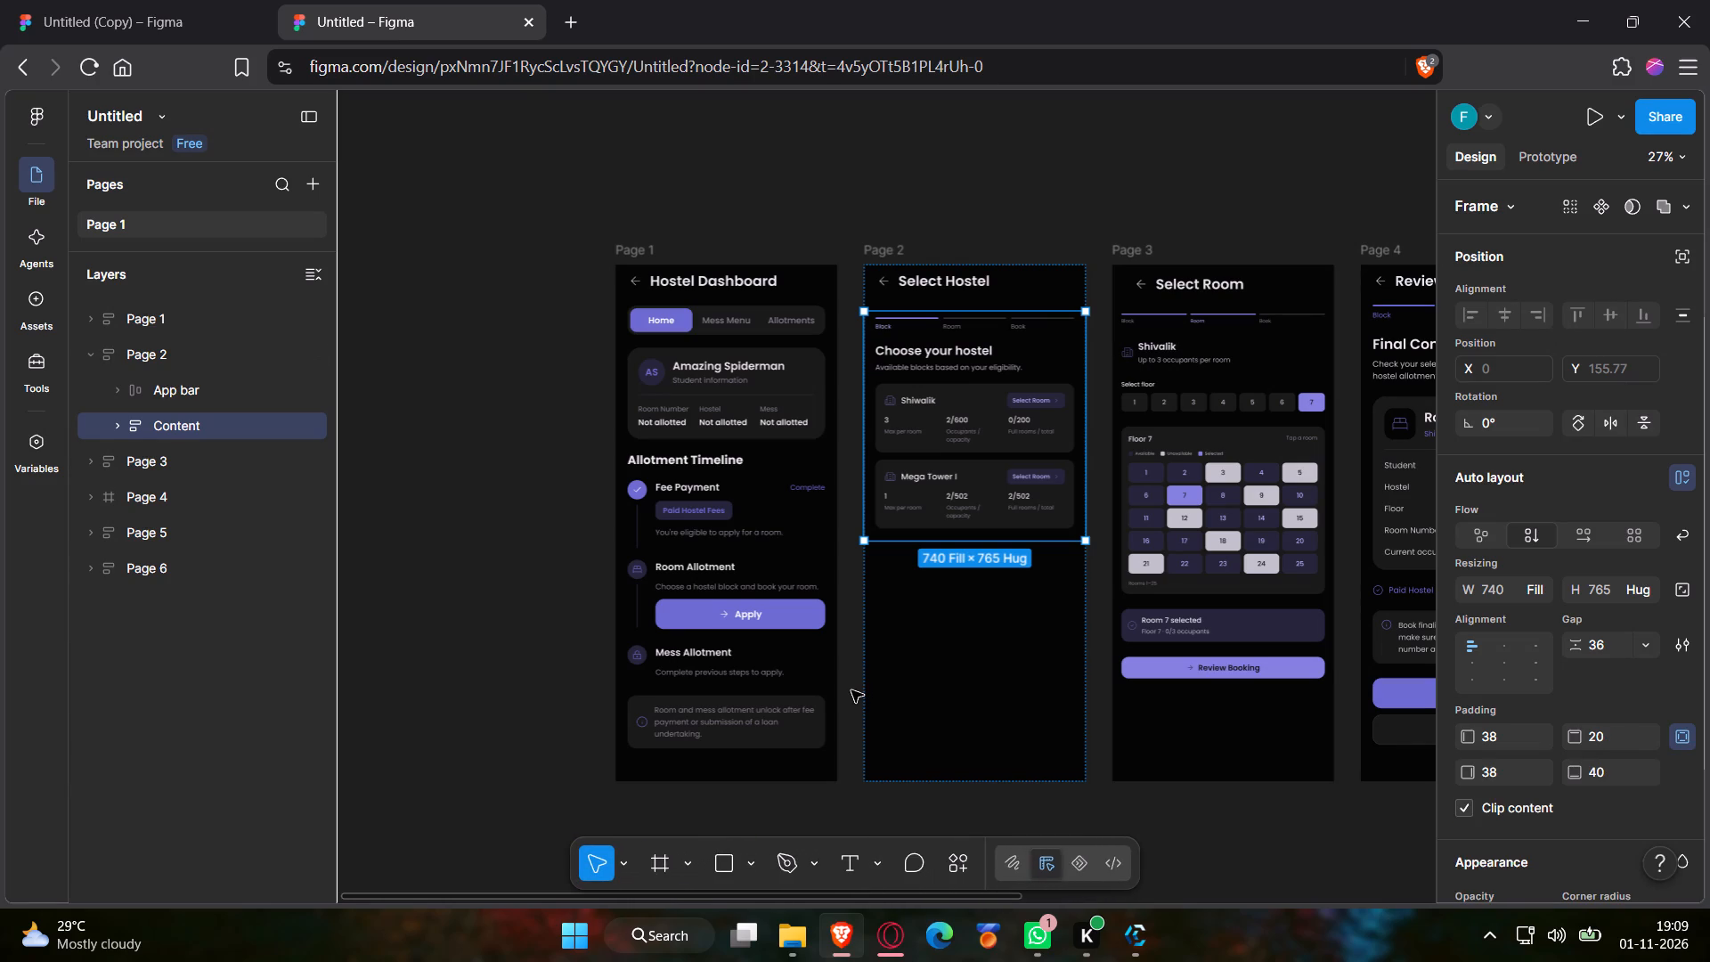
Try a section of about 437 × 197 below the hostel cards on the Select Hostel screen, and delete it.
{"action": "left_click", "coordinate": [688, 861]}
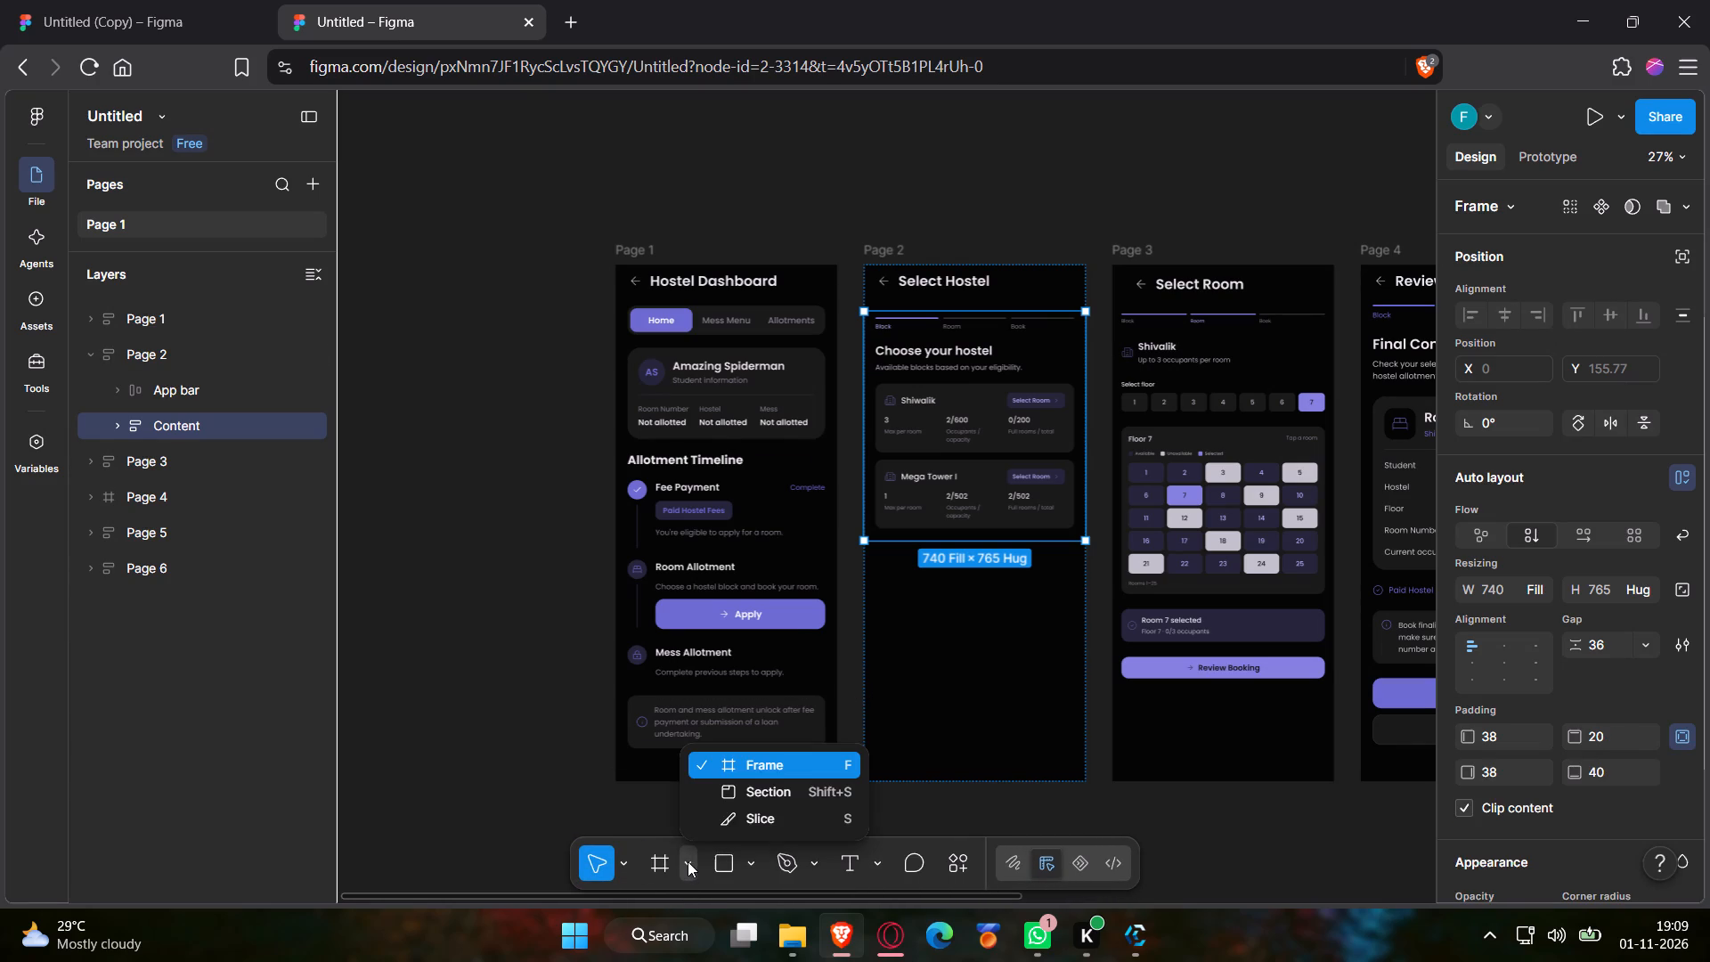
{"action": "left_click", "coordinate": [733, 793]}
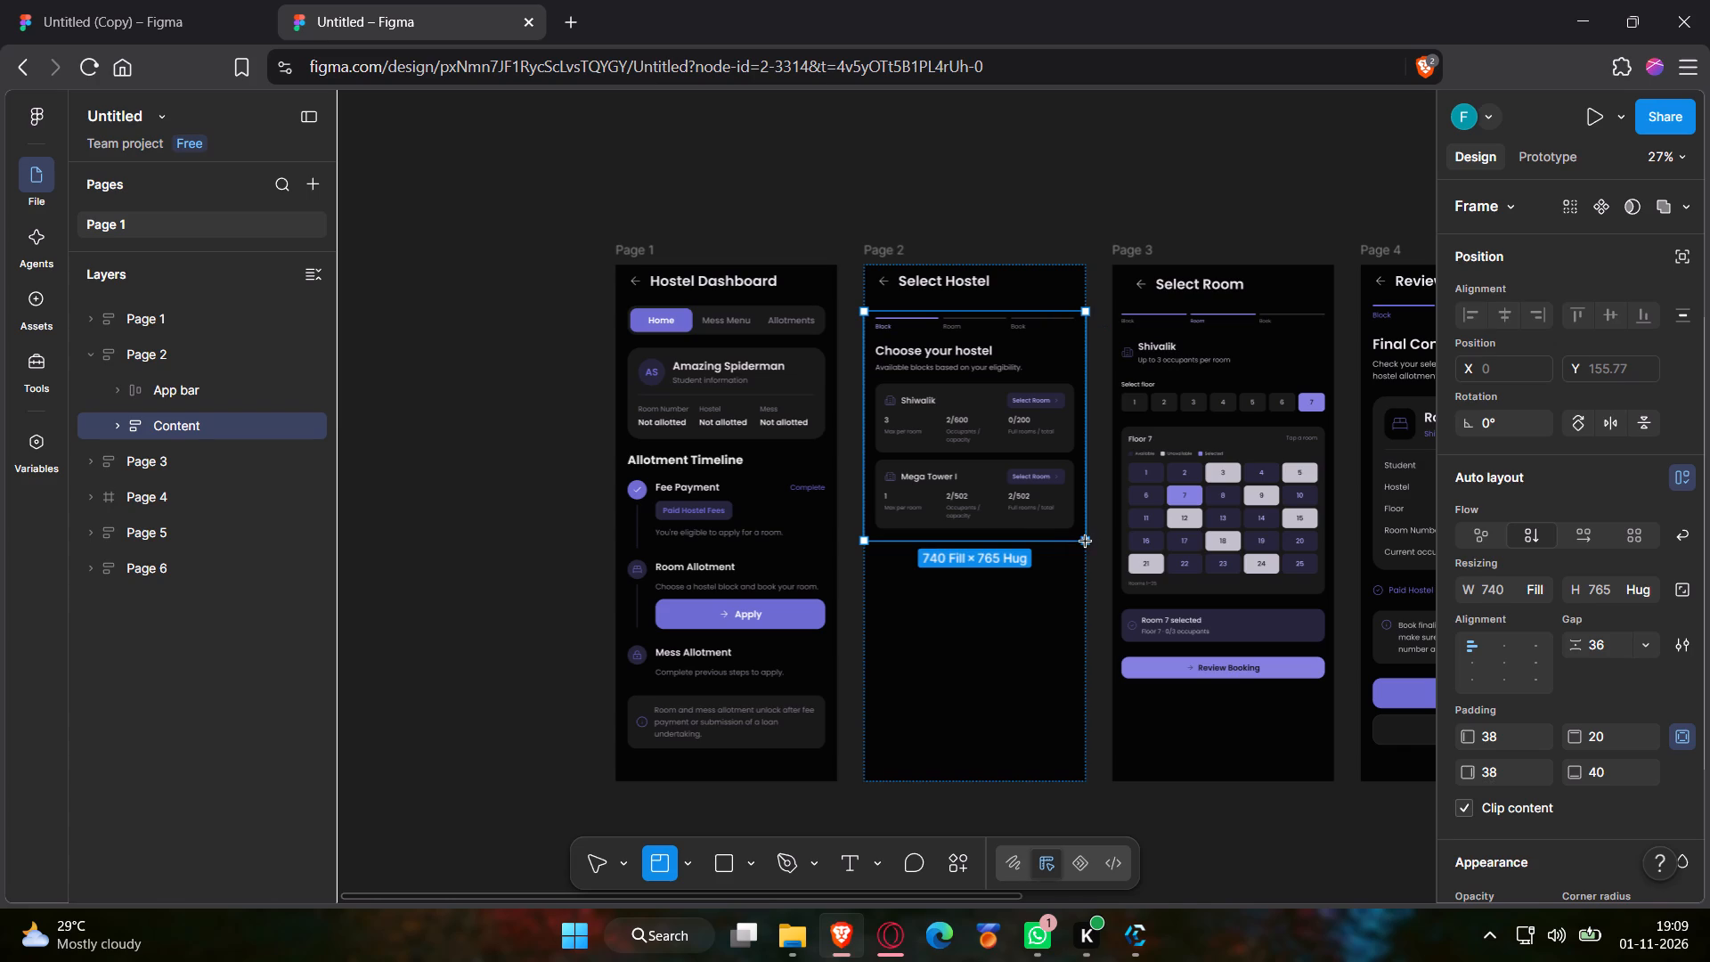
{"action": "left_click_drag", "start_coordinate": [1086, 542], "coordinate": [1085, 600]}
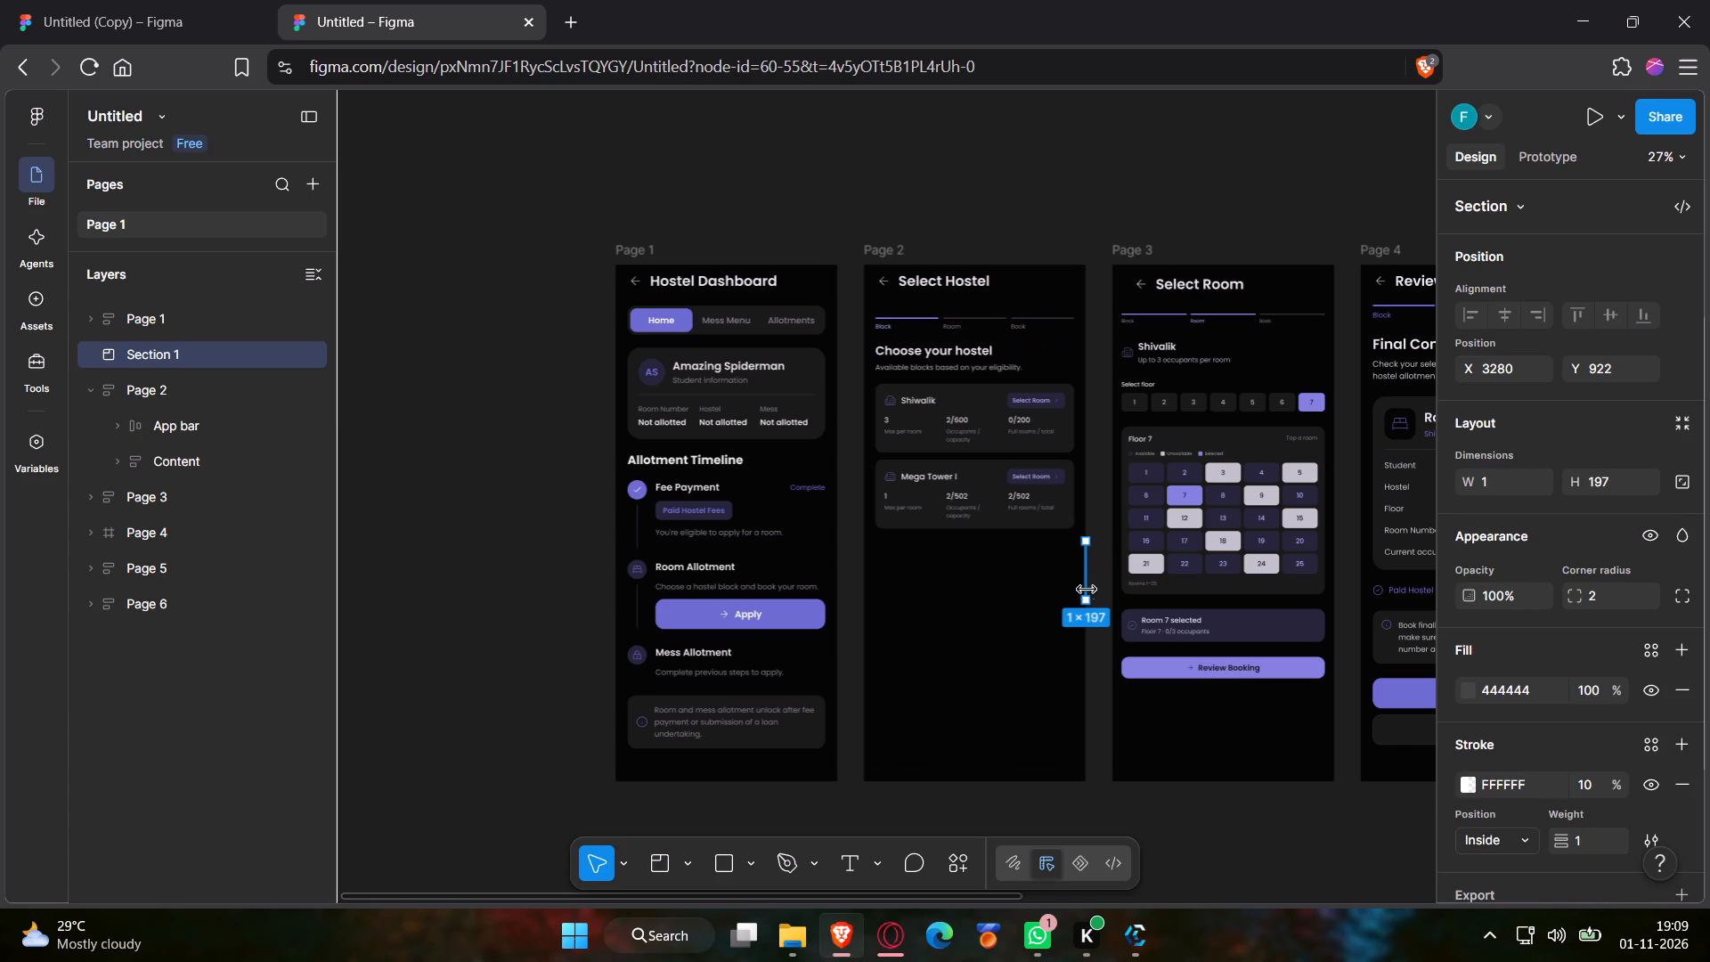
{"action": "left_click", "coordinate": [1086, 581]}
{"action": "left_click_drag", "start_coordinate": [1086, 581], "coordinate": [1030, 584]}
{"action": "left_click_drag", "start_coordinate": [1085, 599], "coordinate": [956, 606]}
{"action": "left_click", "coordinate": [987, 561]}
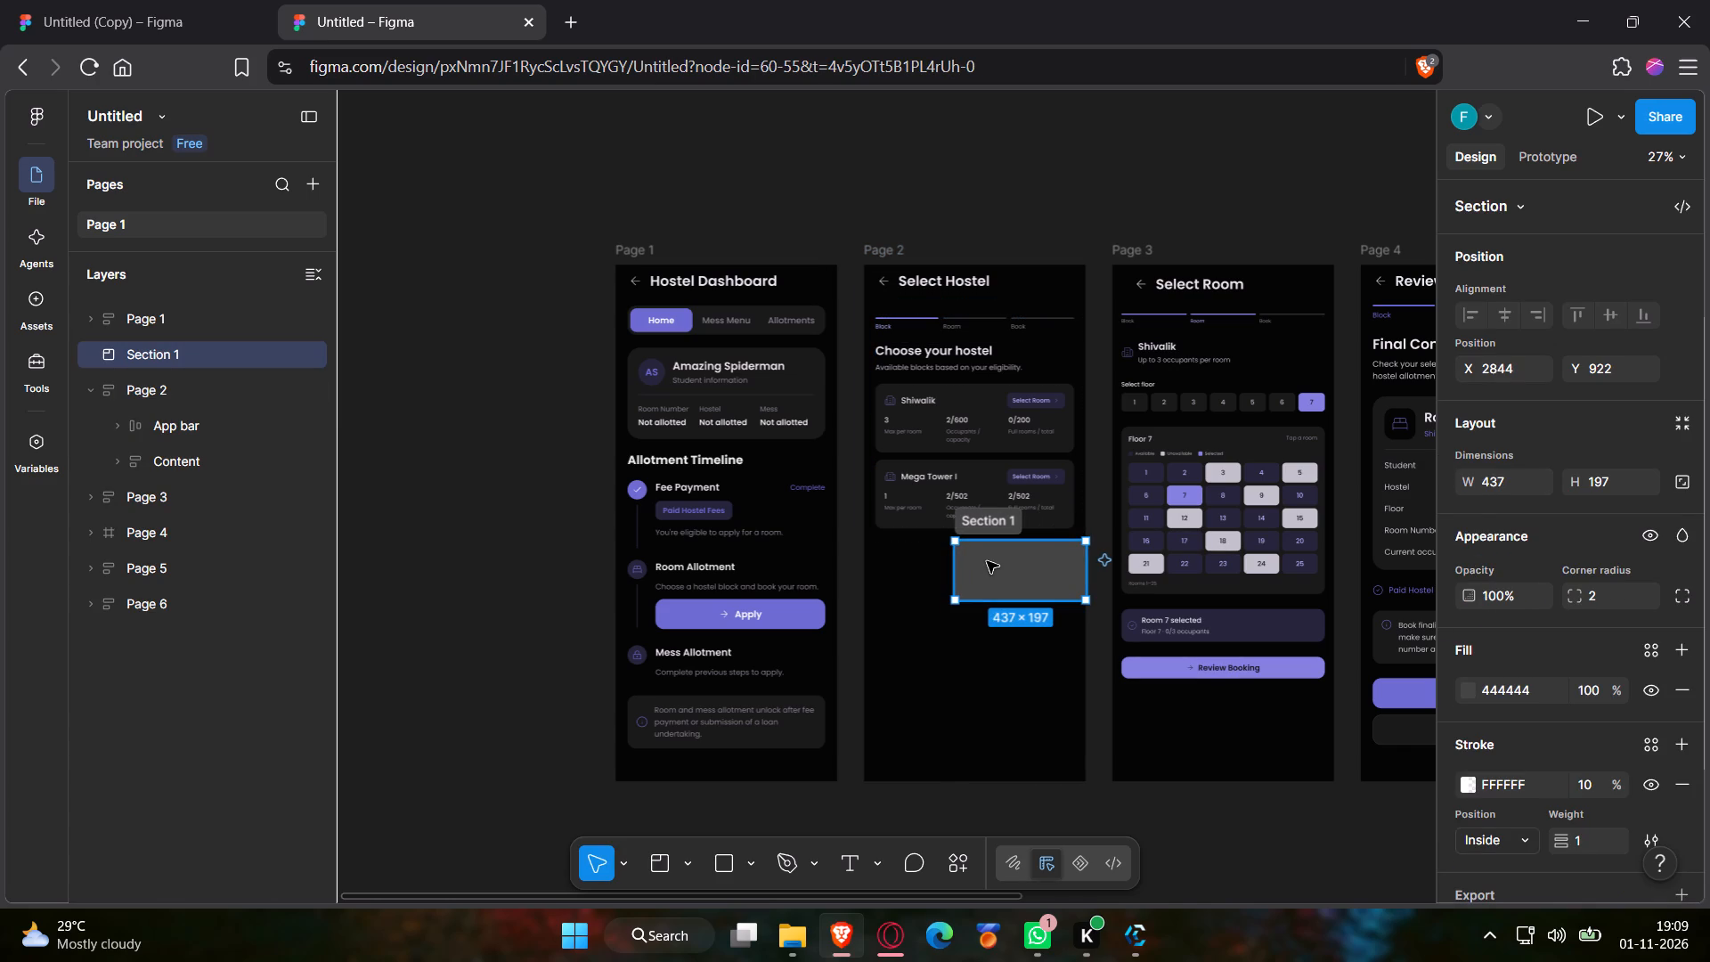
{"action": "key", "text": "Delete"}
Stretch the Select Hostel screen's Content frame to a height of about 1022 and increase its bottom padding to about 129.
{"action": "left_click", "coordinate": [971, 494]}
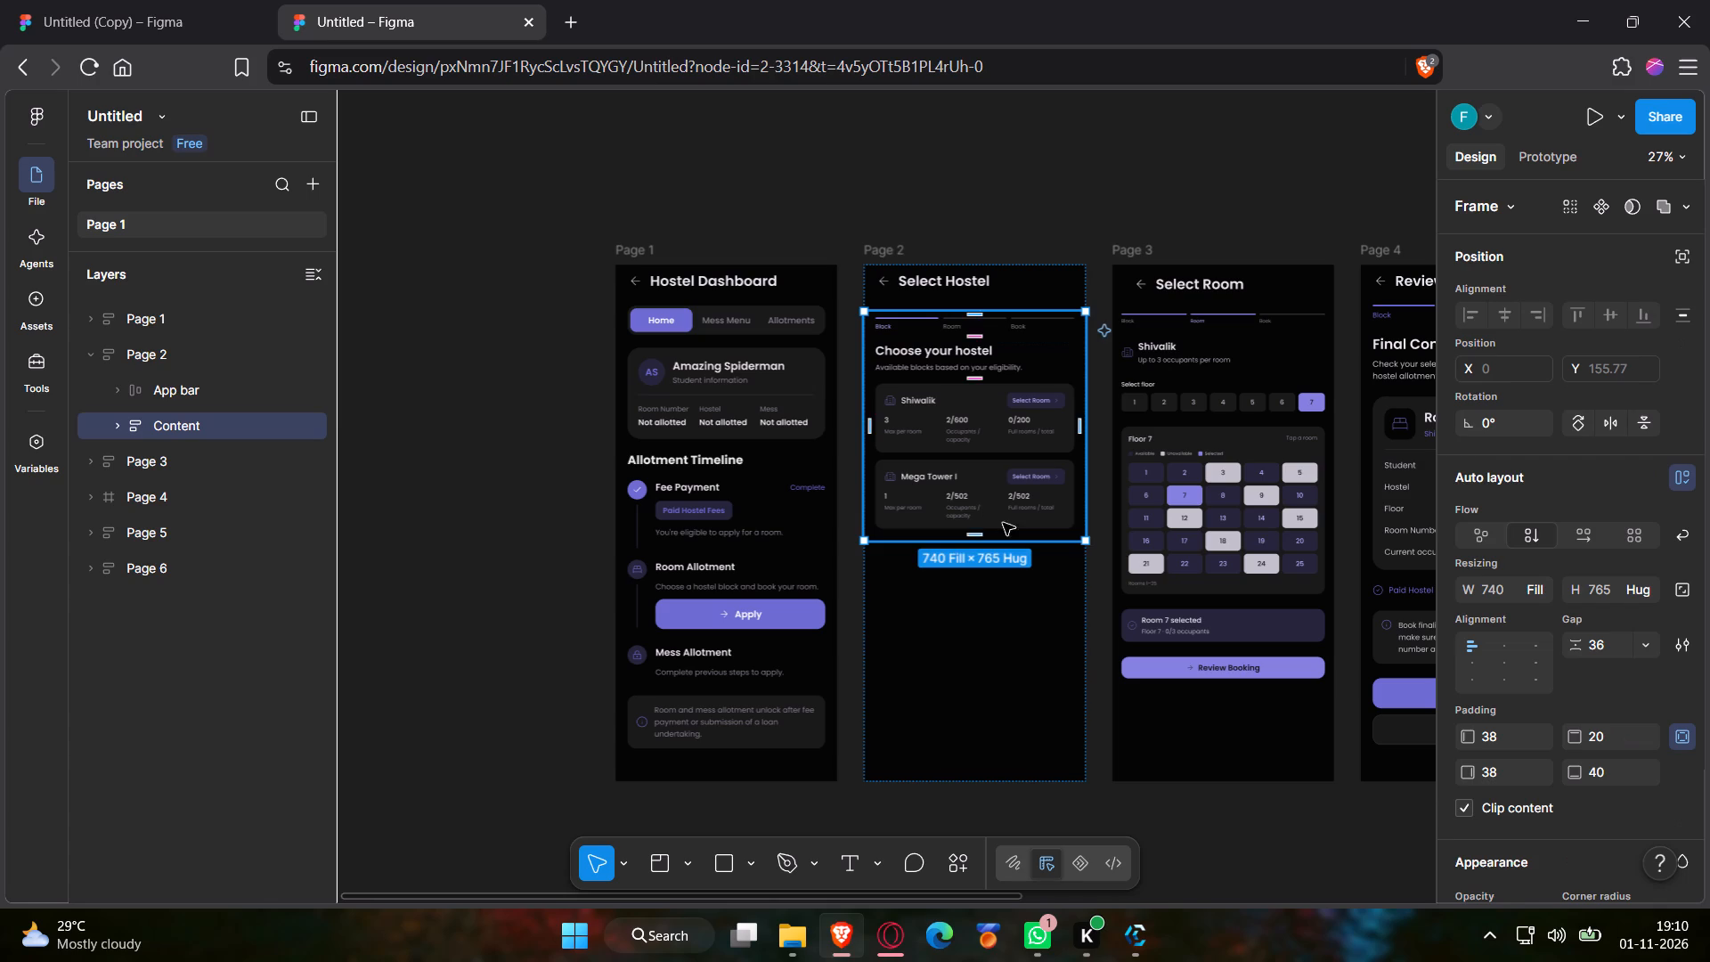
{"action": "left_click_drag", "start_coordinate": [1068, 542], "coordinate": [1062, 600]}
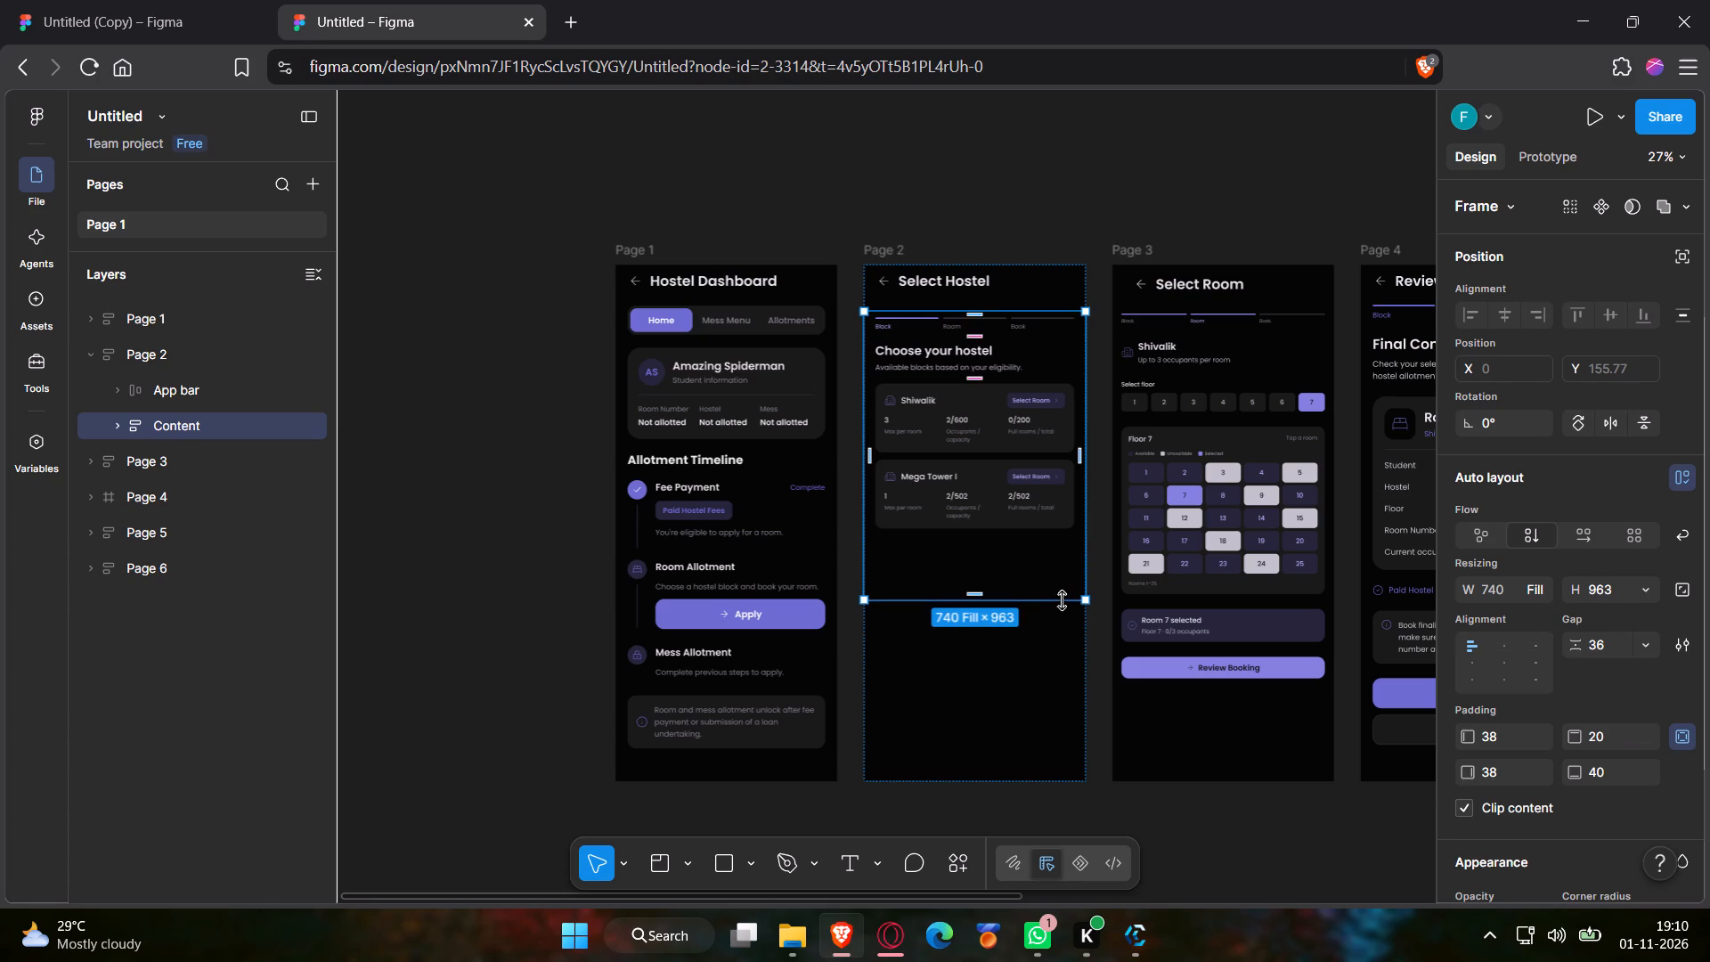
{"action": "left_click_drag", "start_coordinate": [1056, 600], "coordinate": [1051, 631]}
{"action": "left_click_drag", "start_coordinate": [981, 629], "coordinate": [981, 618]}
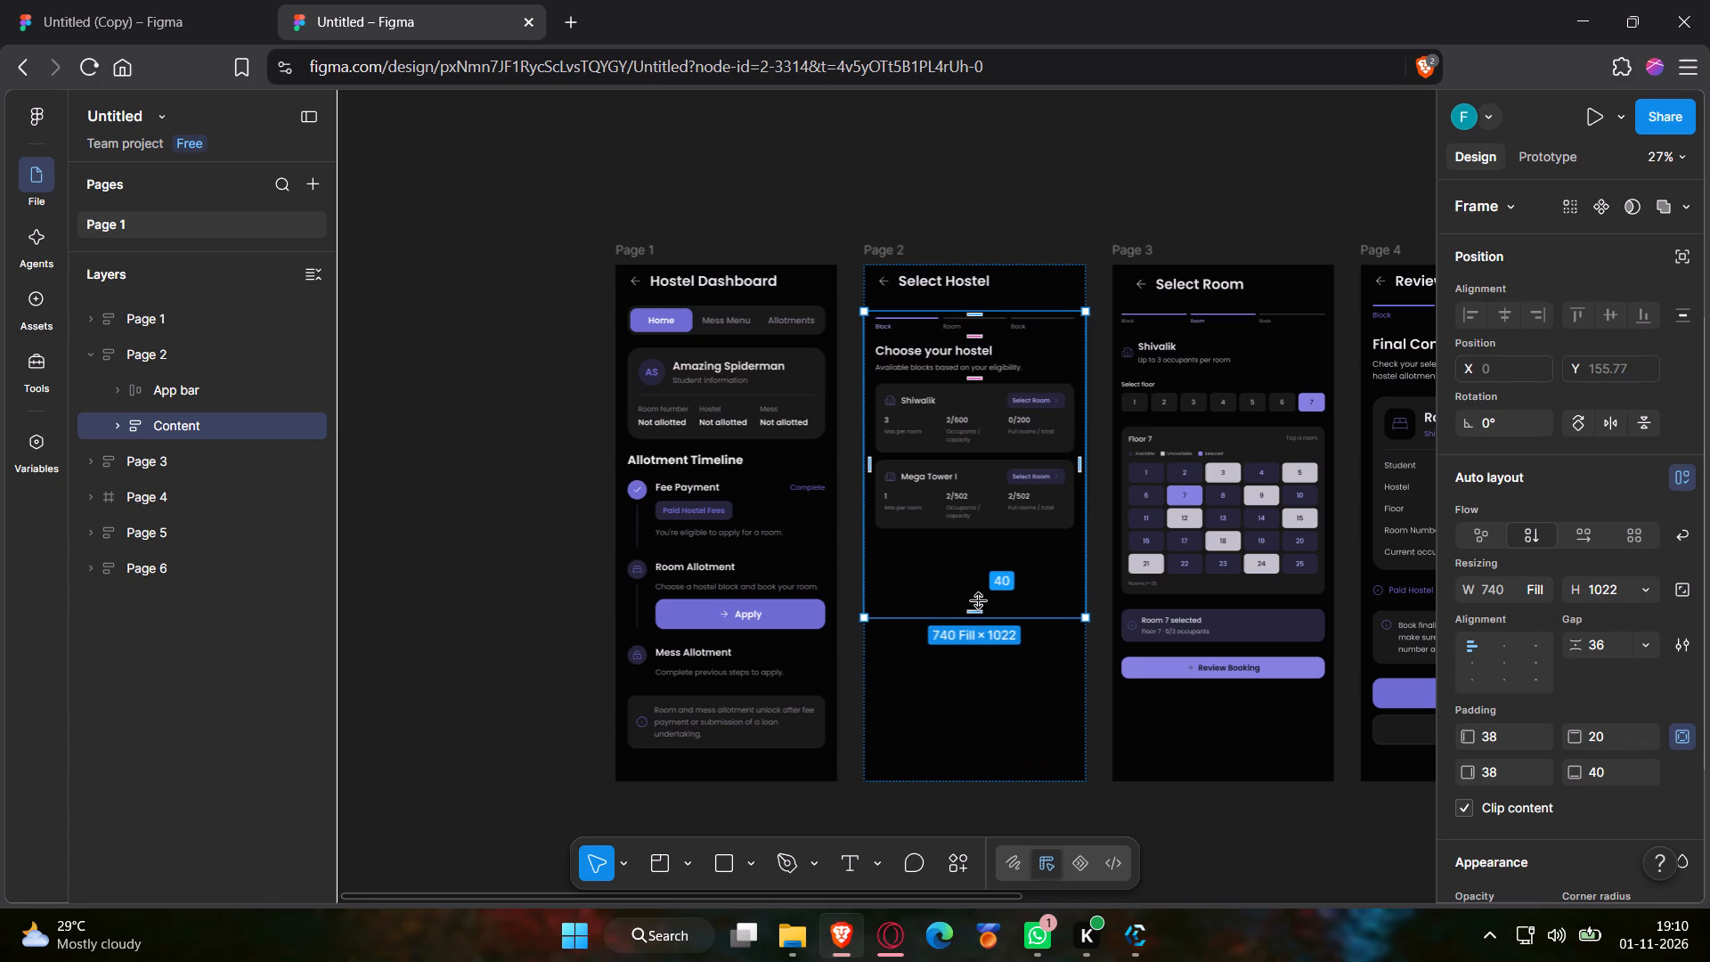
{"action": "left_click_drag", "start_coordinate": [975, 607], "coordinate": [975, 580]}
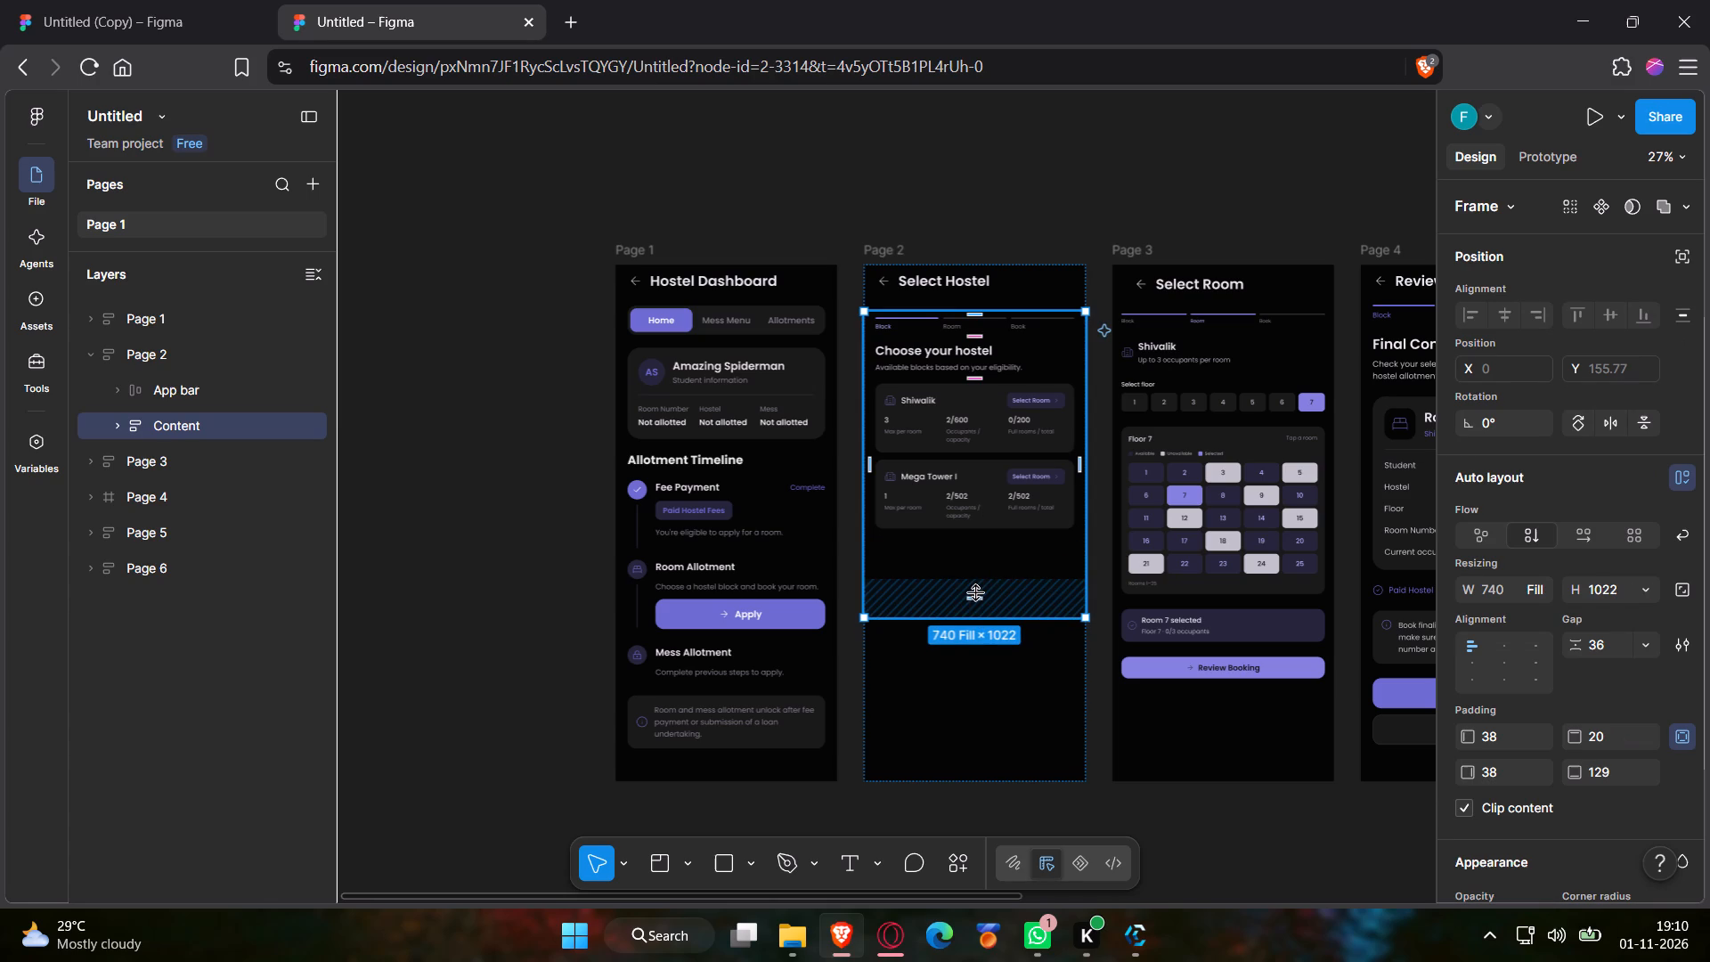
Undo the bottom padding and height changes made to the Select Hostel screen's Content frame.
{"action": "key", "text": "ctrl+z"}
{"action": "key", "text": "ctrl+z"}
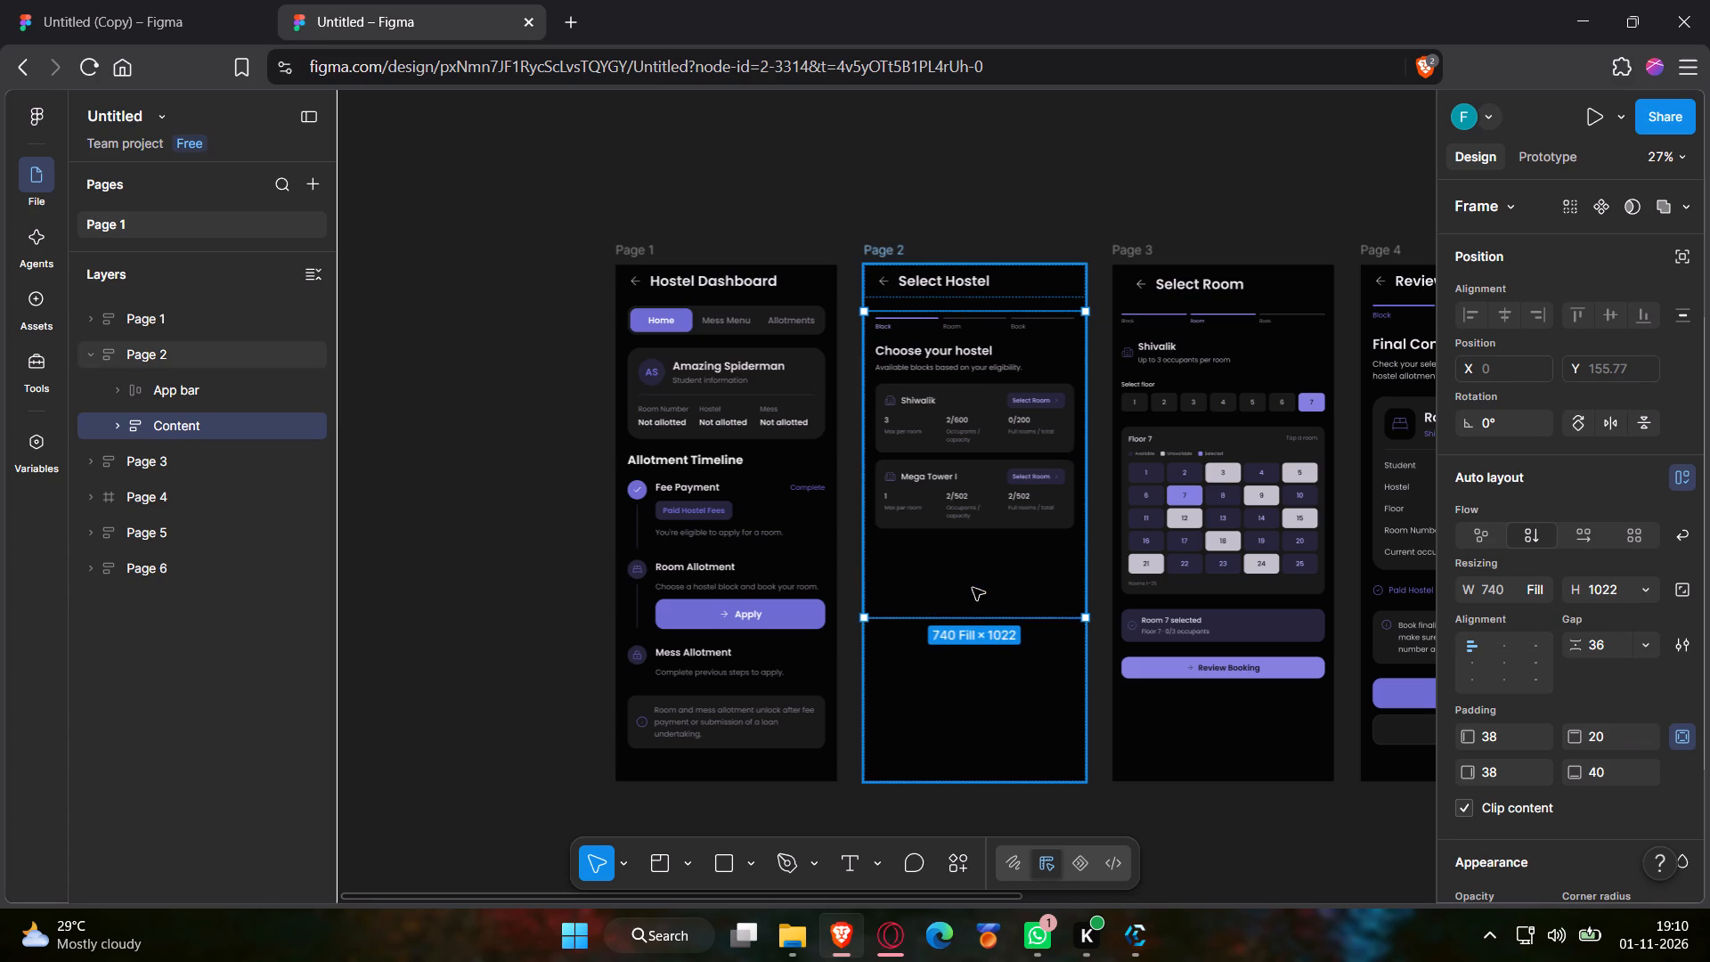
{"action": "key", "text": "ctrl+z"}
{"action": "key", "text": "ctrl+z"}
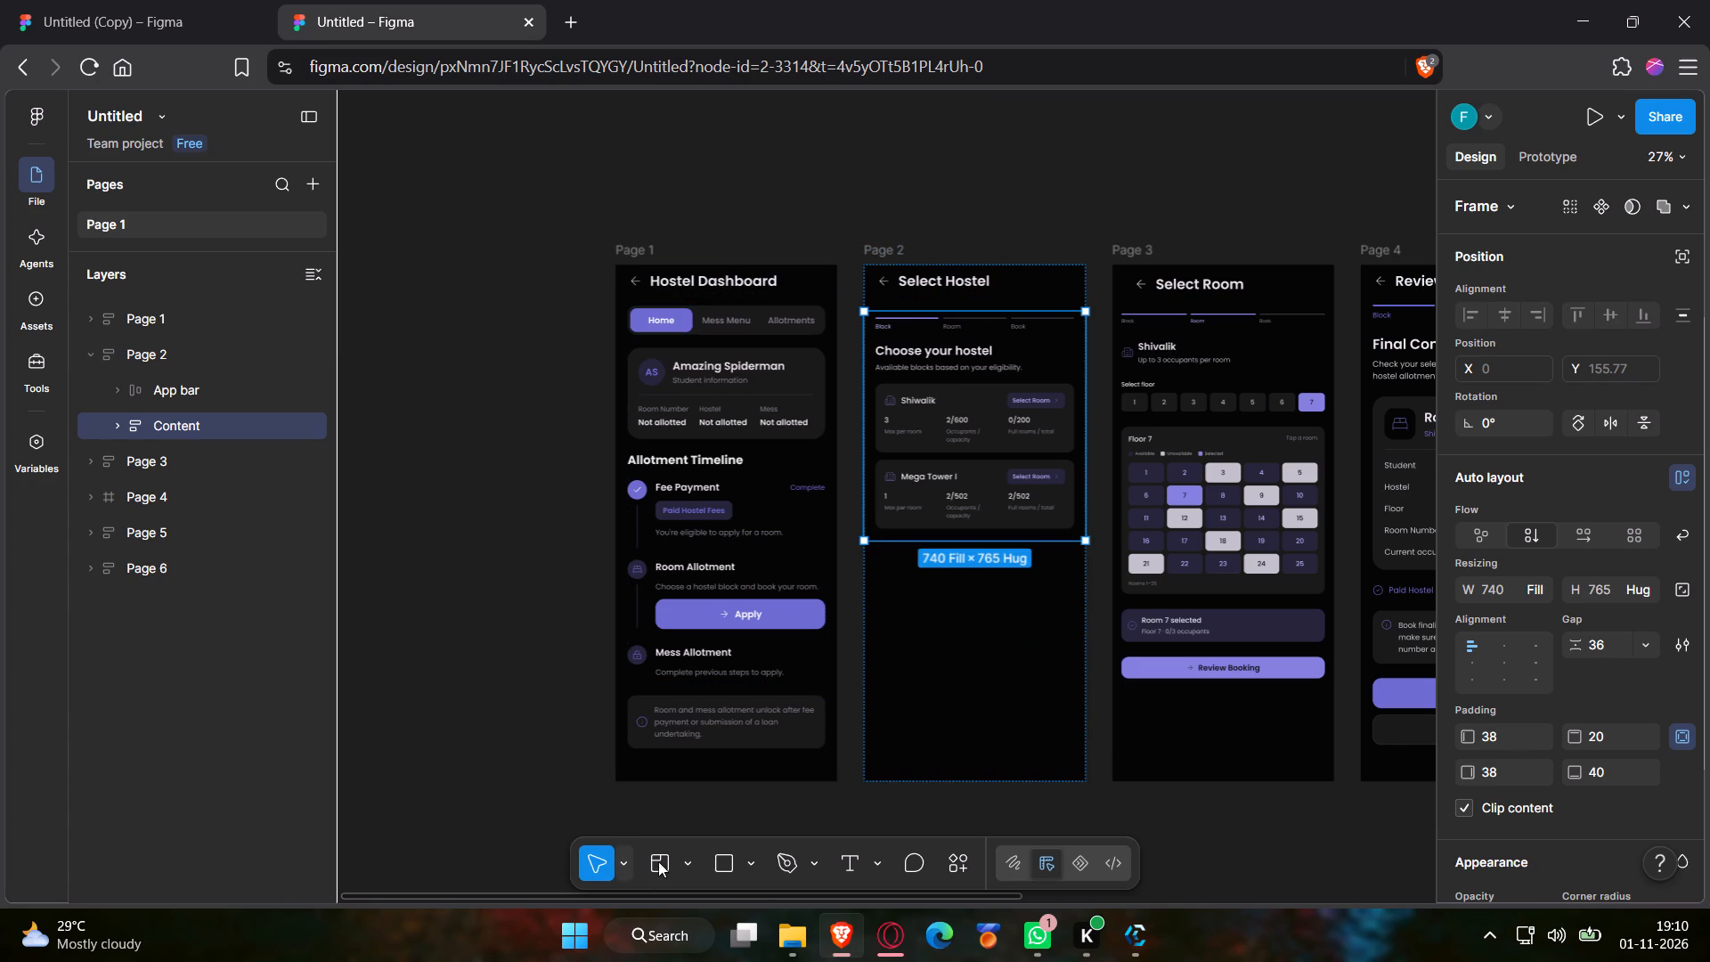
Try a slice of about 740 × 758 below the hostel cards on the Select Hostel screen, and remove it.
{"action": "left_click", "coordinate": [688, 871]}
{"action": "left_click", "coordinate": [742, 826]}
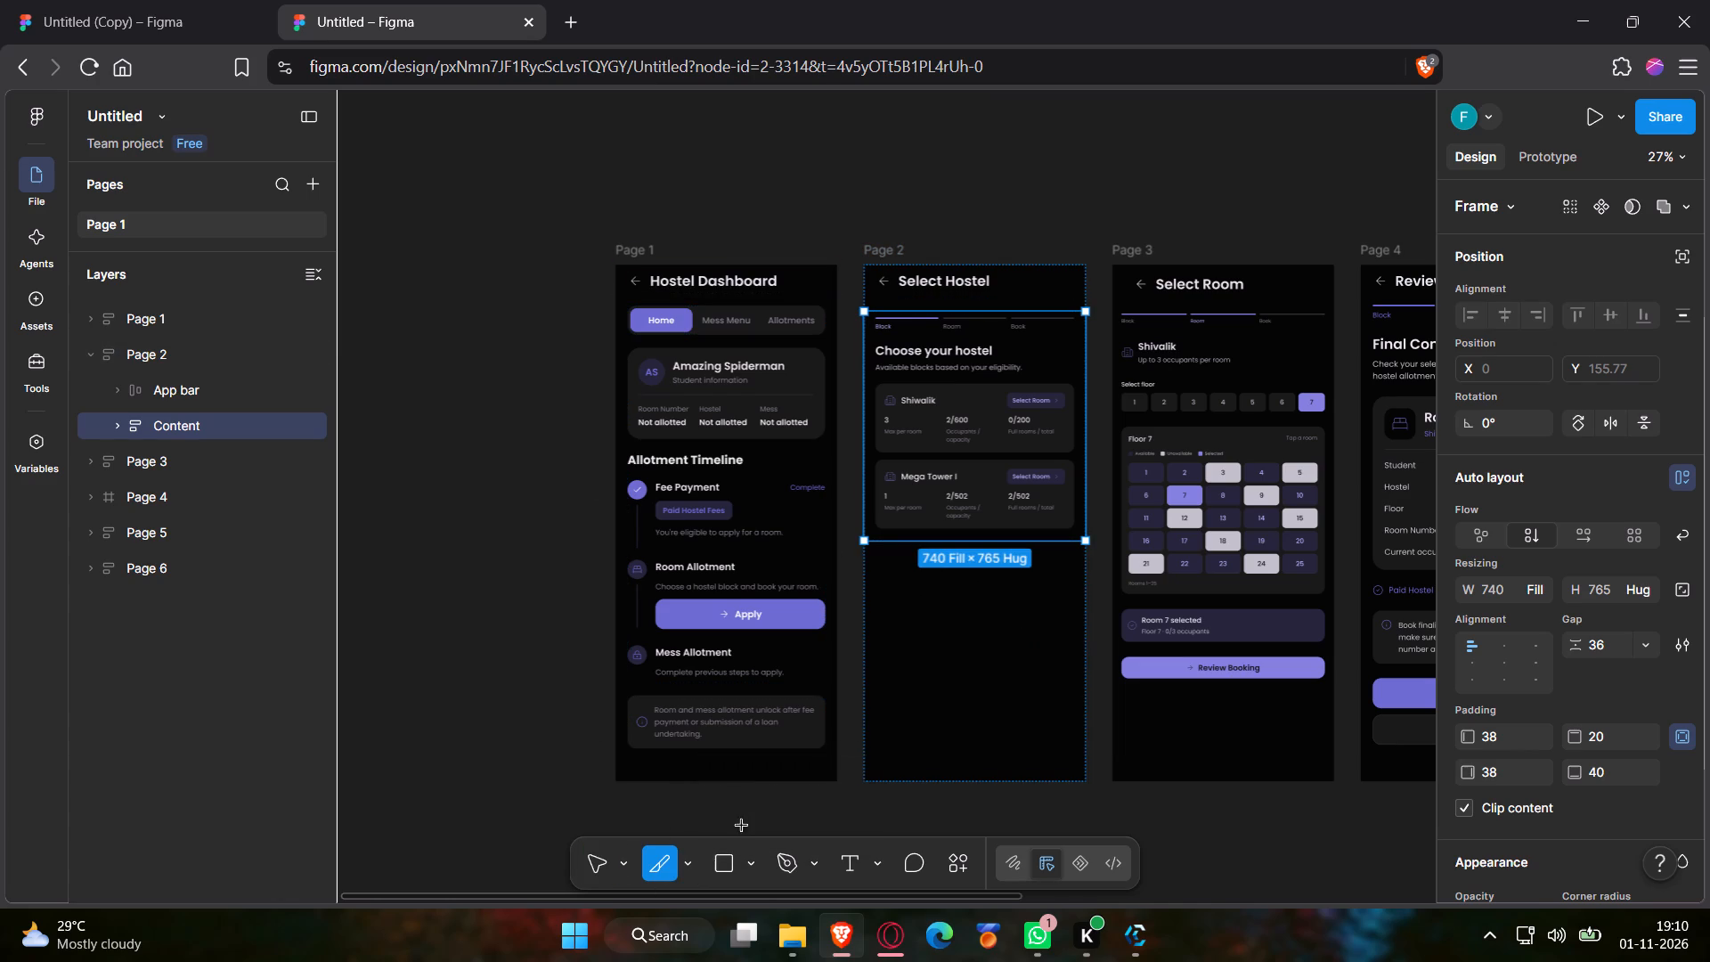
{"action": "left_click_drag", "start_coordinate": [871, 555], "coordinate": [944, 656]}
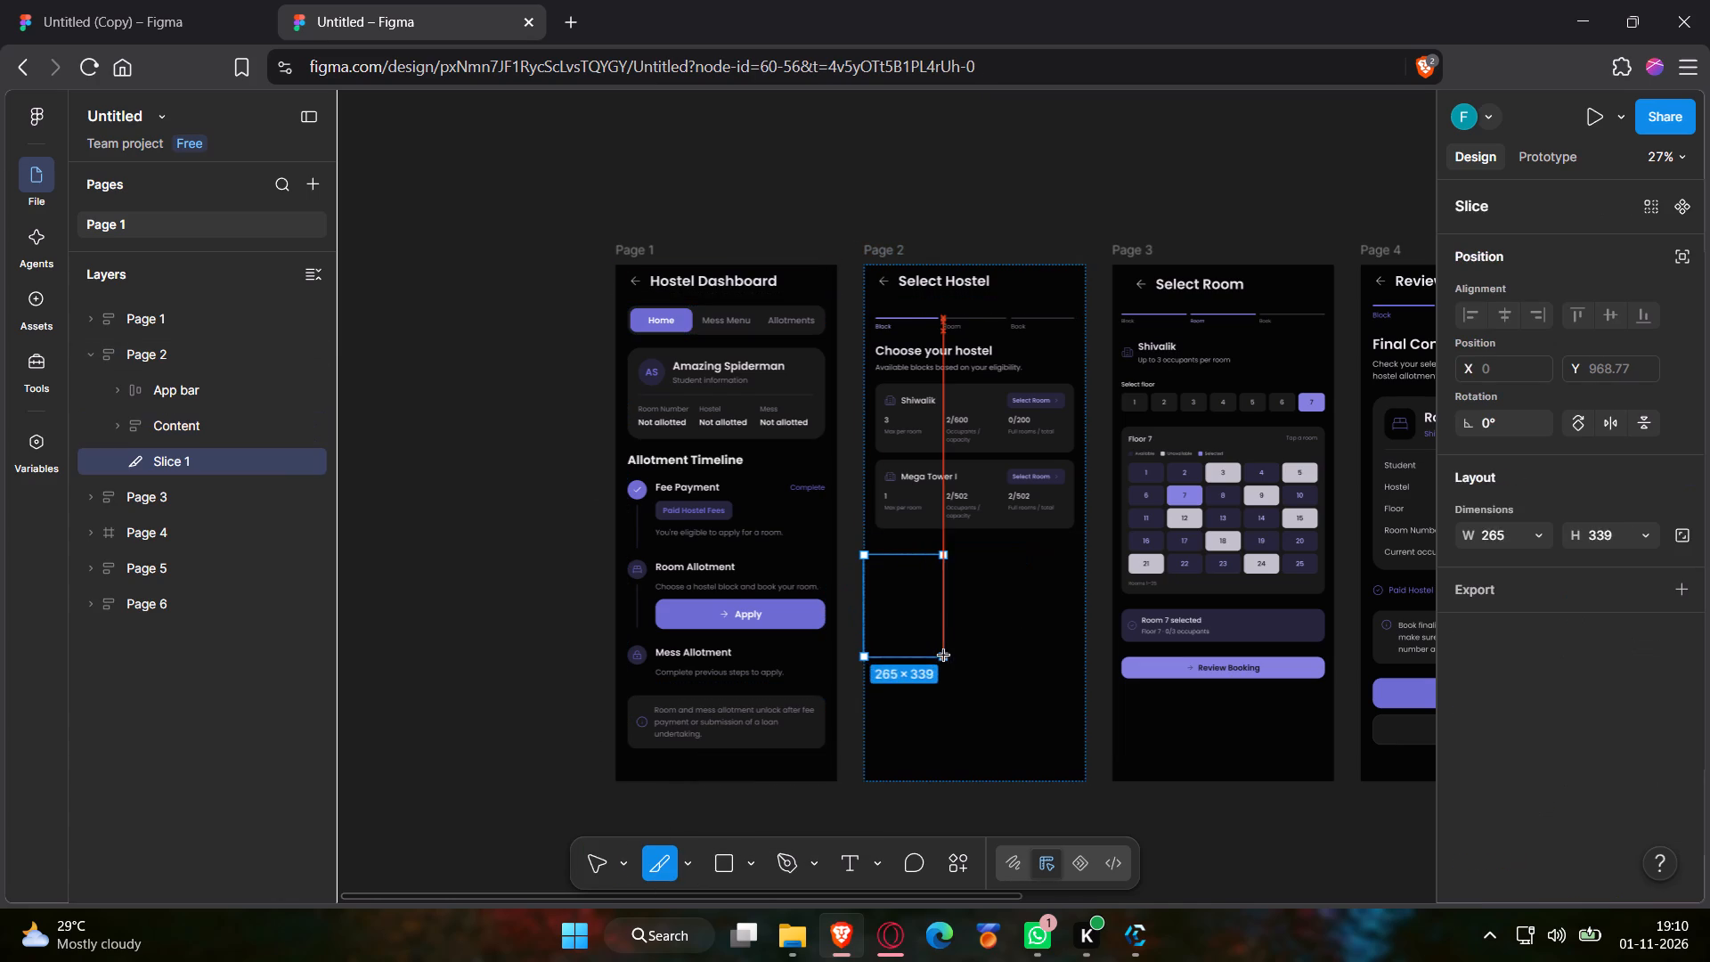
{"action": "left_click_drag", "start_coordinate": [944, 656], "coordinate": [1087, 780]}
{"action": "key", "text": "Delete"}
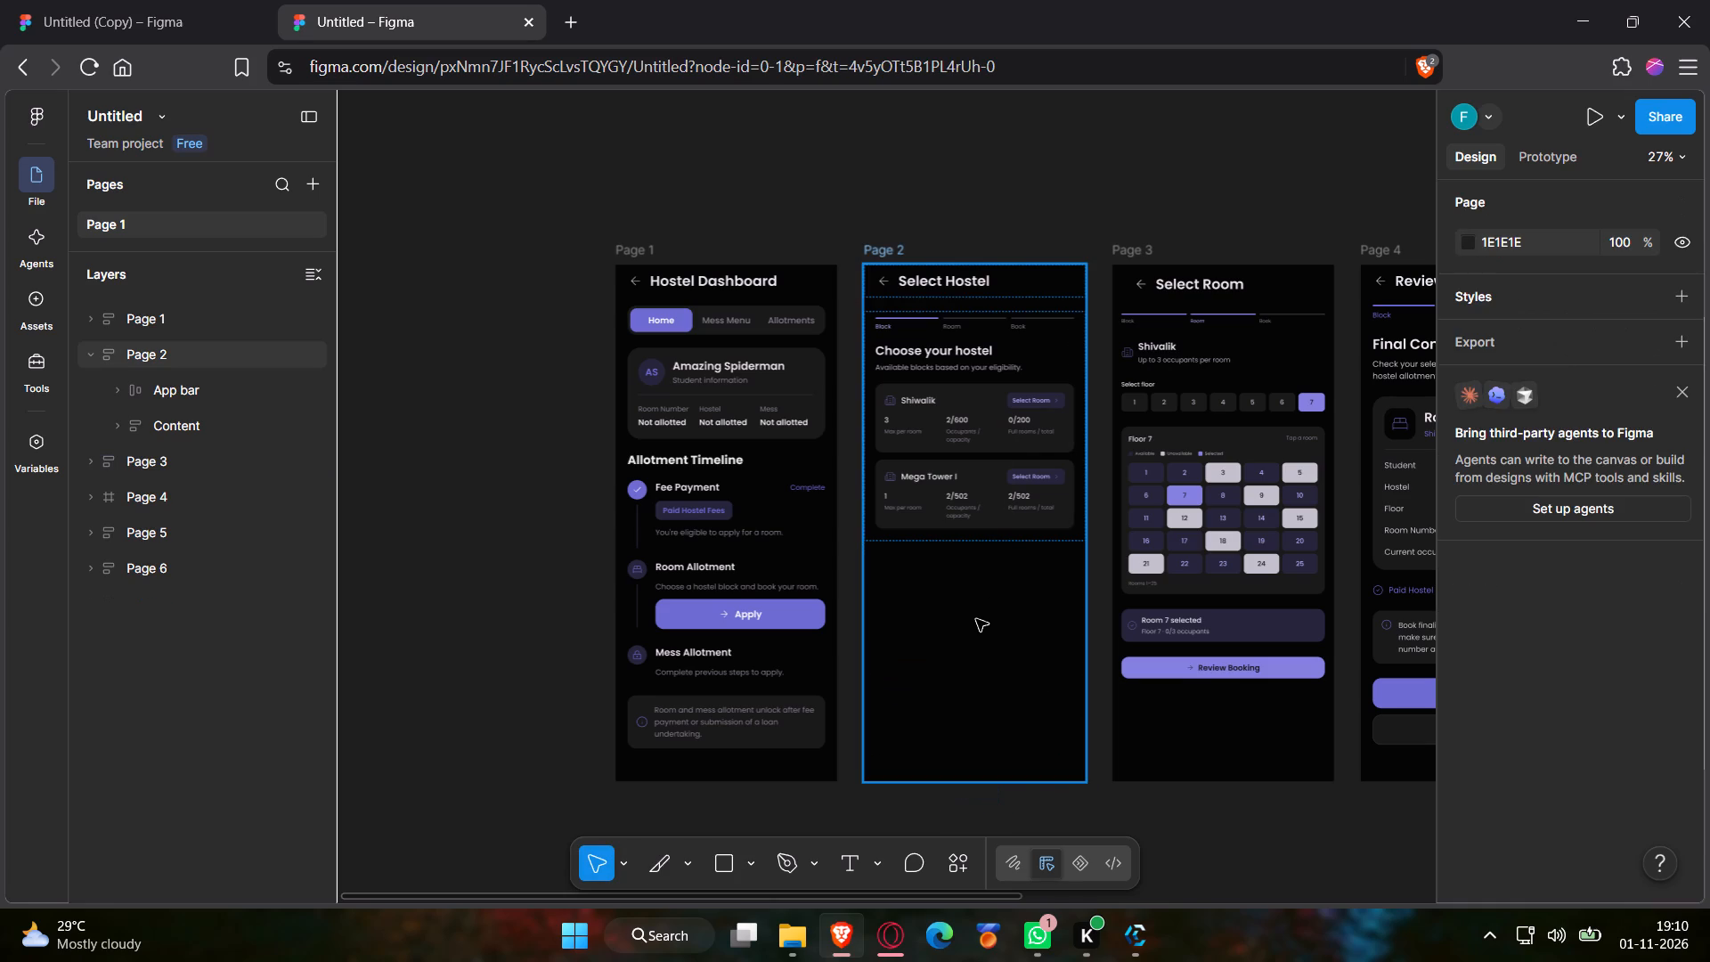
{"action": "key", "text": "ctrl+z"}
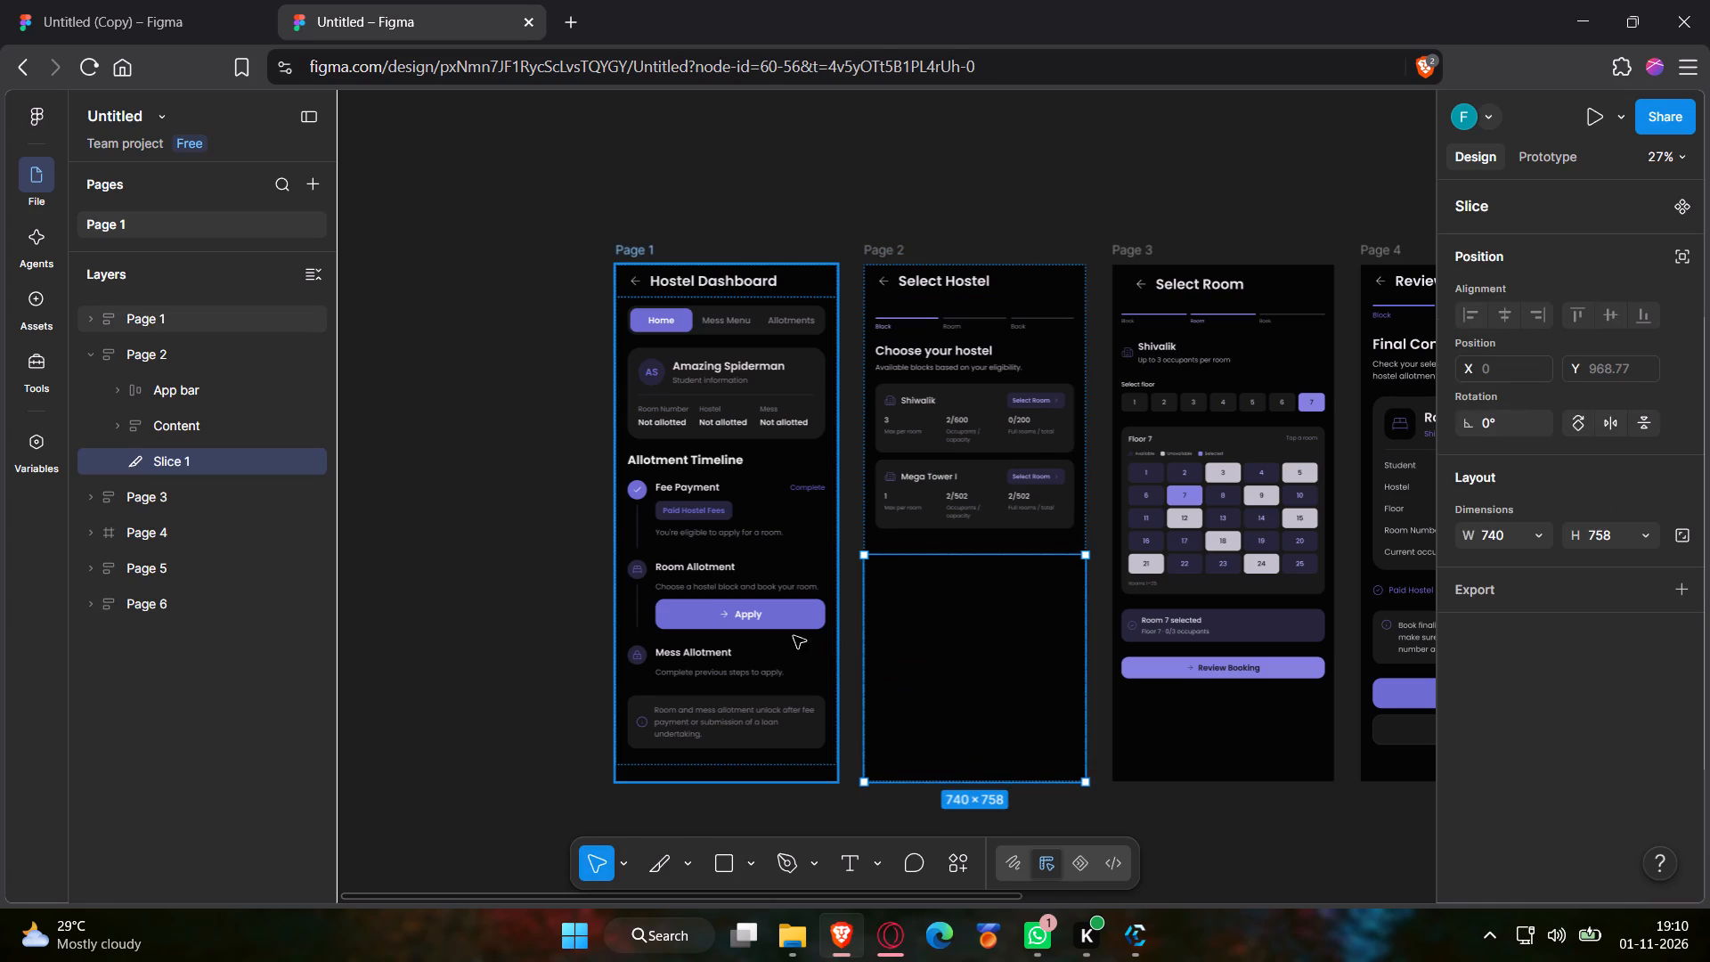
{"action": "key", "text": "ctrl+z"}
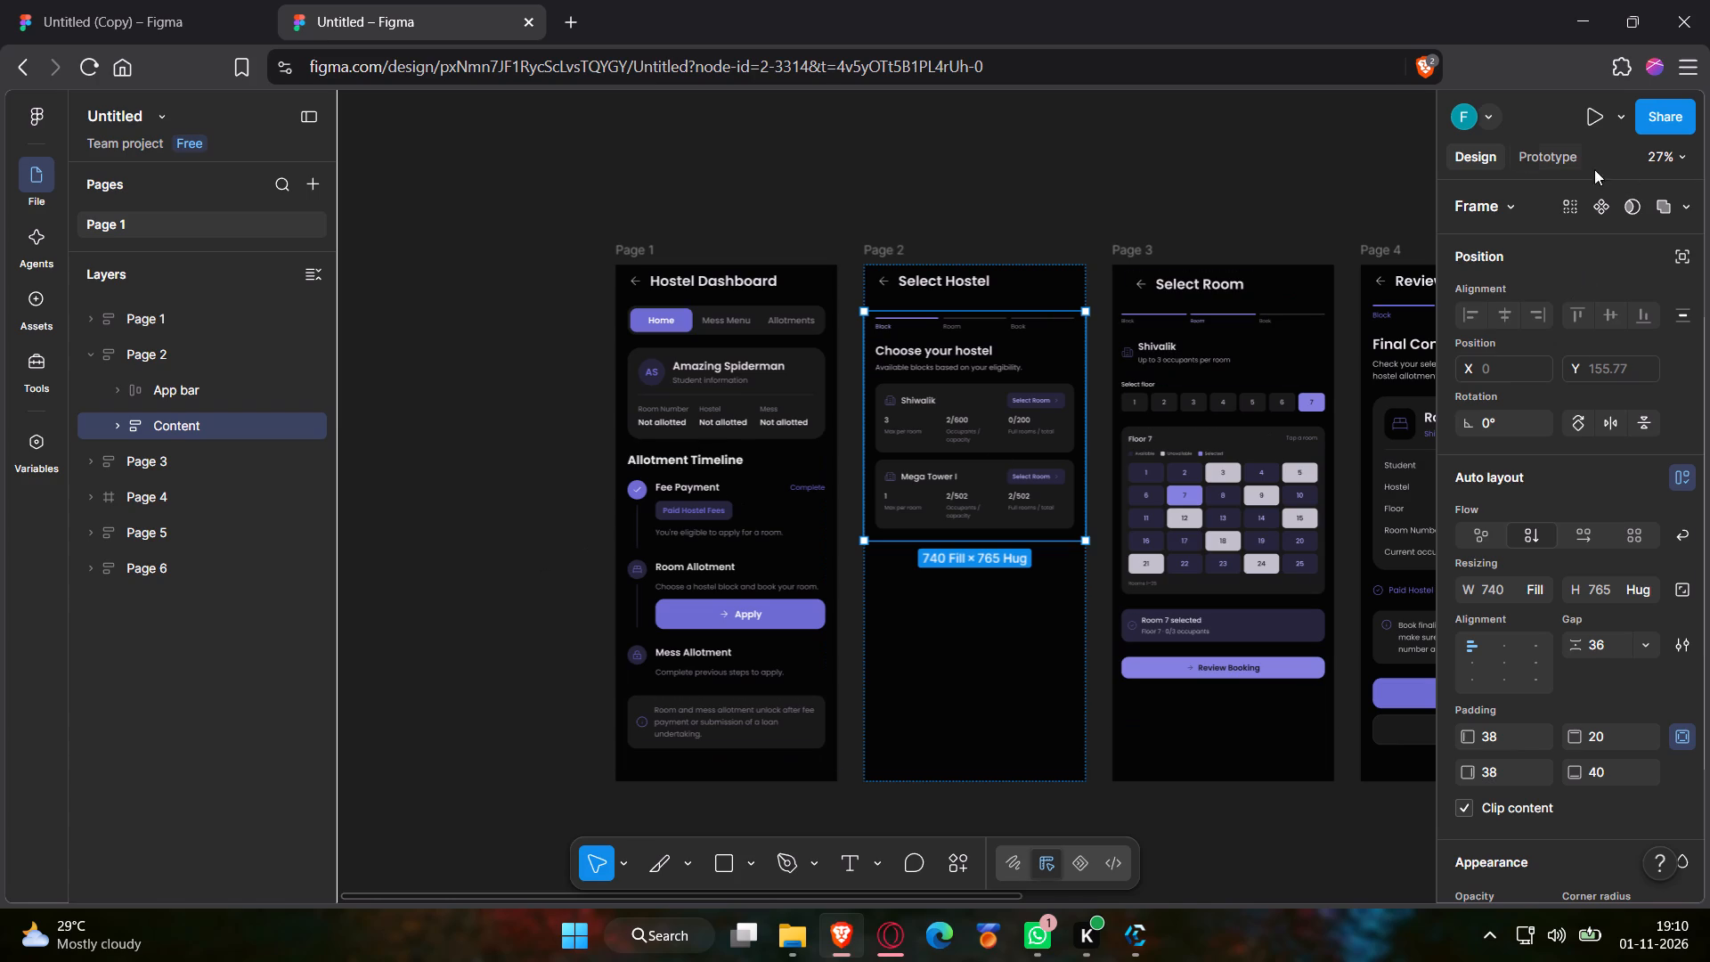
Open the list of people currently in the file to view its collaboration options.
{"action": "left_click", "coordinate": [1489, 126]}
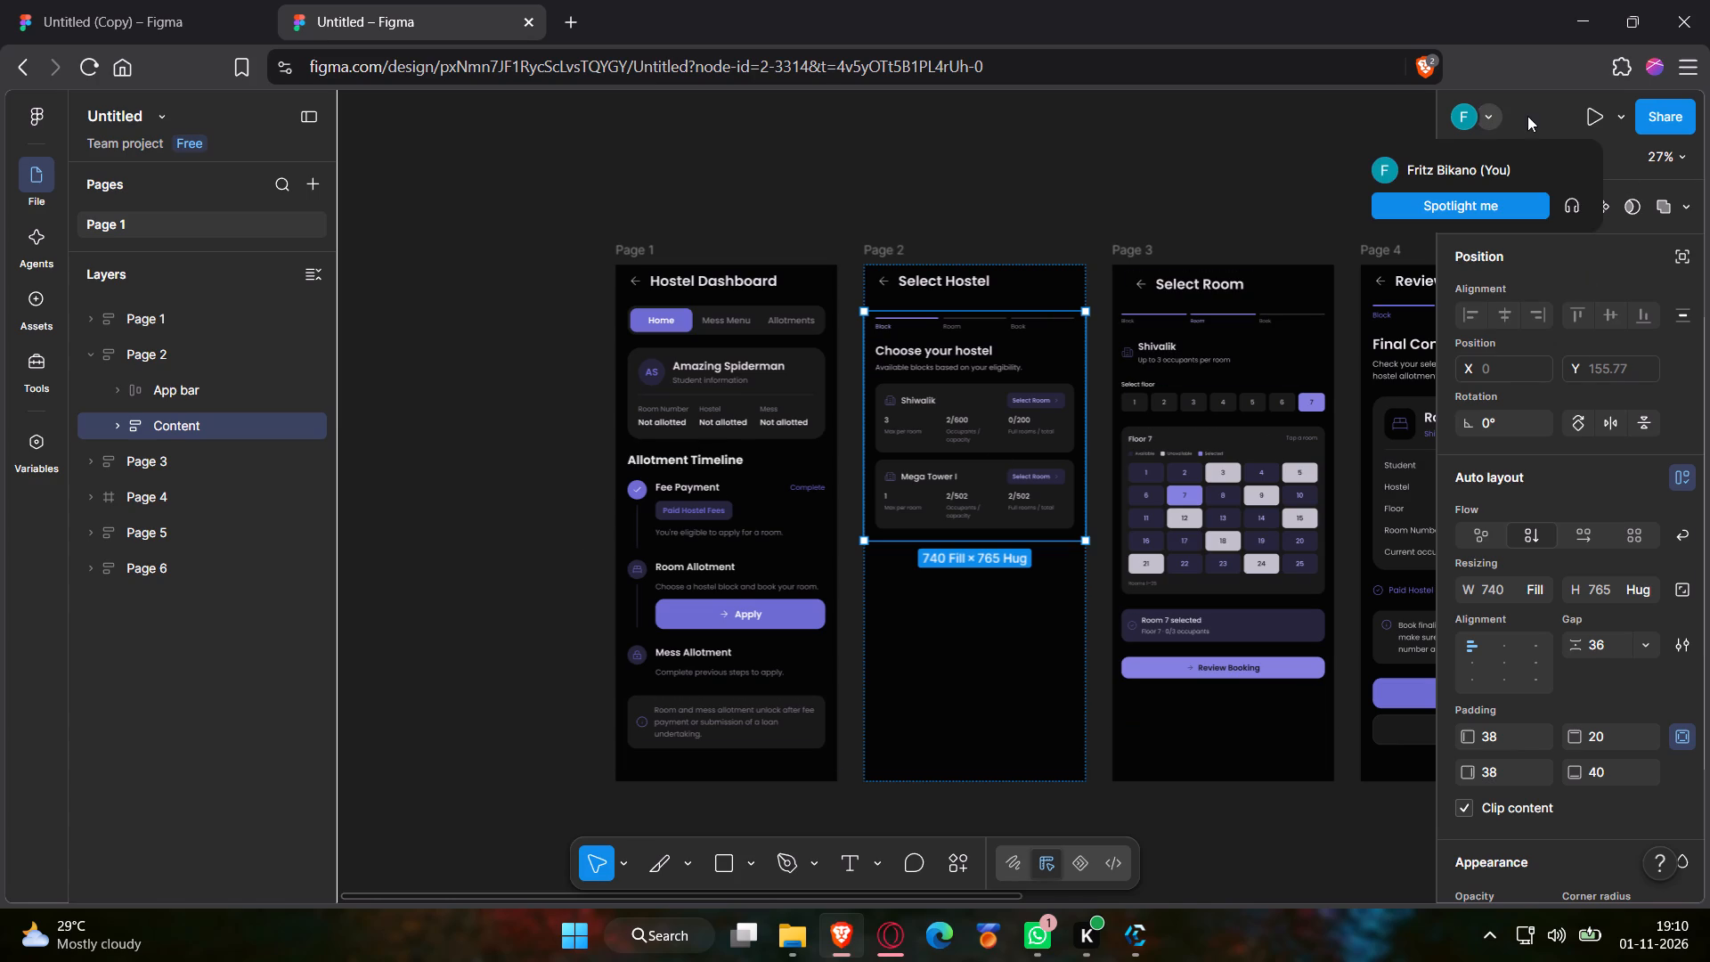
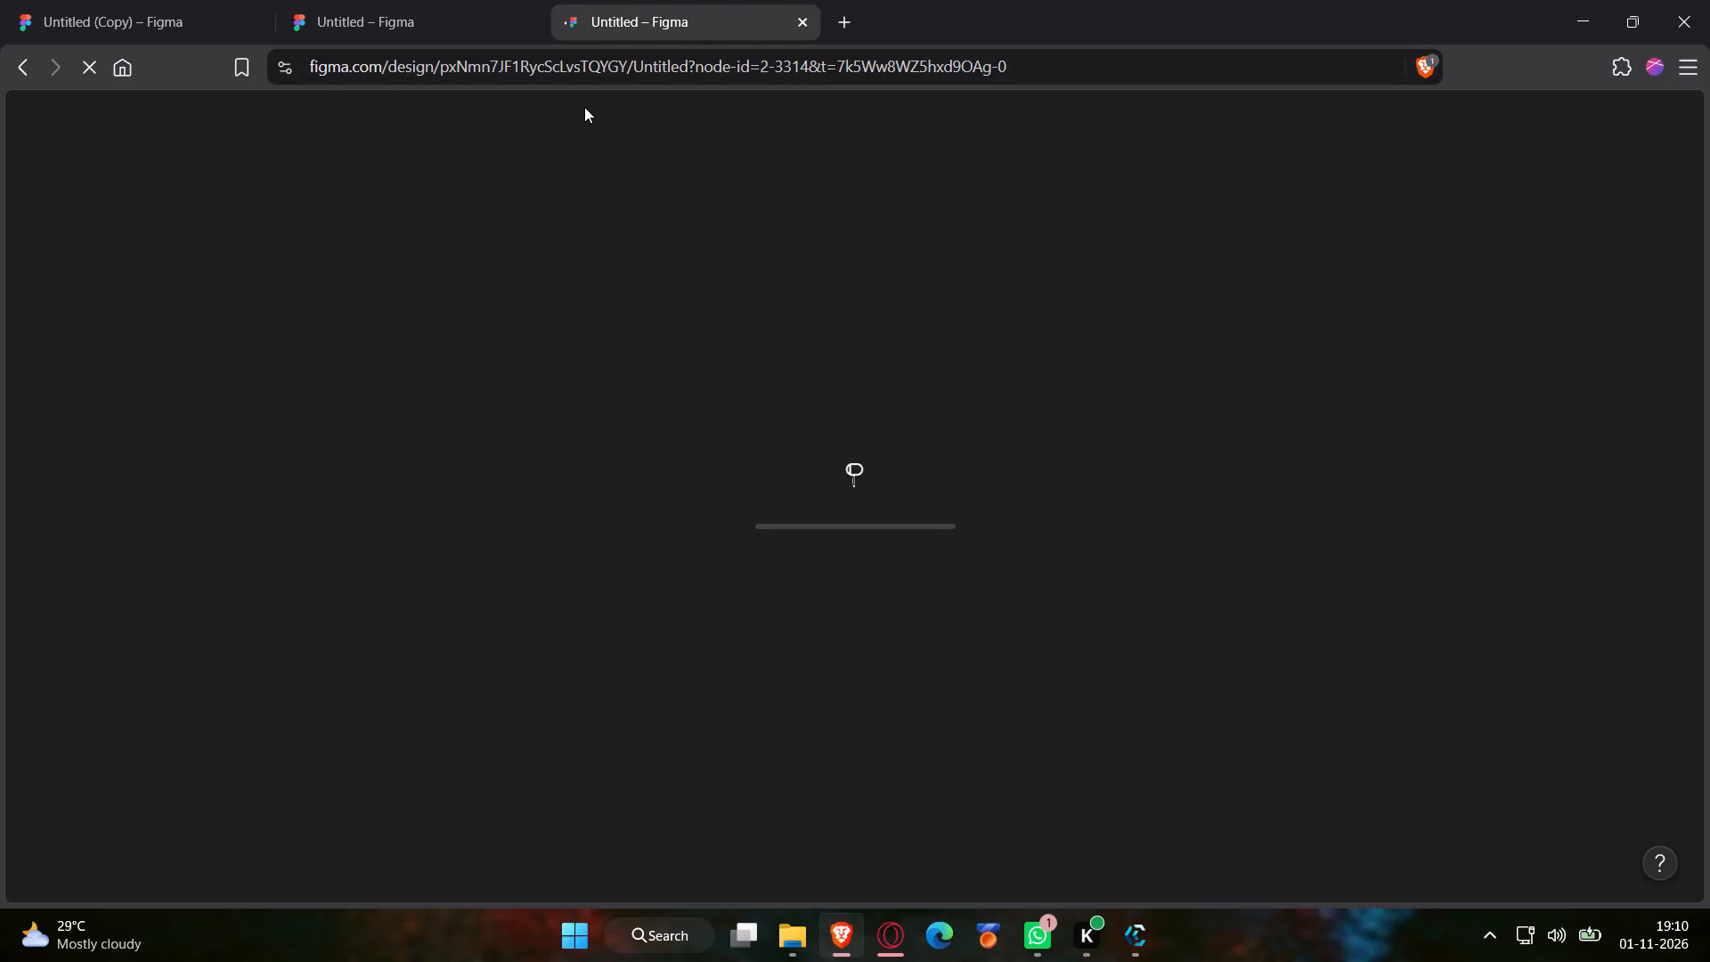
Look at the sharing options for the Select Hostel screen's Content frame in the newly loaded duplicate of the design file.
{"action": "left_click", "coordinate": [452, 20]}
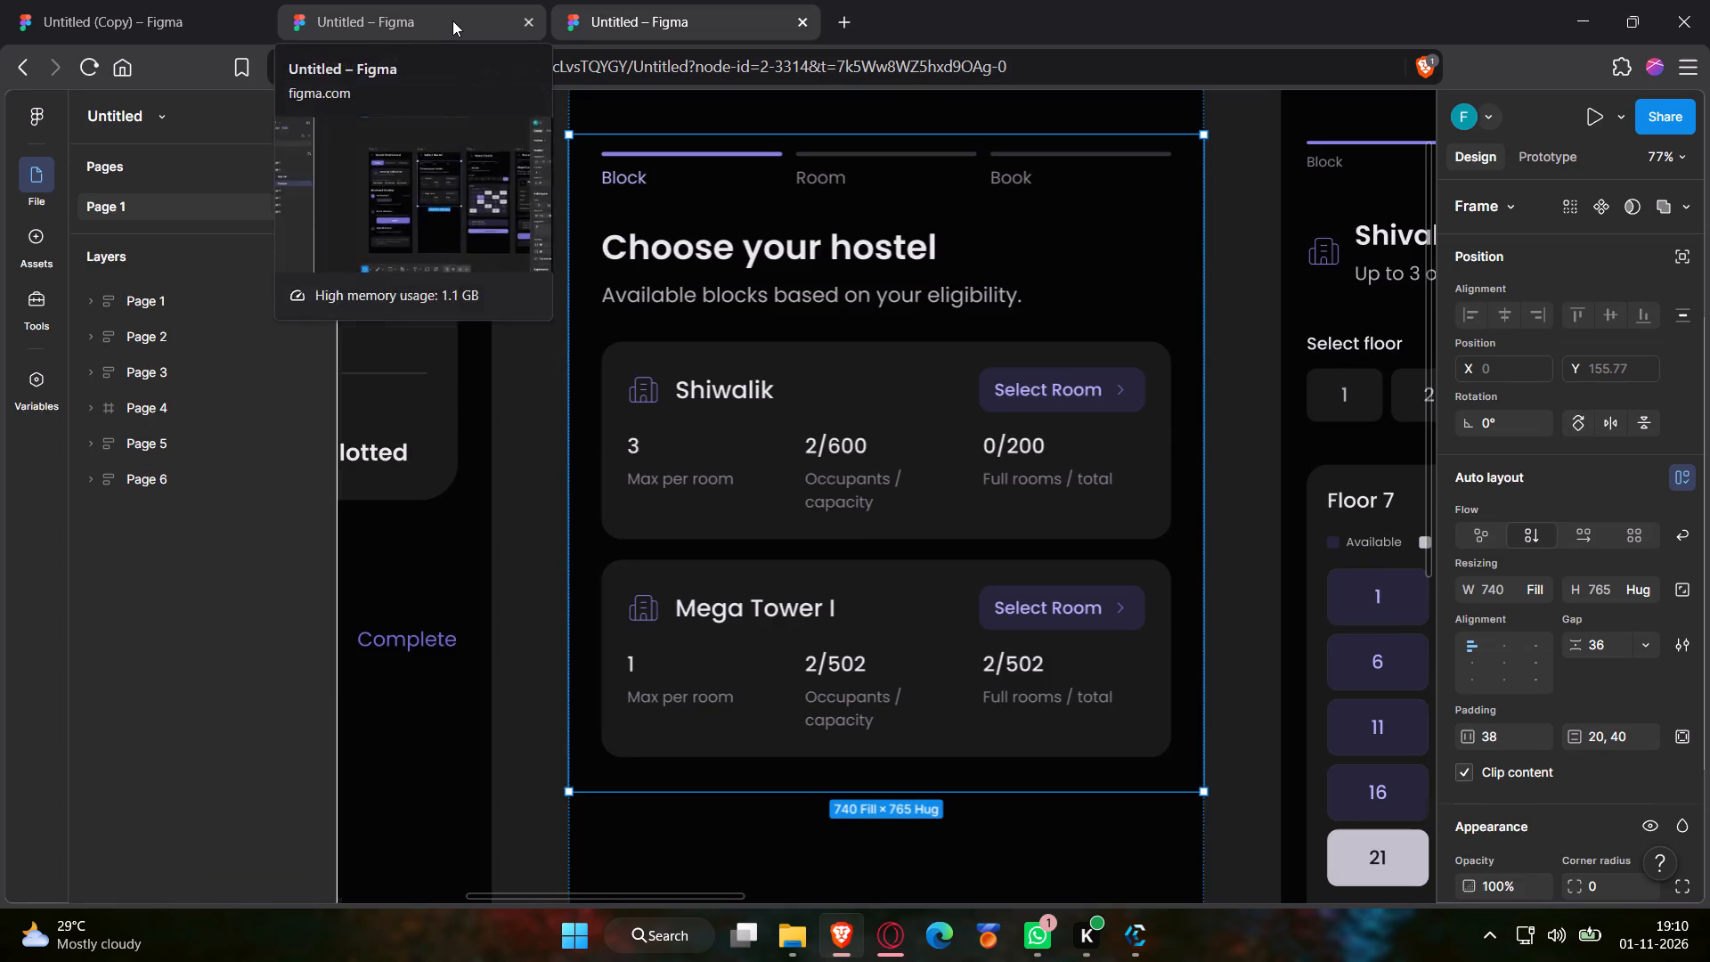
{"action": "left_click", "coordinate": [636, 0]}
{"action": "left_click", "coordinate": [489, 0]}
{"action": "left_click", "coordinate": [661, 0]}
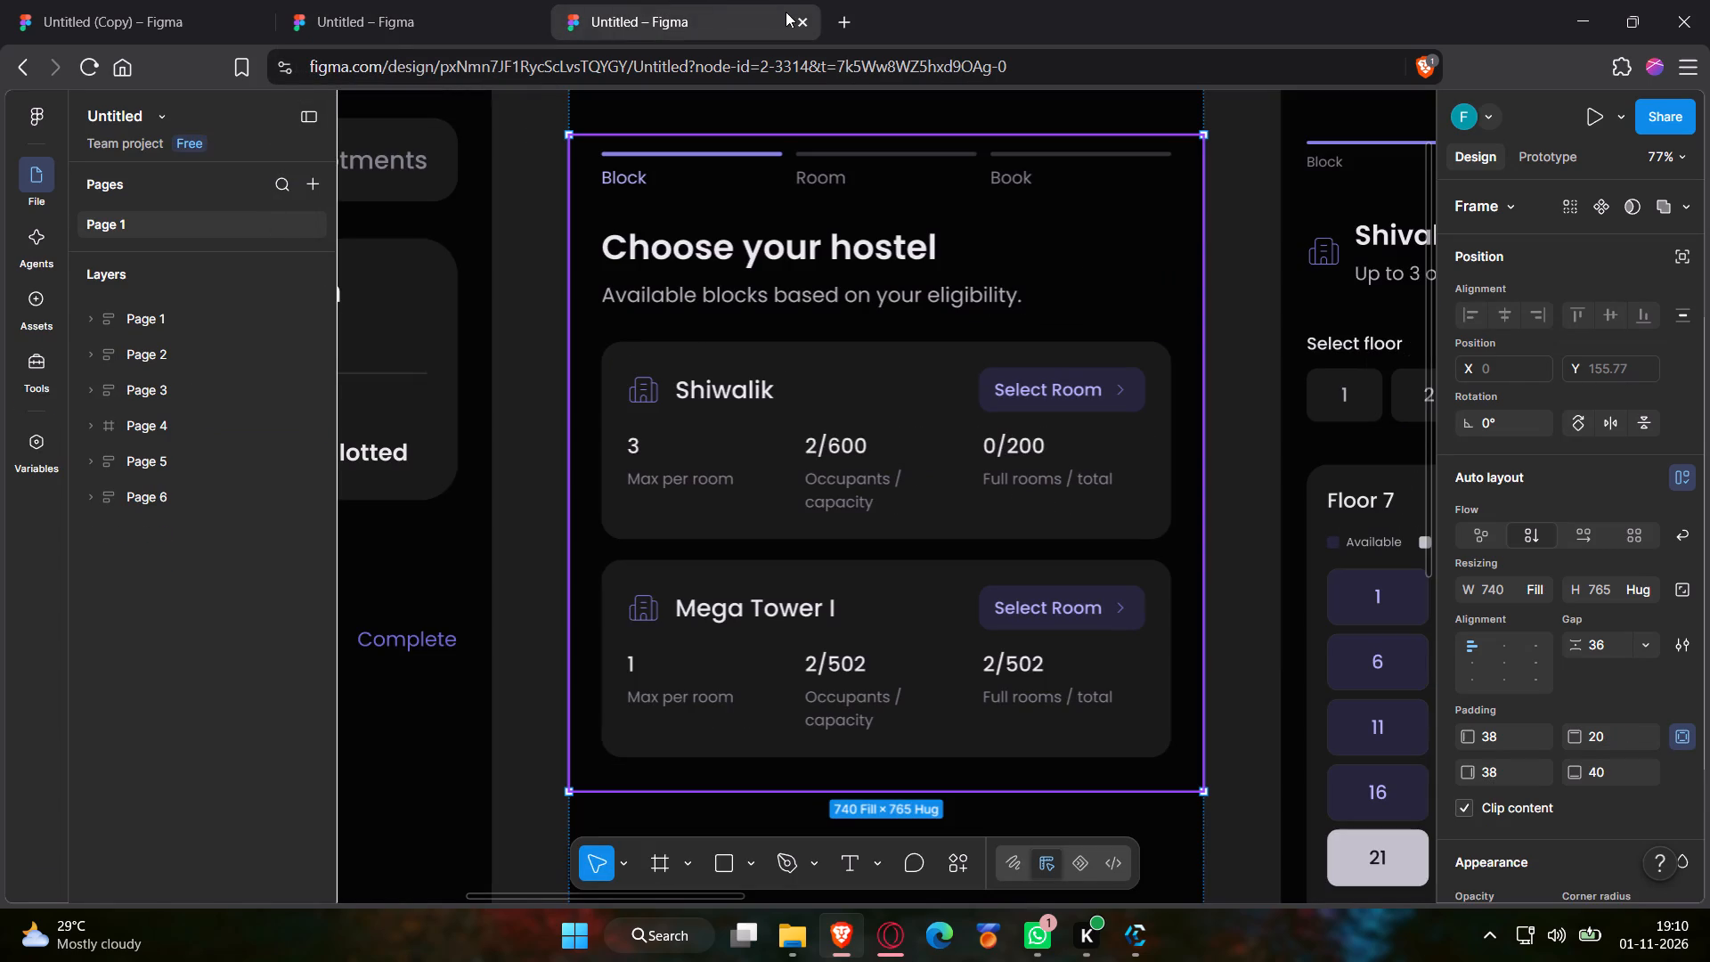
{"action": "scroll", "coordinate": [573, 420], "scroll_direction": "down", "scroll_amount": 6, "text": "ctrl"}
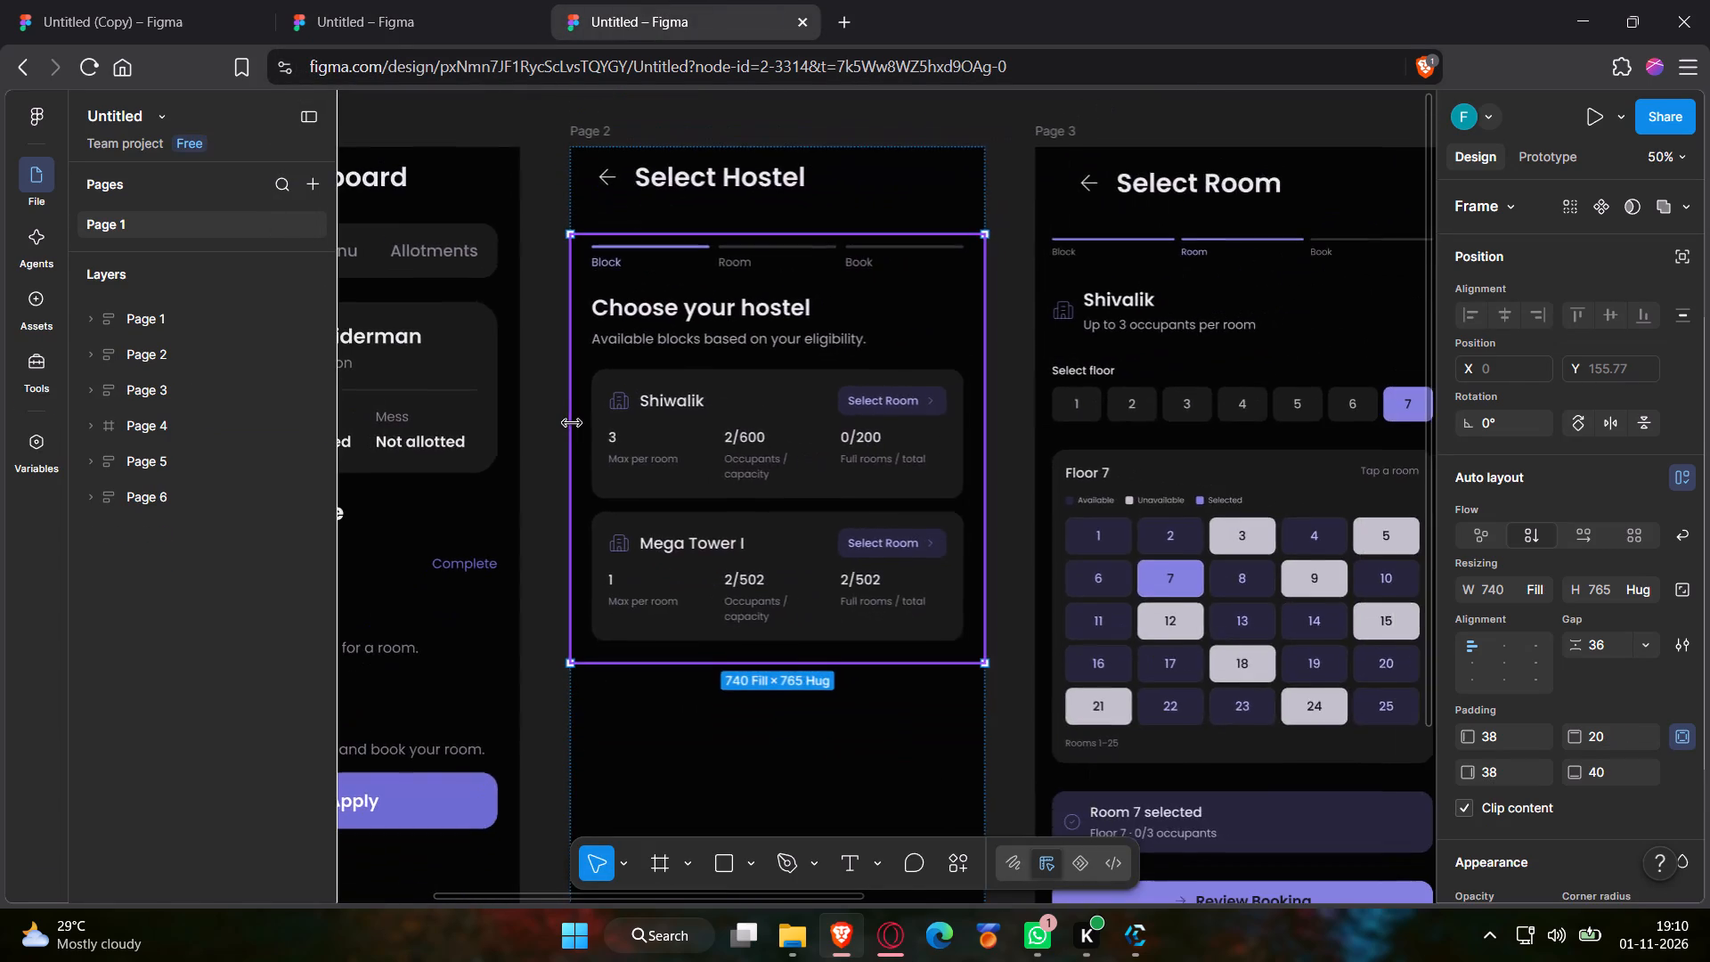
{"action": "scroll", "coordinate": [572, 422], "scroll_direction": "down", "scroll_amount": 6, "text": "ctrl"}
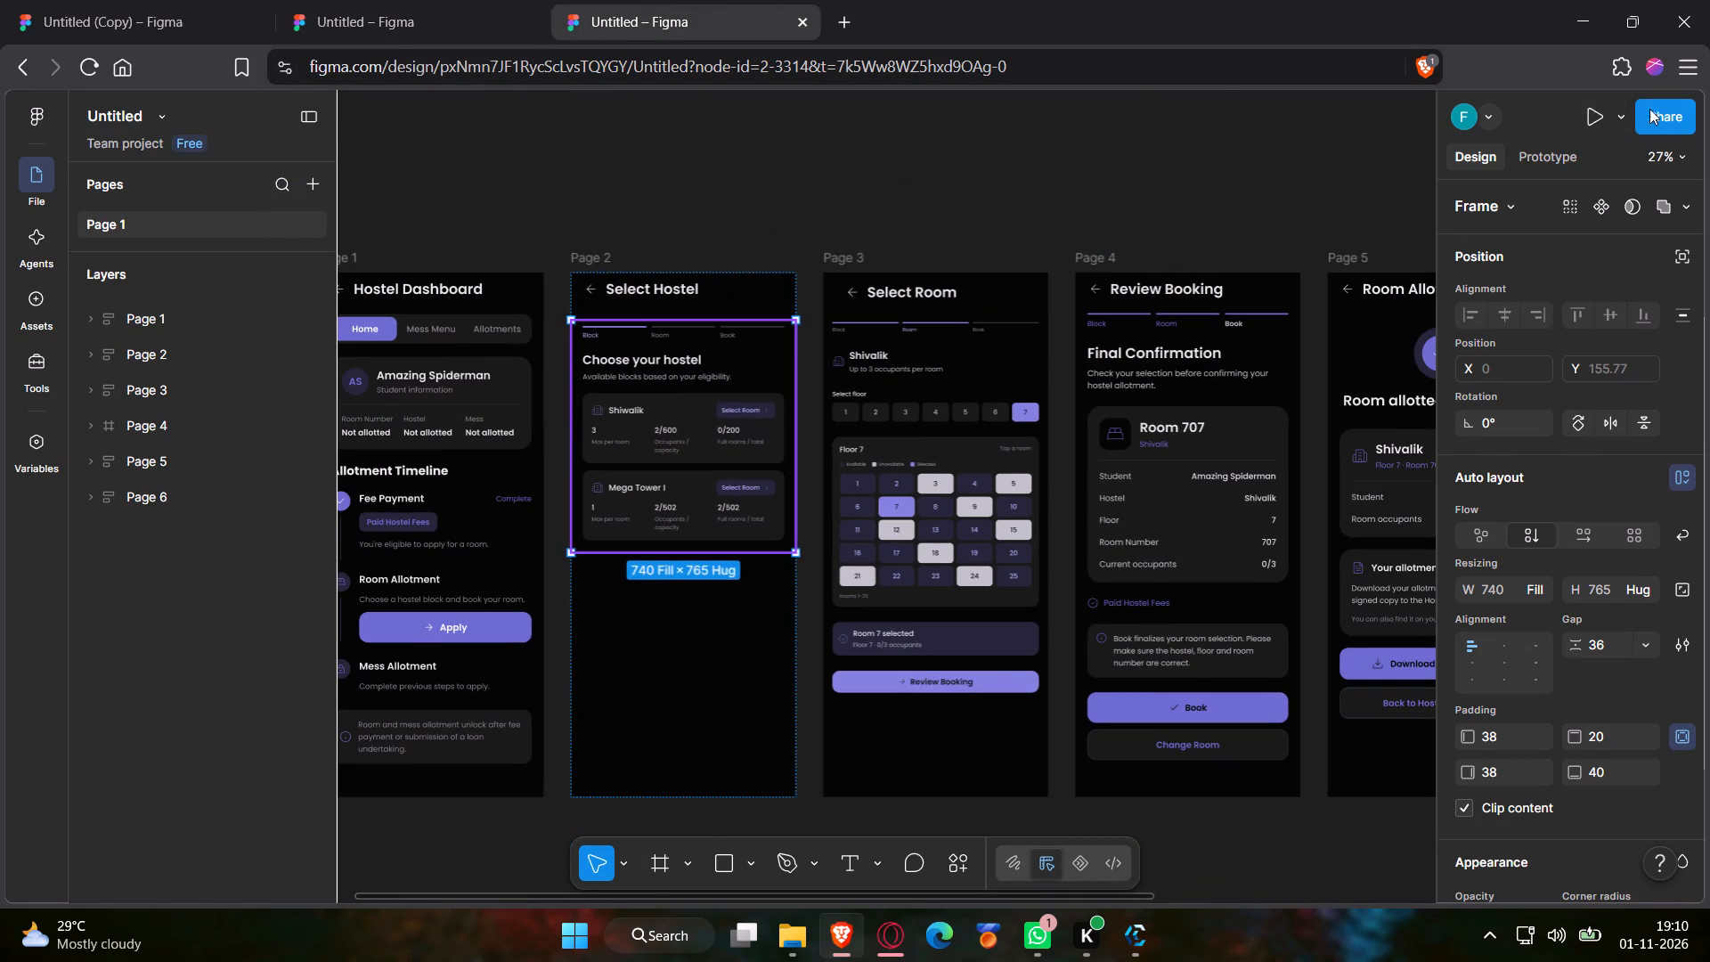
{"action": "left_click", "coordinate": [1657, 109]}
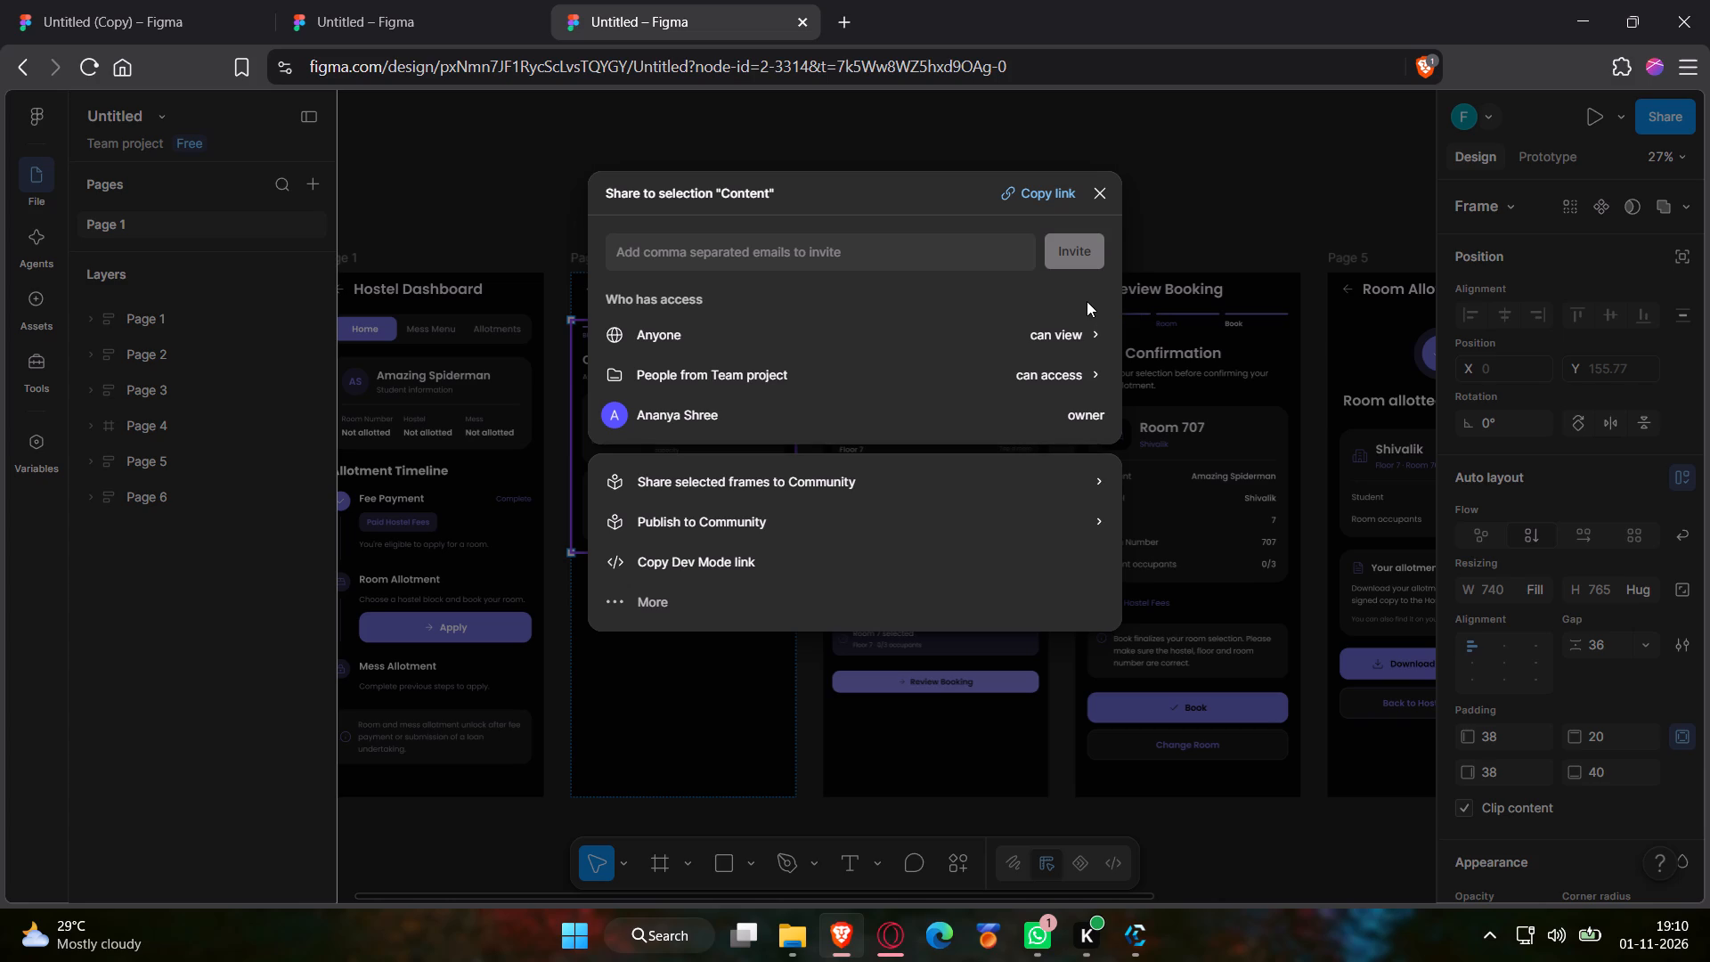
Close the duplicate tab of the hostel design file and switch to the Untitled (Copy) file.
{"action": "middle_click", "coordinate": [778, 0]}
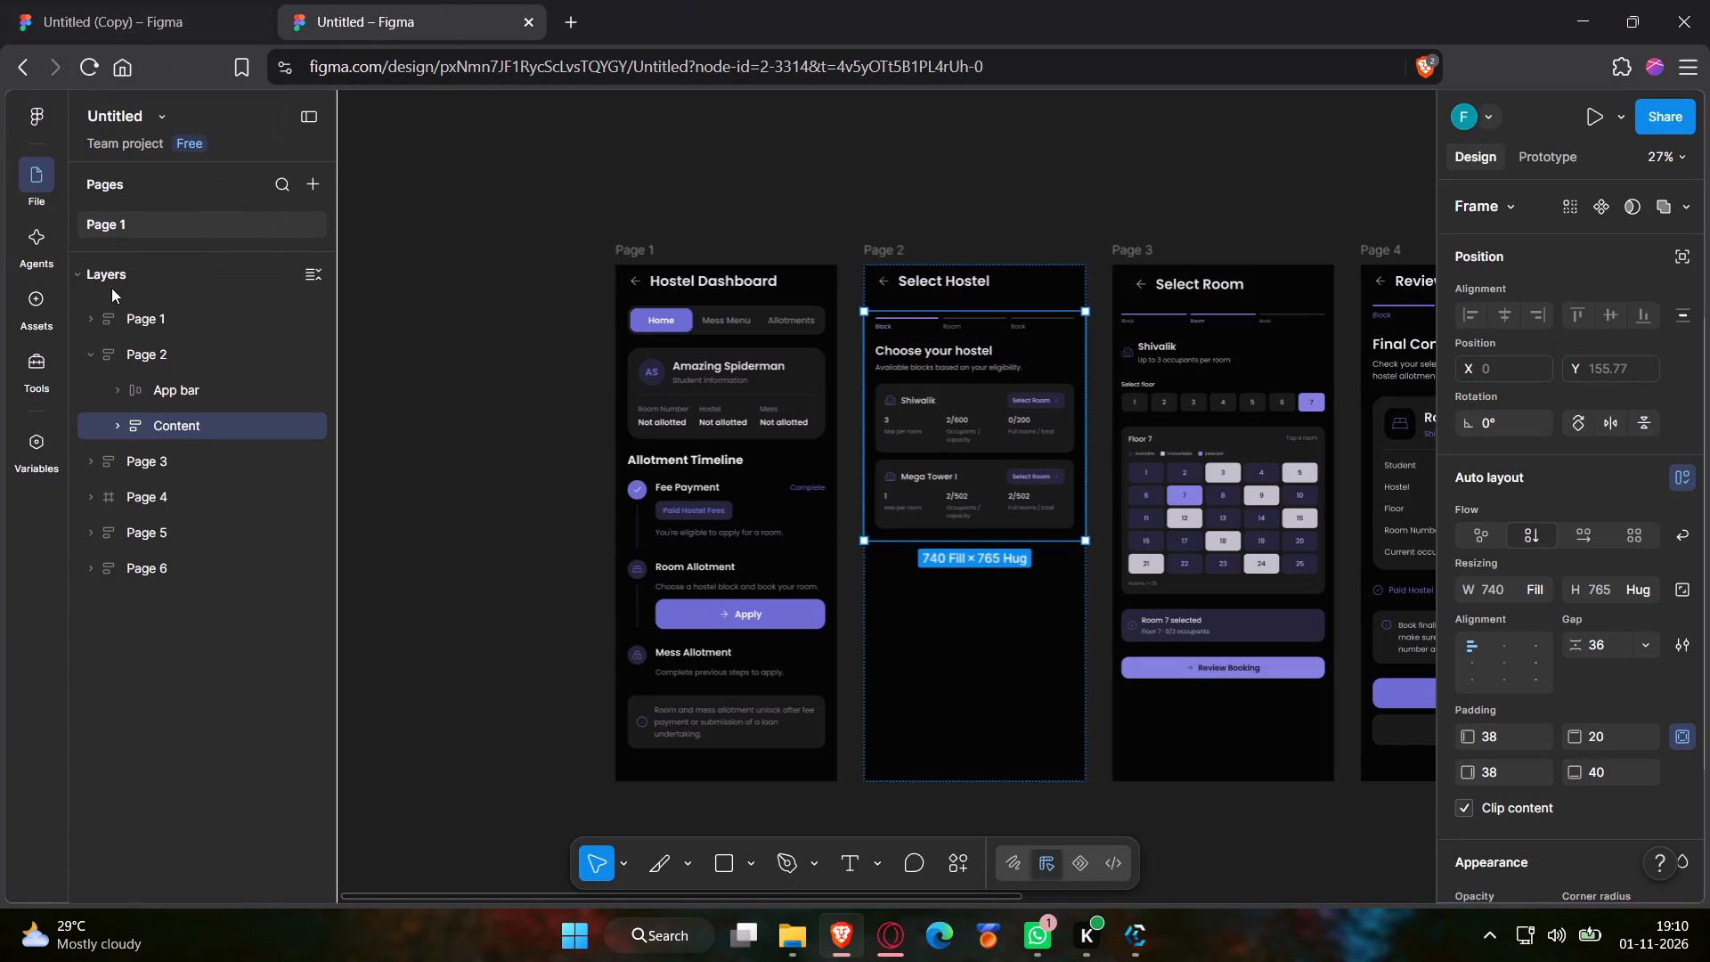
{"action": "left_click", "coordinate": [87, 357]}
{"action": "left_click", "coordinate": [155, 0]}
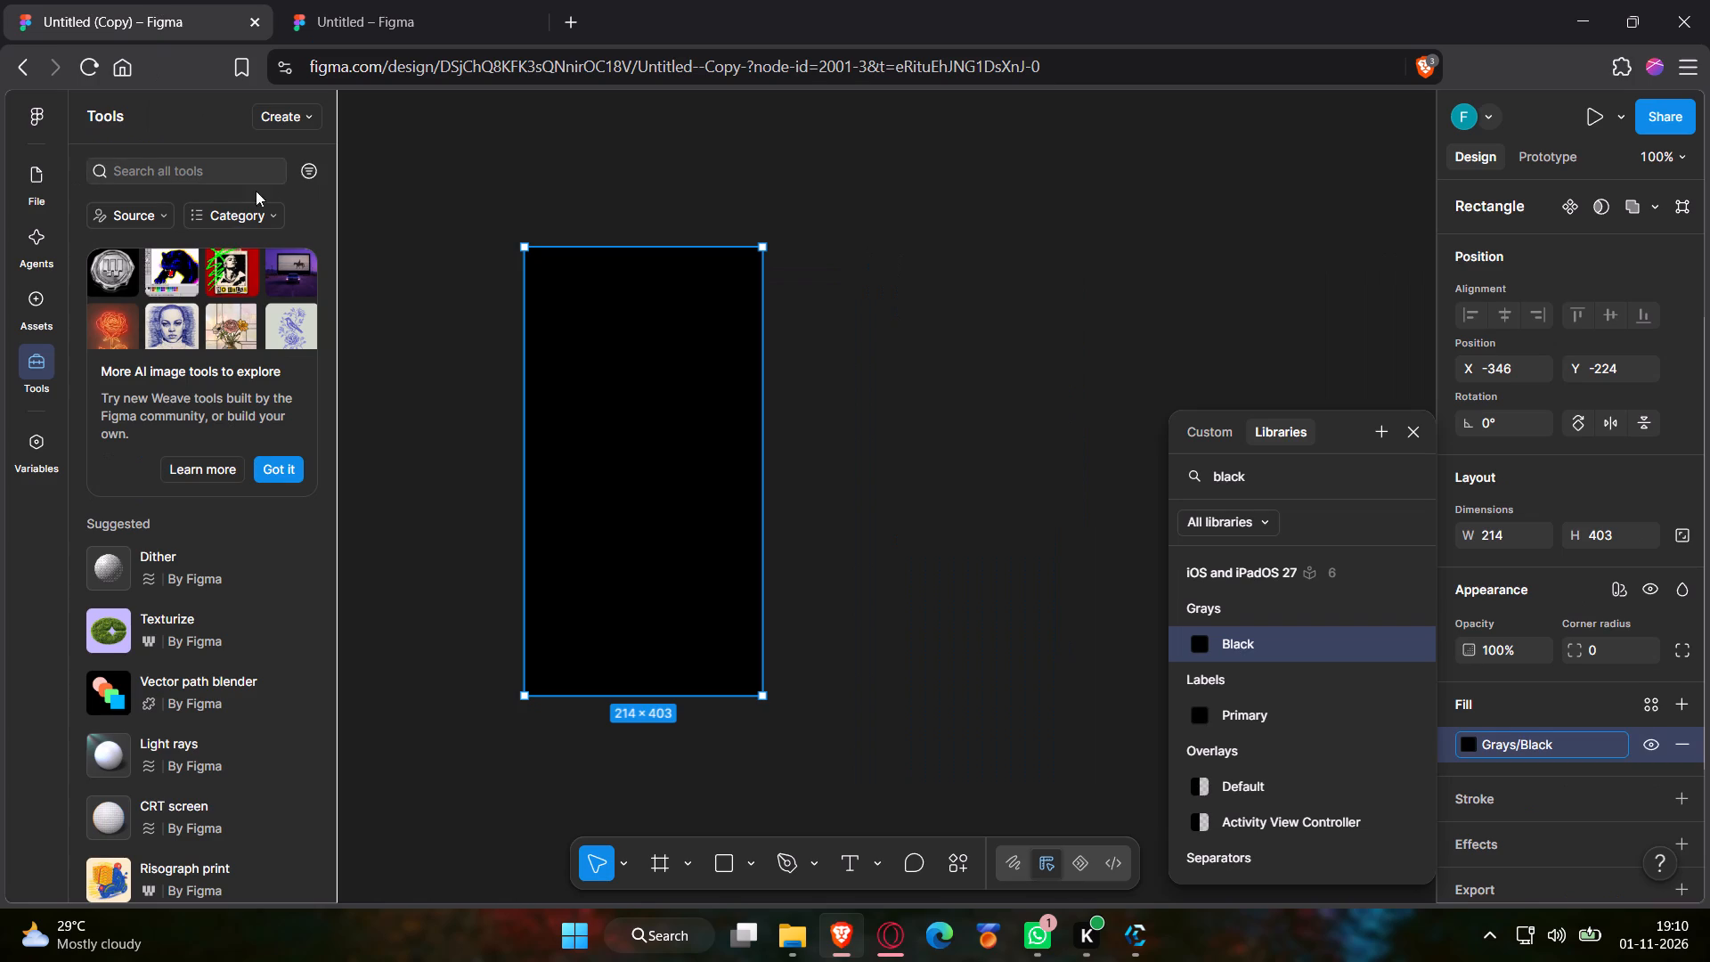
Switch to the original Untitled file and examine the Content frame of the Hostel Dashboard screen.
{"action": "left_click", "coordinate": [449, 0]}
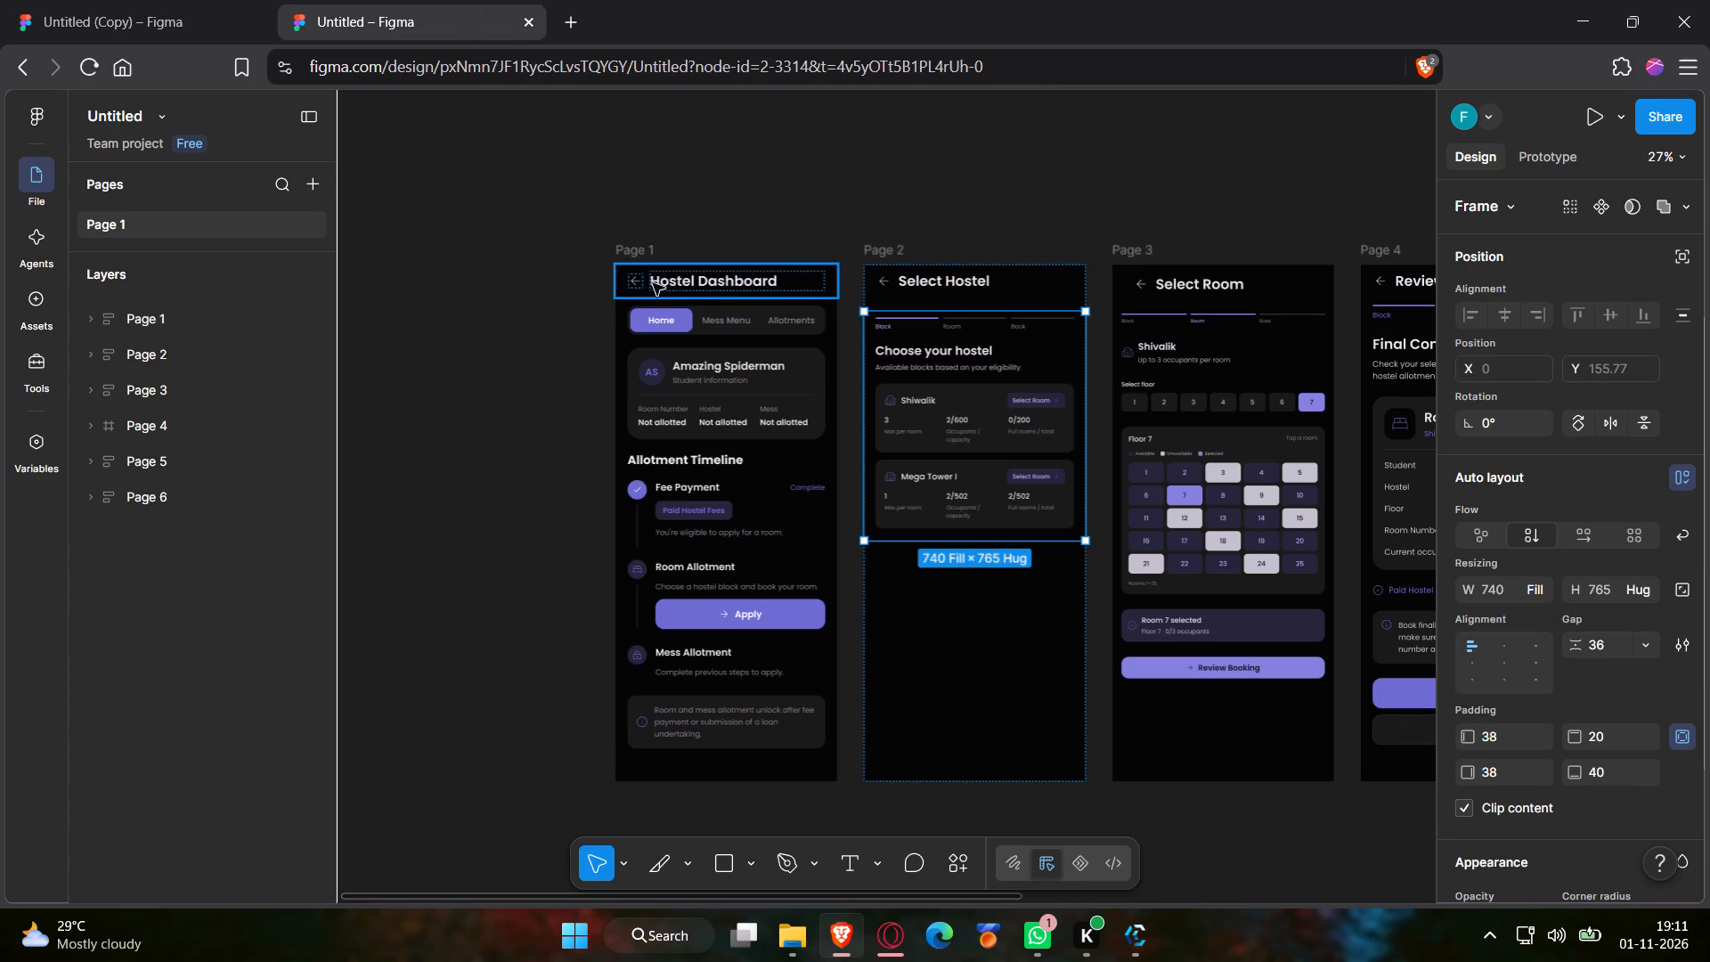
{"action": "left_click", "coordinate": [675, 330]}
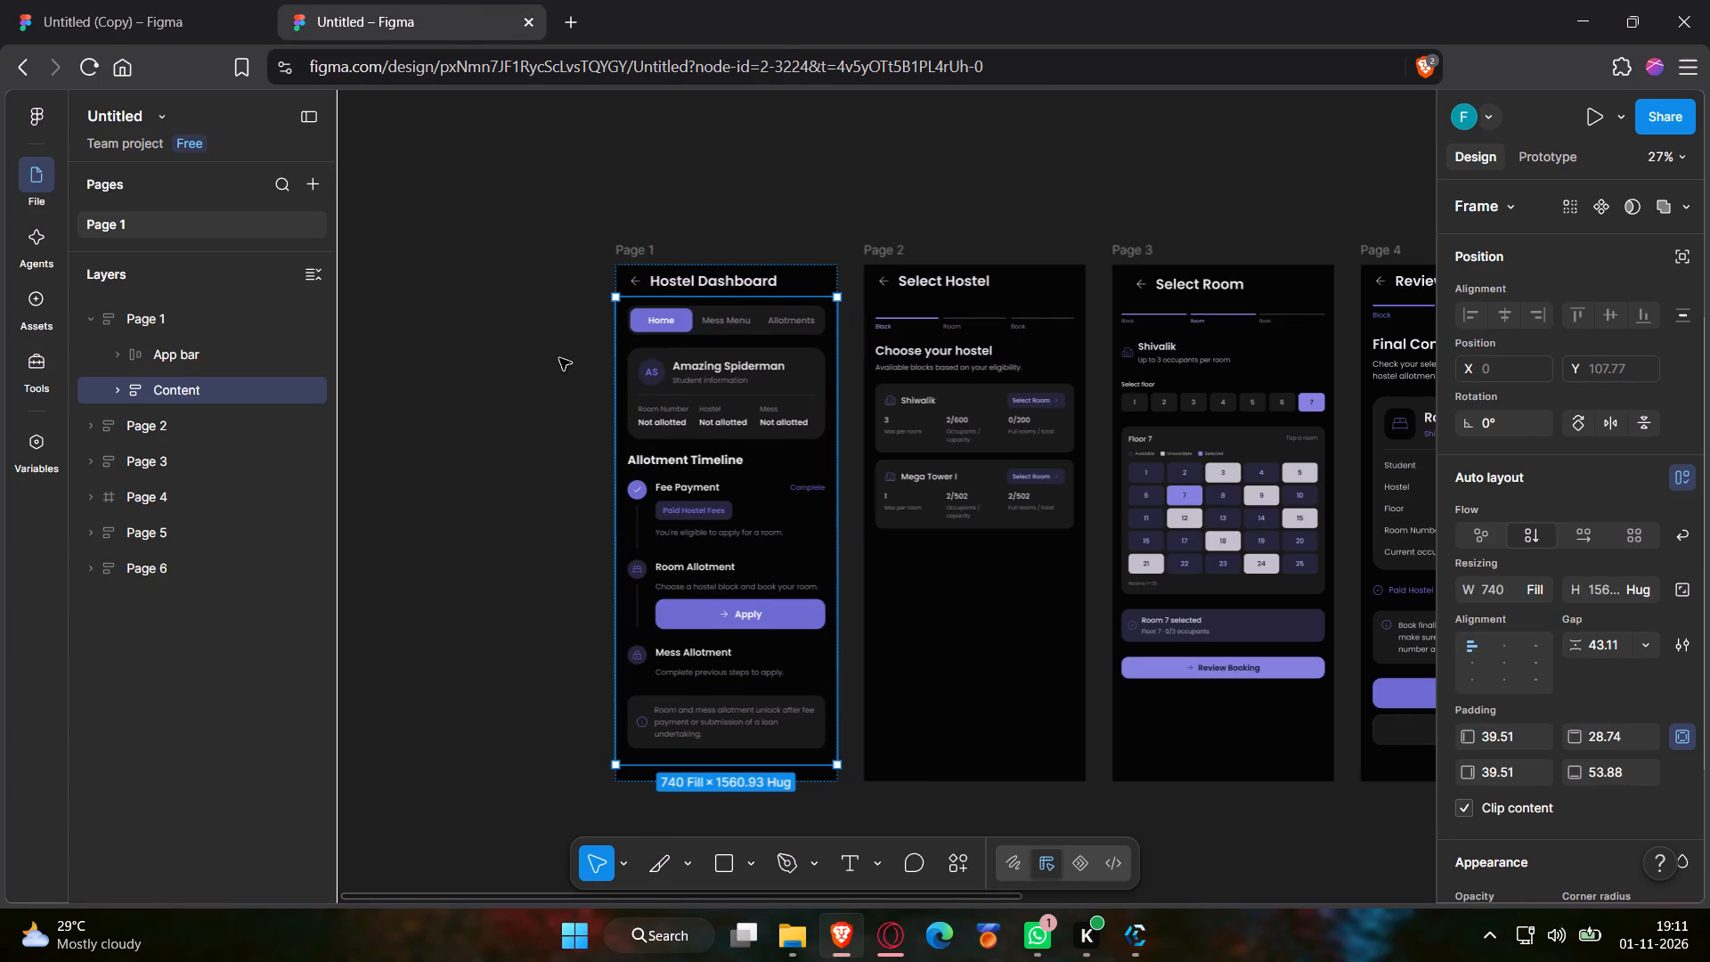
{"action": "left_click", "coordinate": [559, 358]}
{"action": "left_click", "coordinate": [688, 453]}
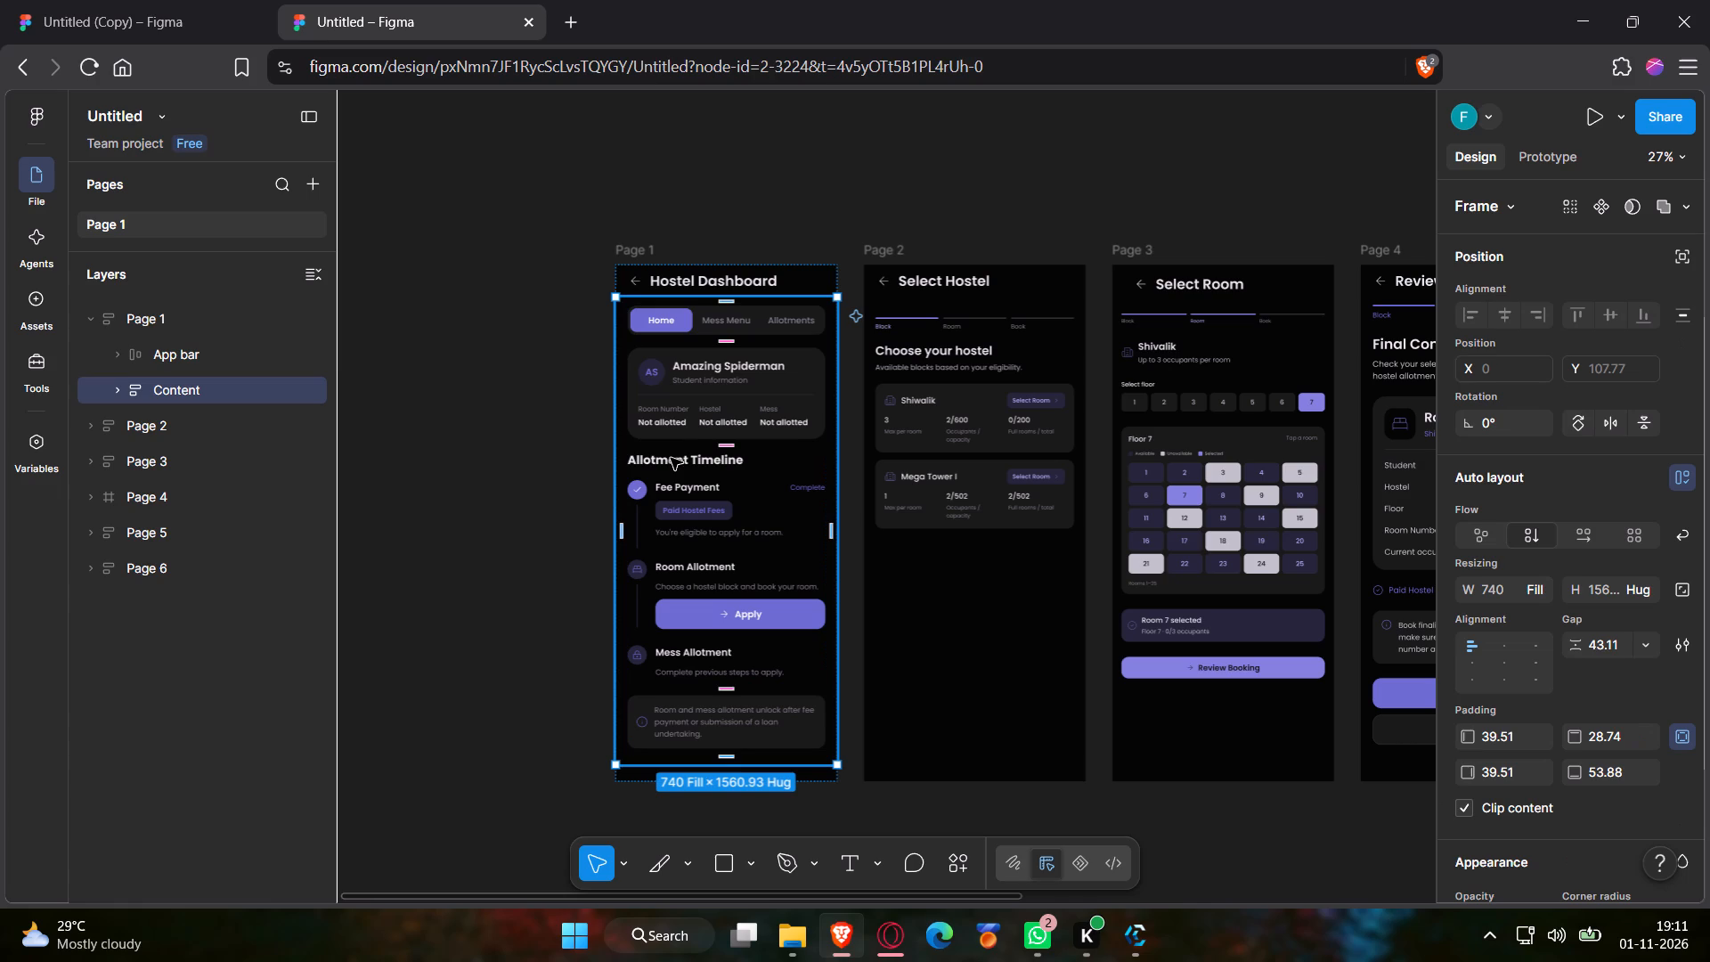
{"action": "scroll", "coordinate": [634, 319], "scroll_direction": "up", "scroll_amount": 10, "text": "ctrl"}
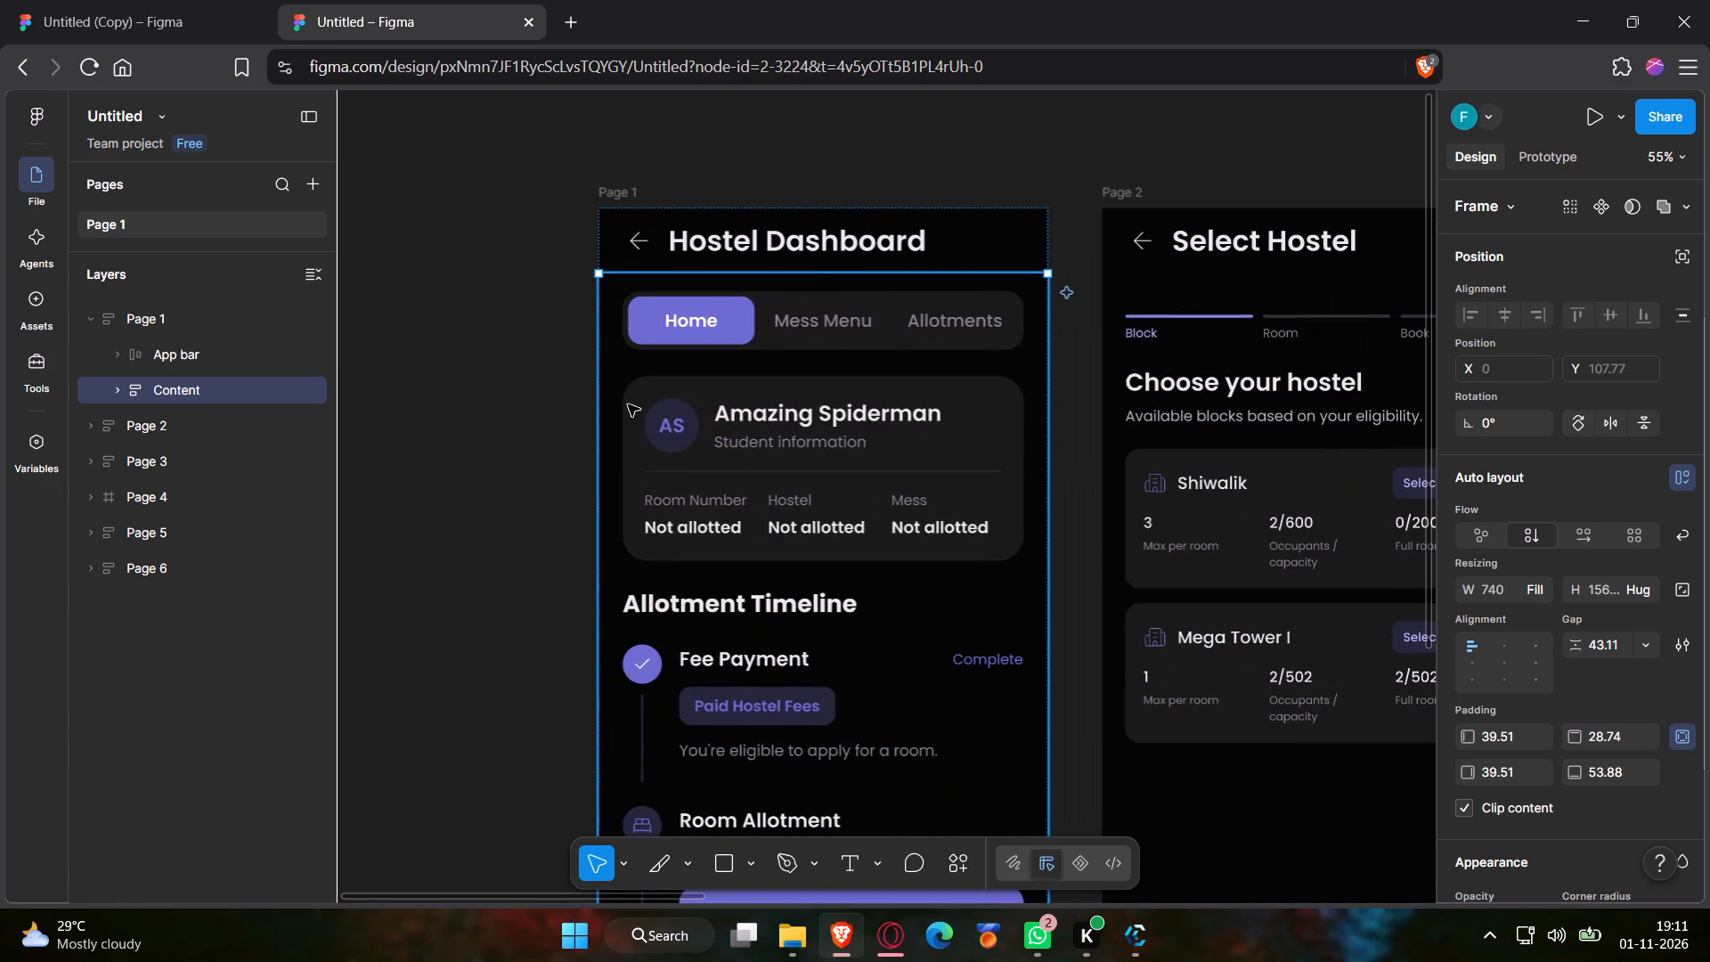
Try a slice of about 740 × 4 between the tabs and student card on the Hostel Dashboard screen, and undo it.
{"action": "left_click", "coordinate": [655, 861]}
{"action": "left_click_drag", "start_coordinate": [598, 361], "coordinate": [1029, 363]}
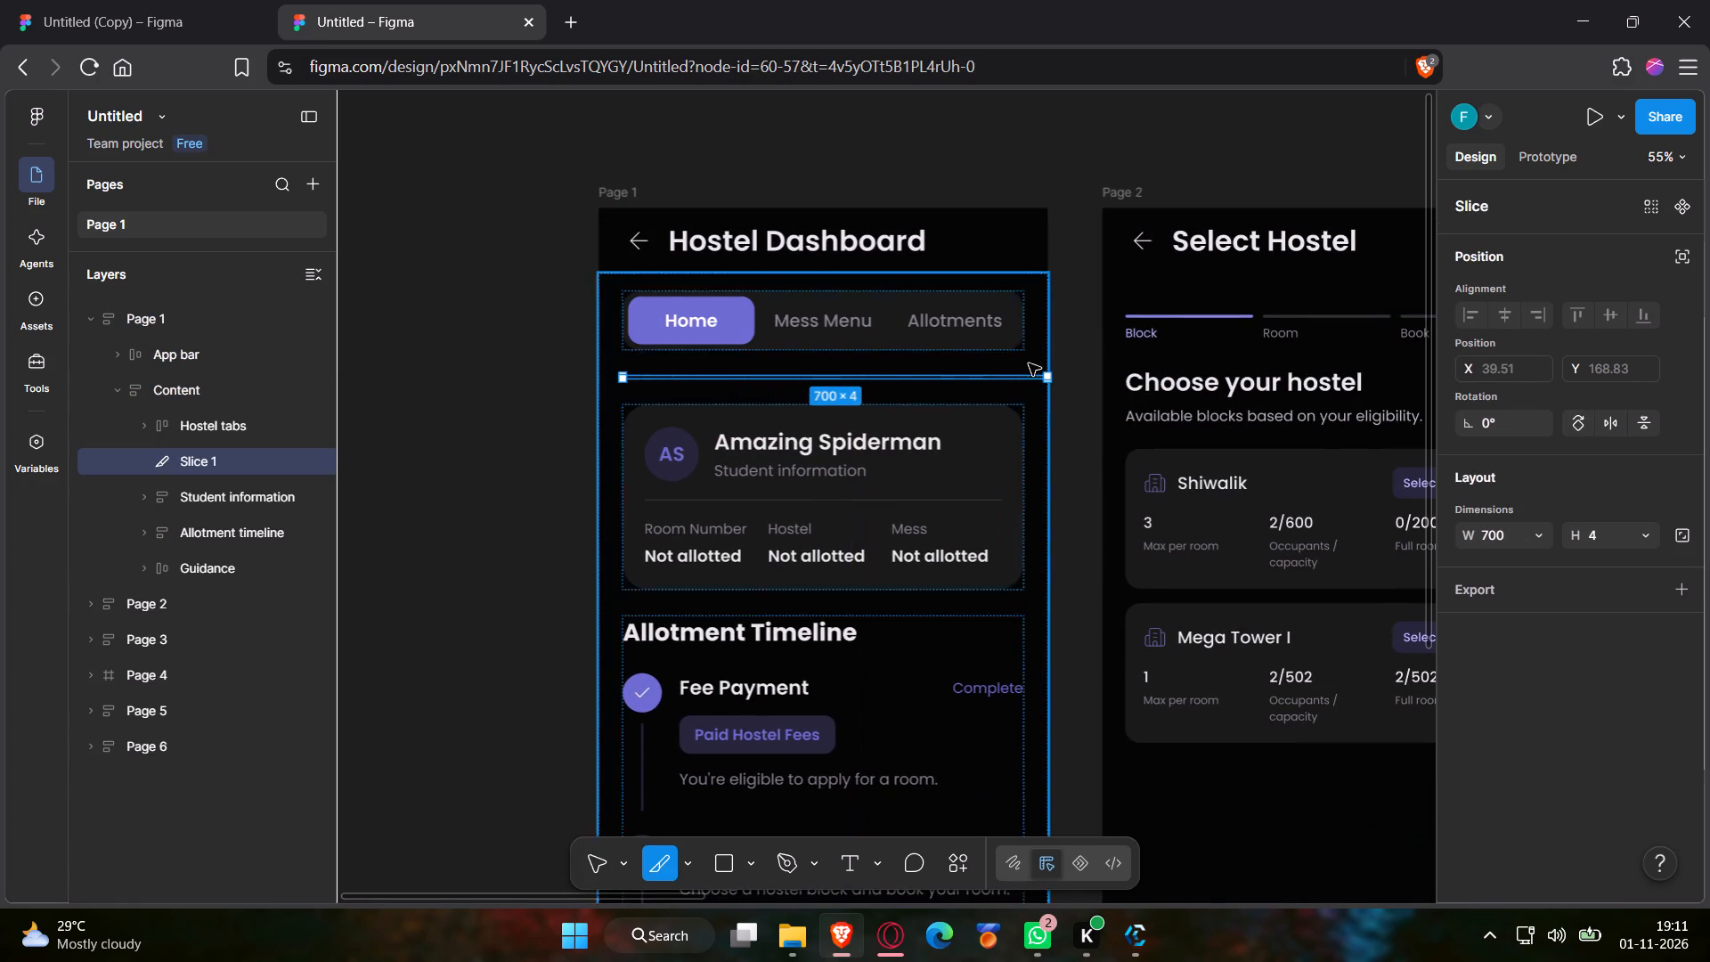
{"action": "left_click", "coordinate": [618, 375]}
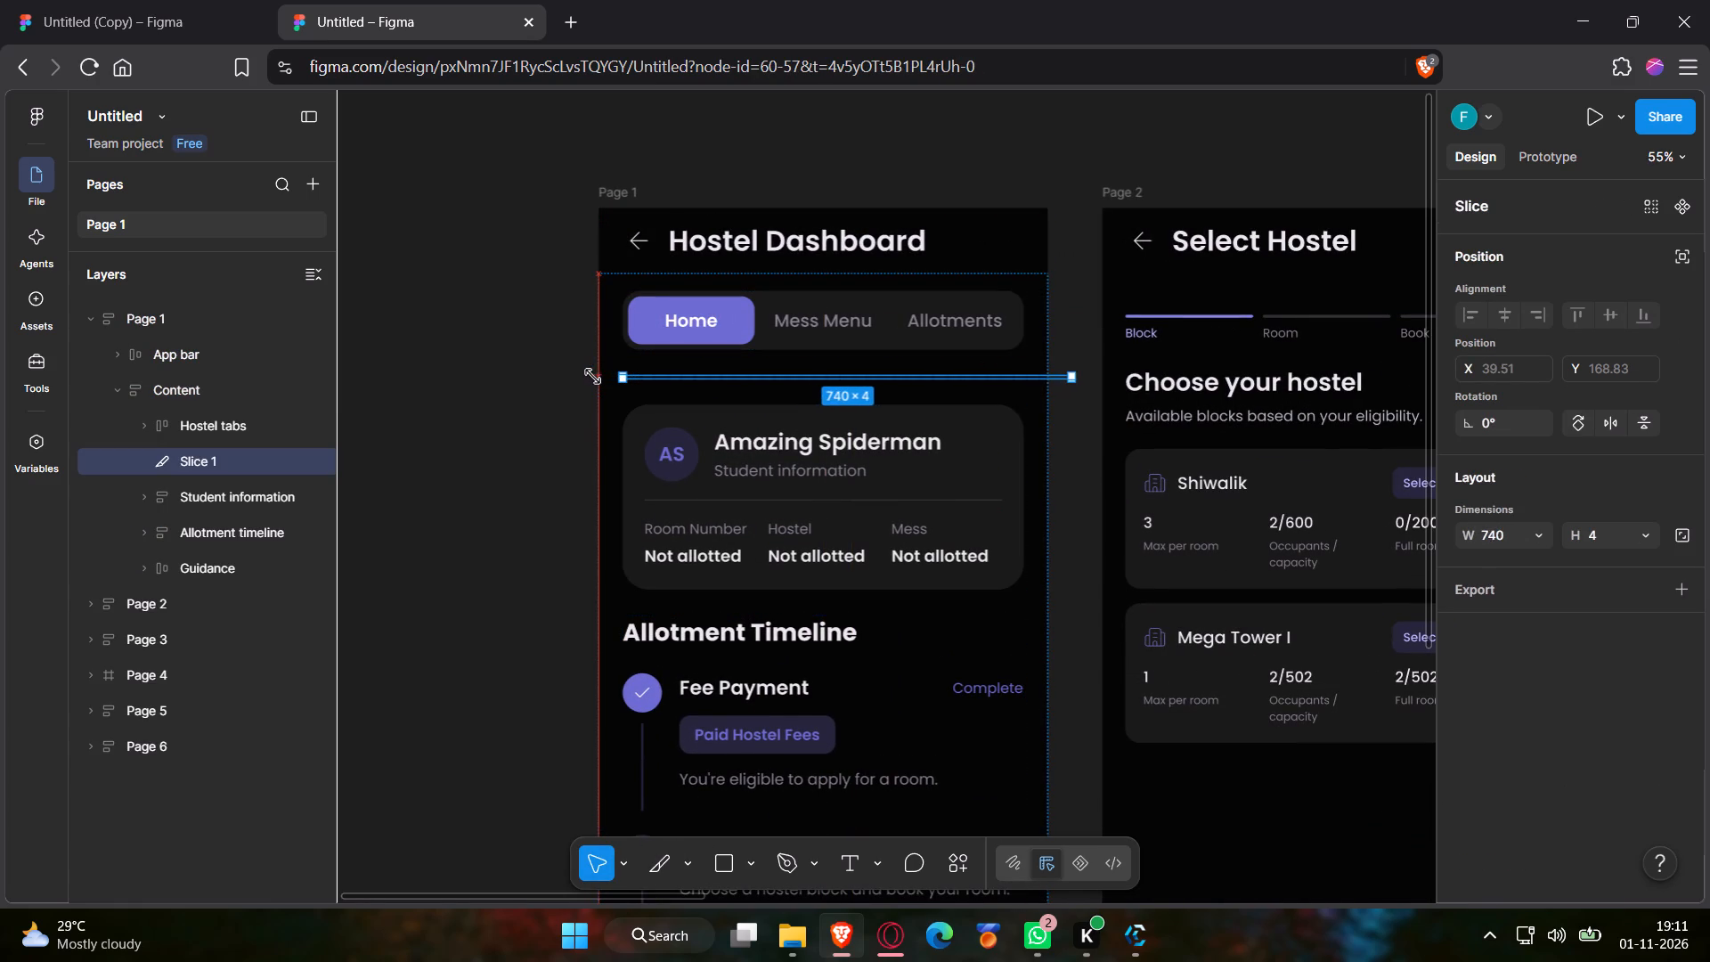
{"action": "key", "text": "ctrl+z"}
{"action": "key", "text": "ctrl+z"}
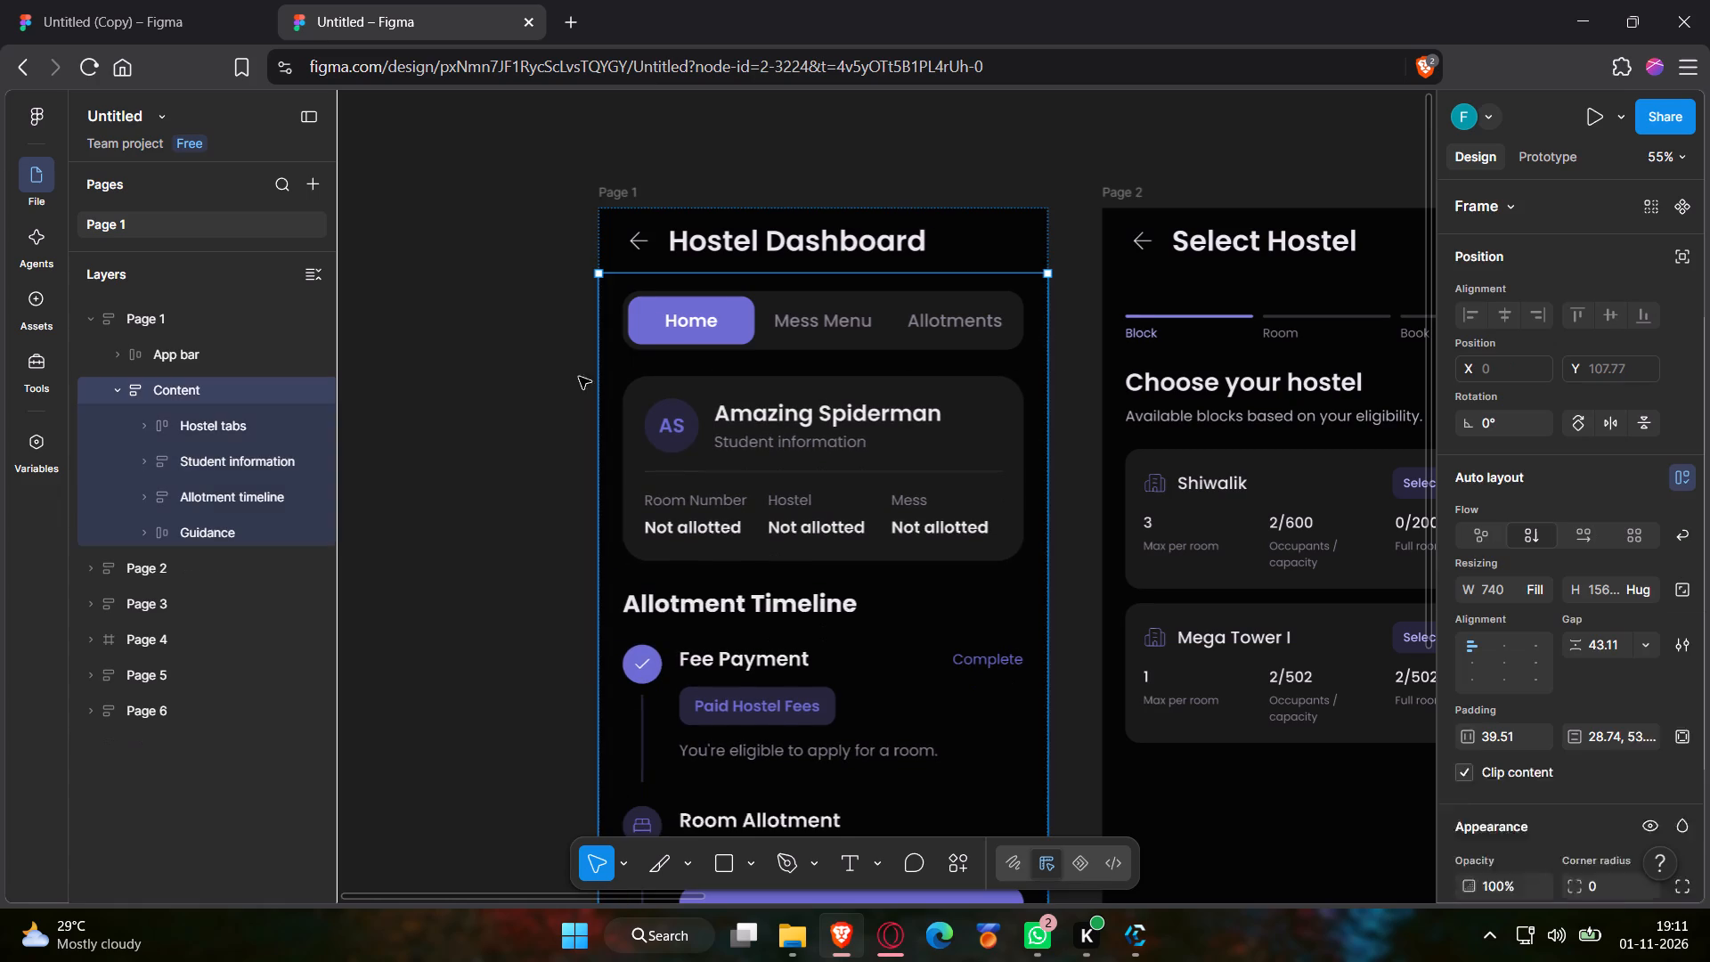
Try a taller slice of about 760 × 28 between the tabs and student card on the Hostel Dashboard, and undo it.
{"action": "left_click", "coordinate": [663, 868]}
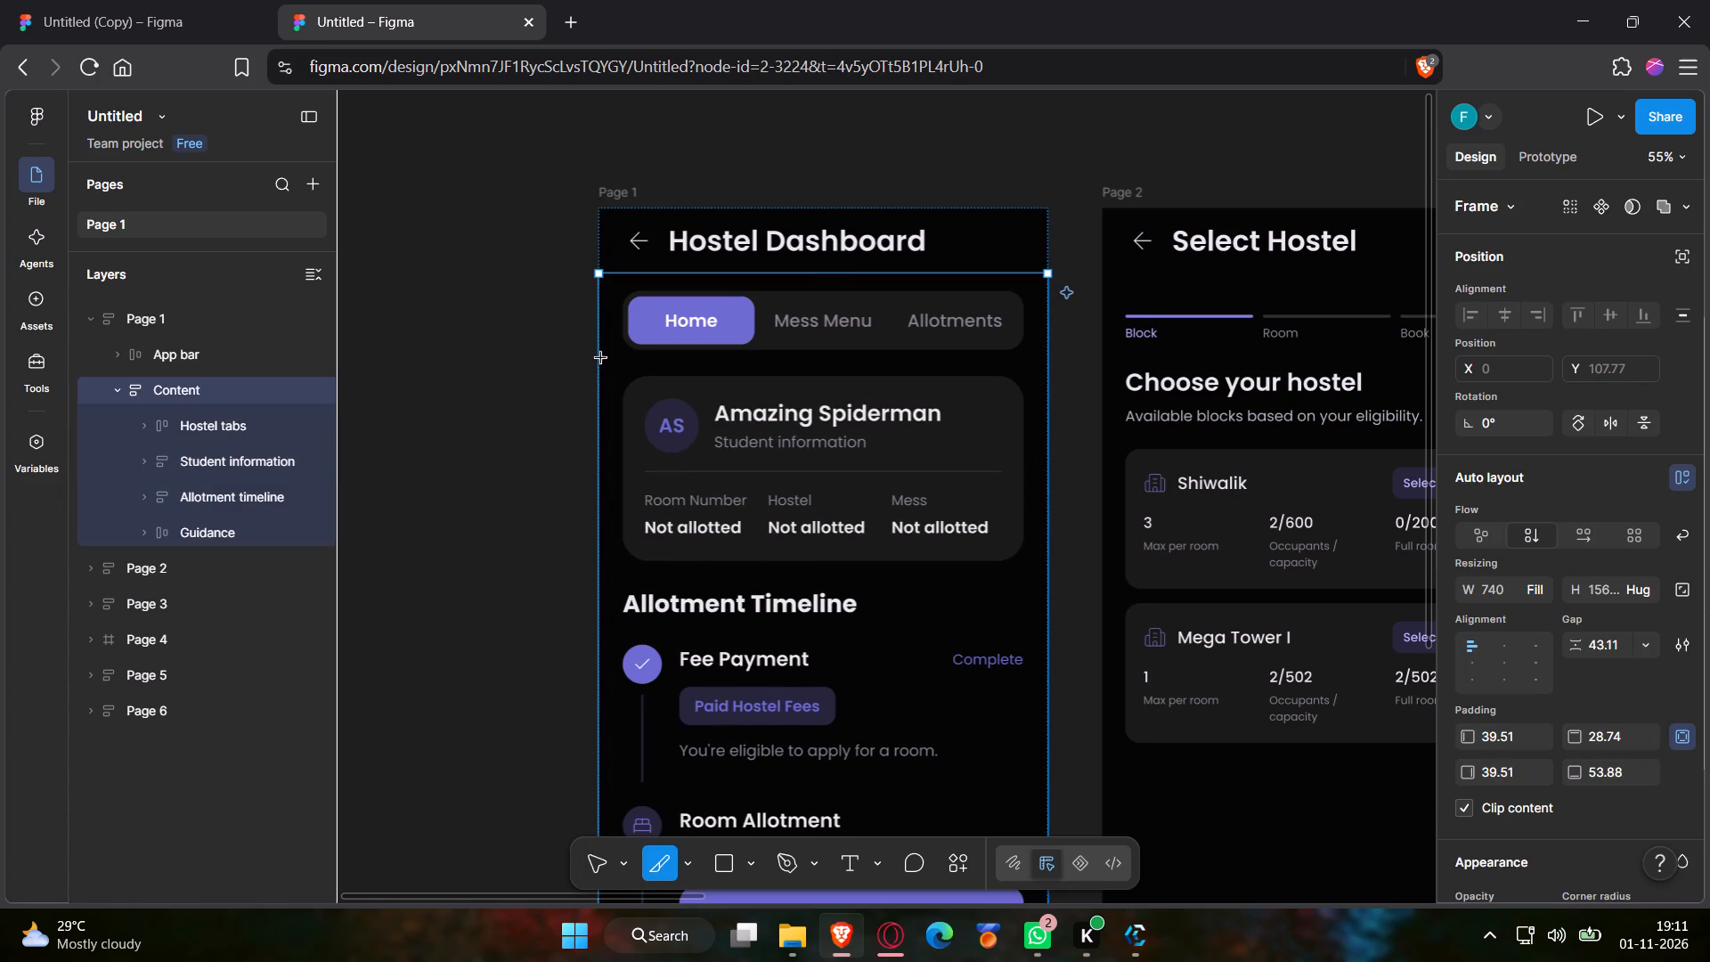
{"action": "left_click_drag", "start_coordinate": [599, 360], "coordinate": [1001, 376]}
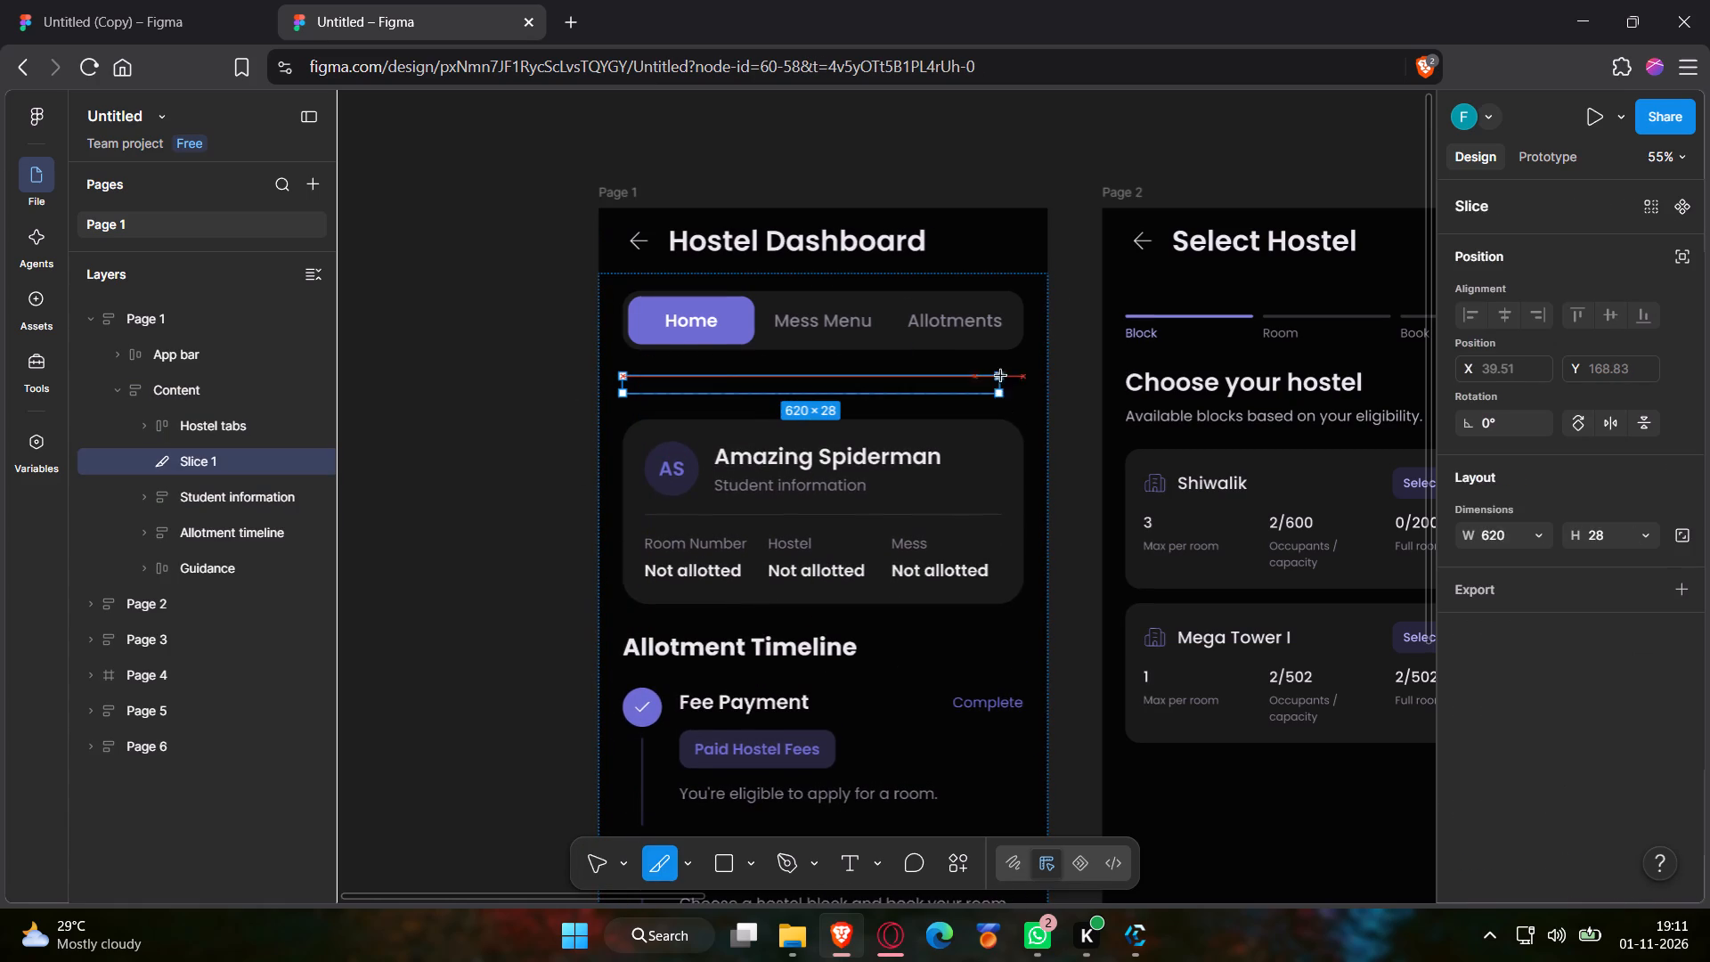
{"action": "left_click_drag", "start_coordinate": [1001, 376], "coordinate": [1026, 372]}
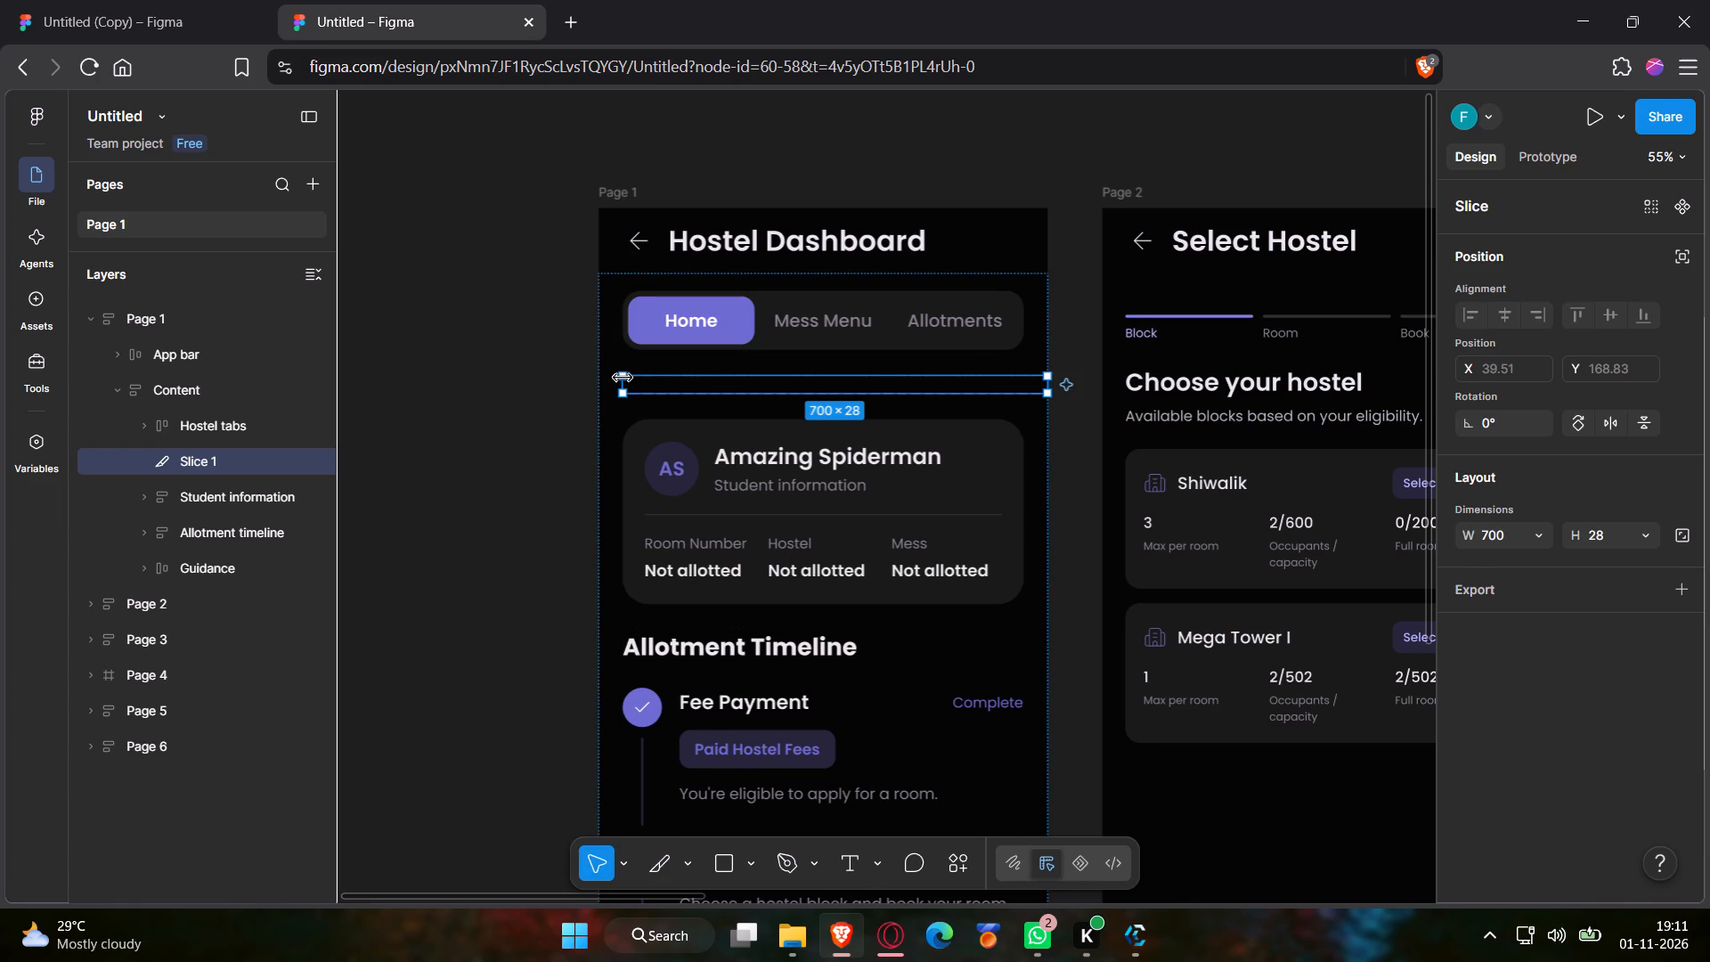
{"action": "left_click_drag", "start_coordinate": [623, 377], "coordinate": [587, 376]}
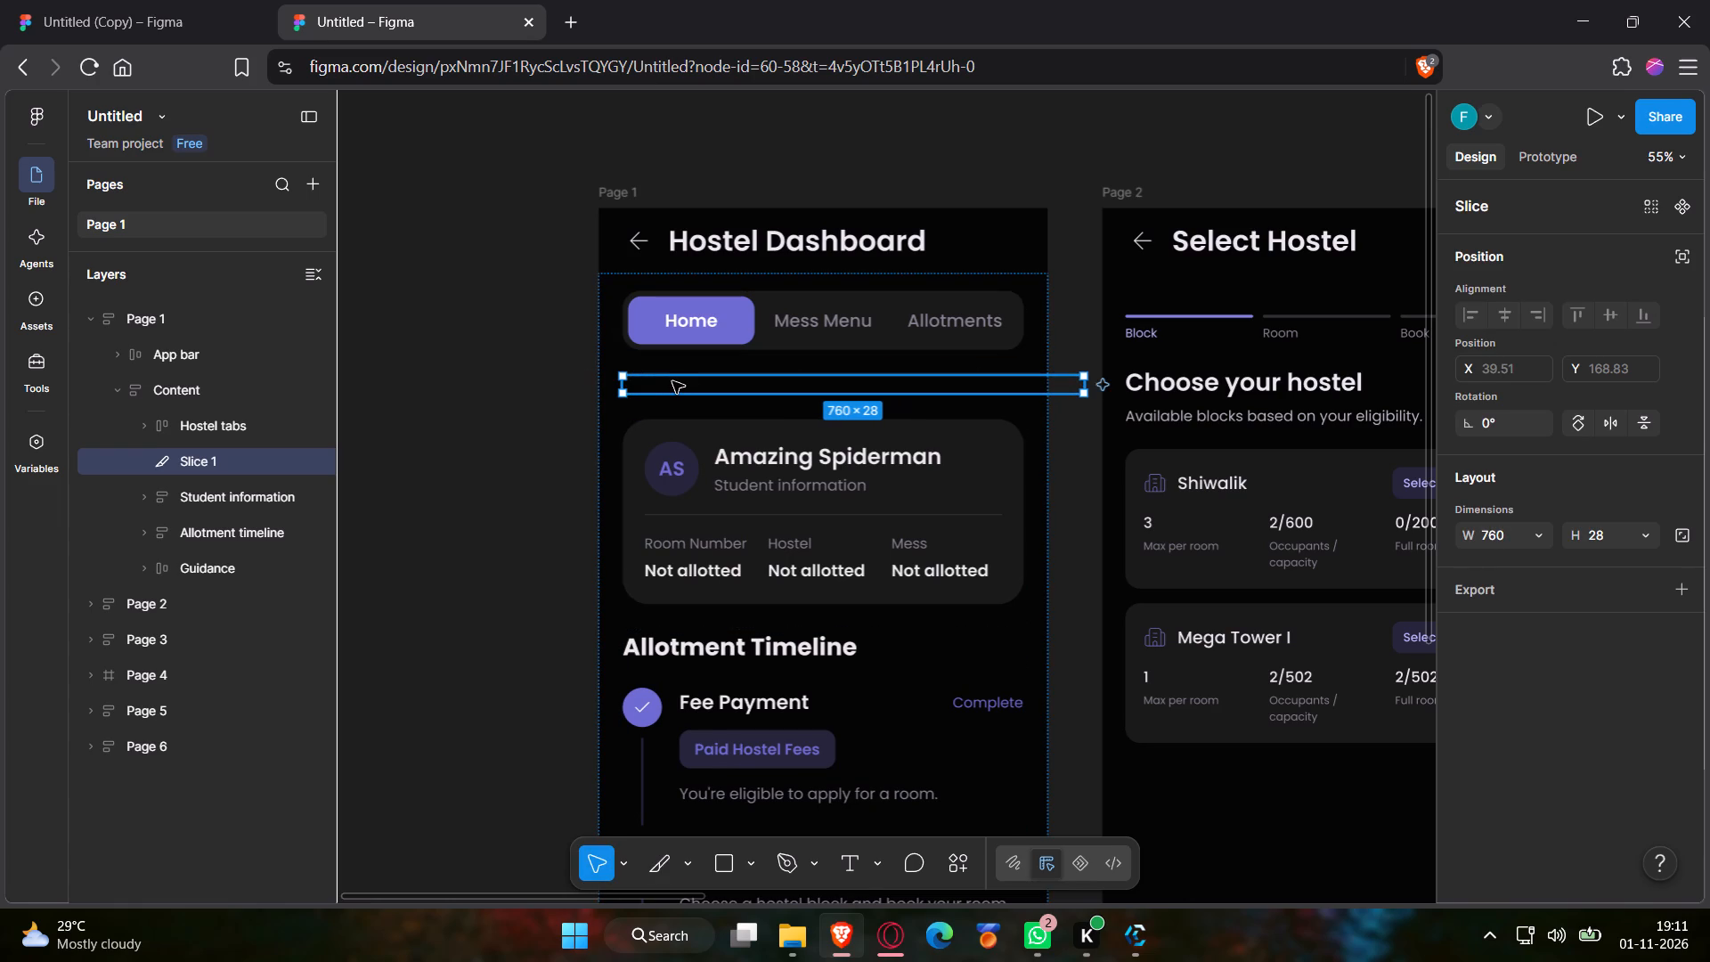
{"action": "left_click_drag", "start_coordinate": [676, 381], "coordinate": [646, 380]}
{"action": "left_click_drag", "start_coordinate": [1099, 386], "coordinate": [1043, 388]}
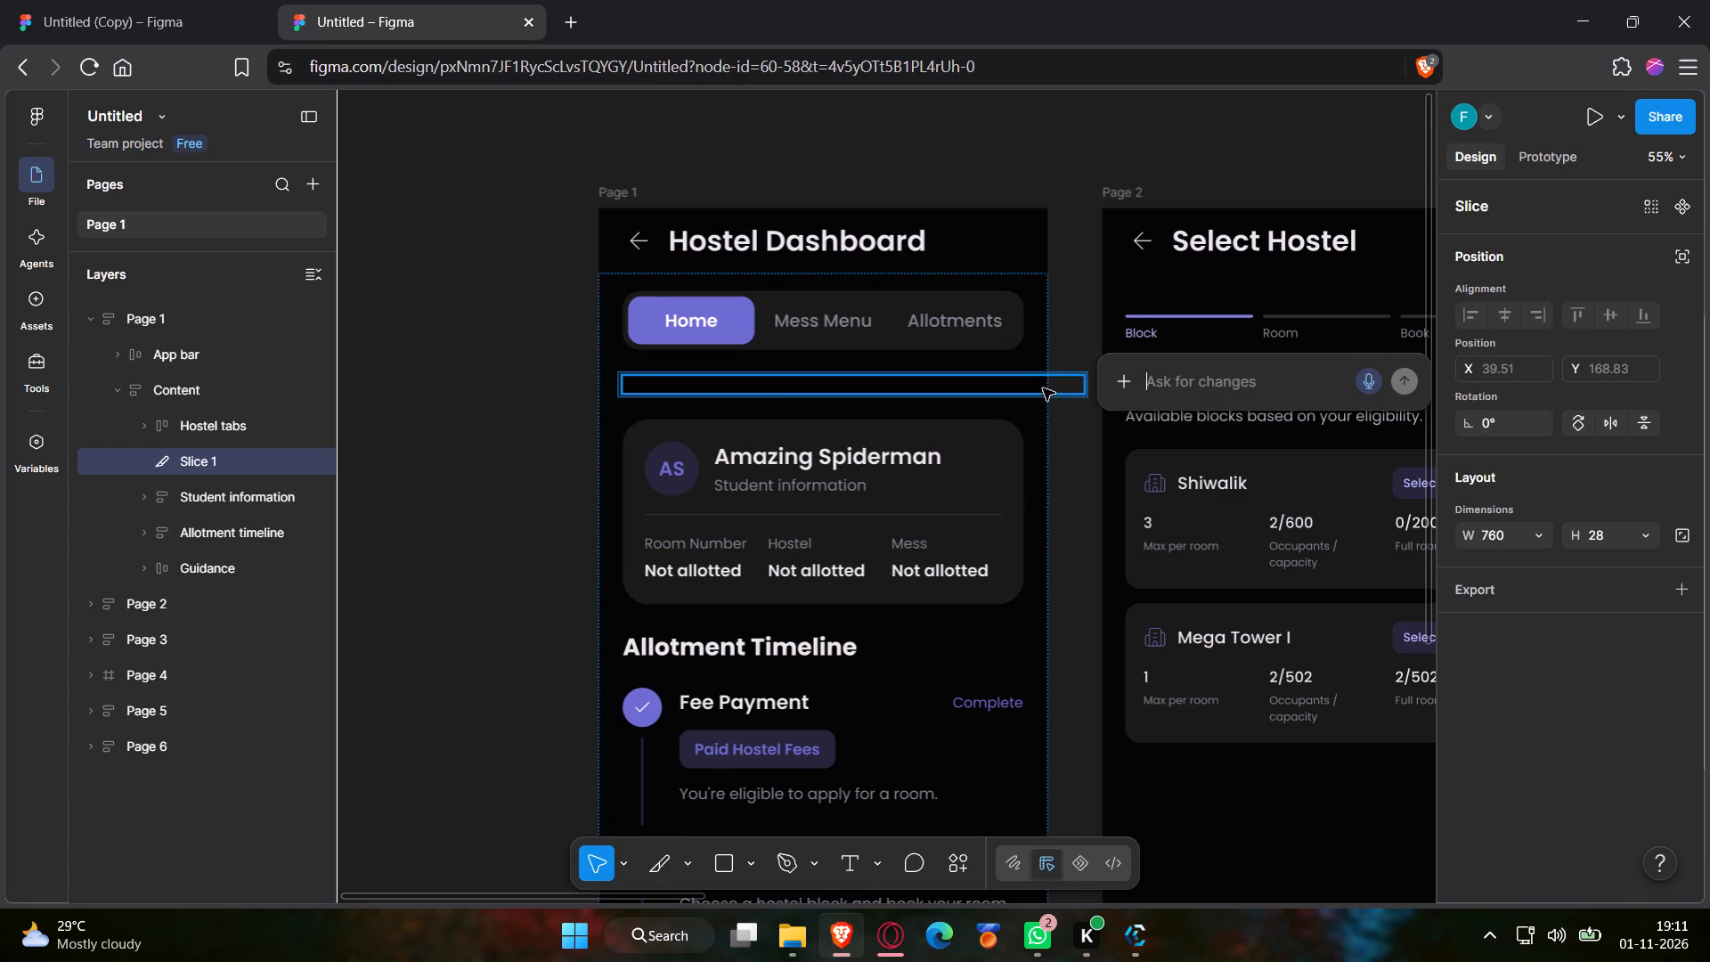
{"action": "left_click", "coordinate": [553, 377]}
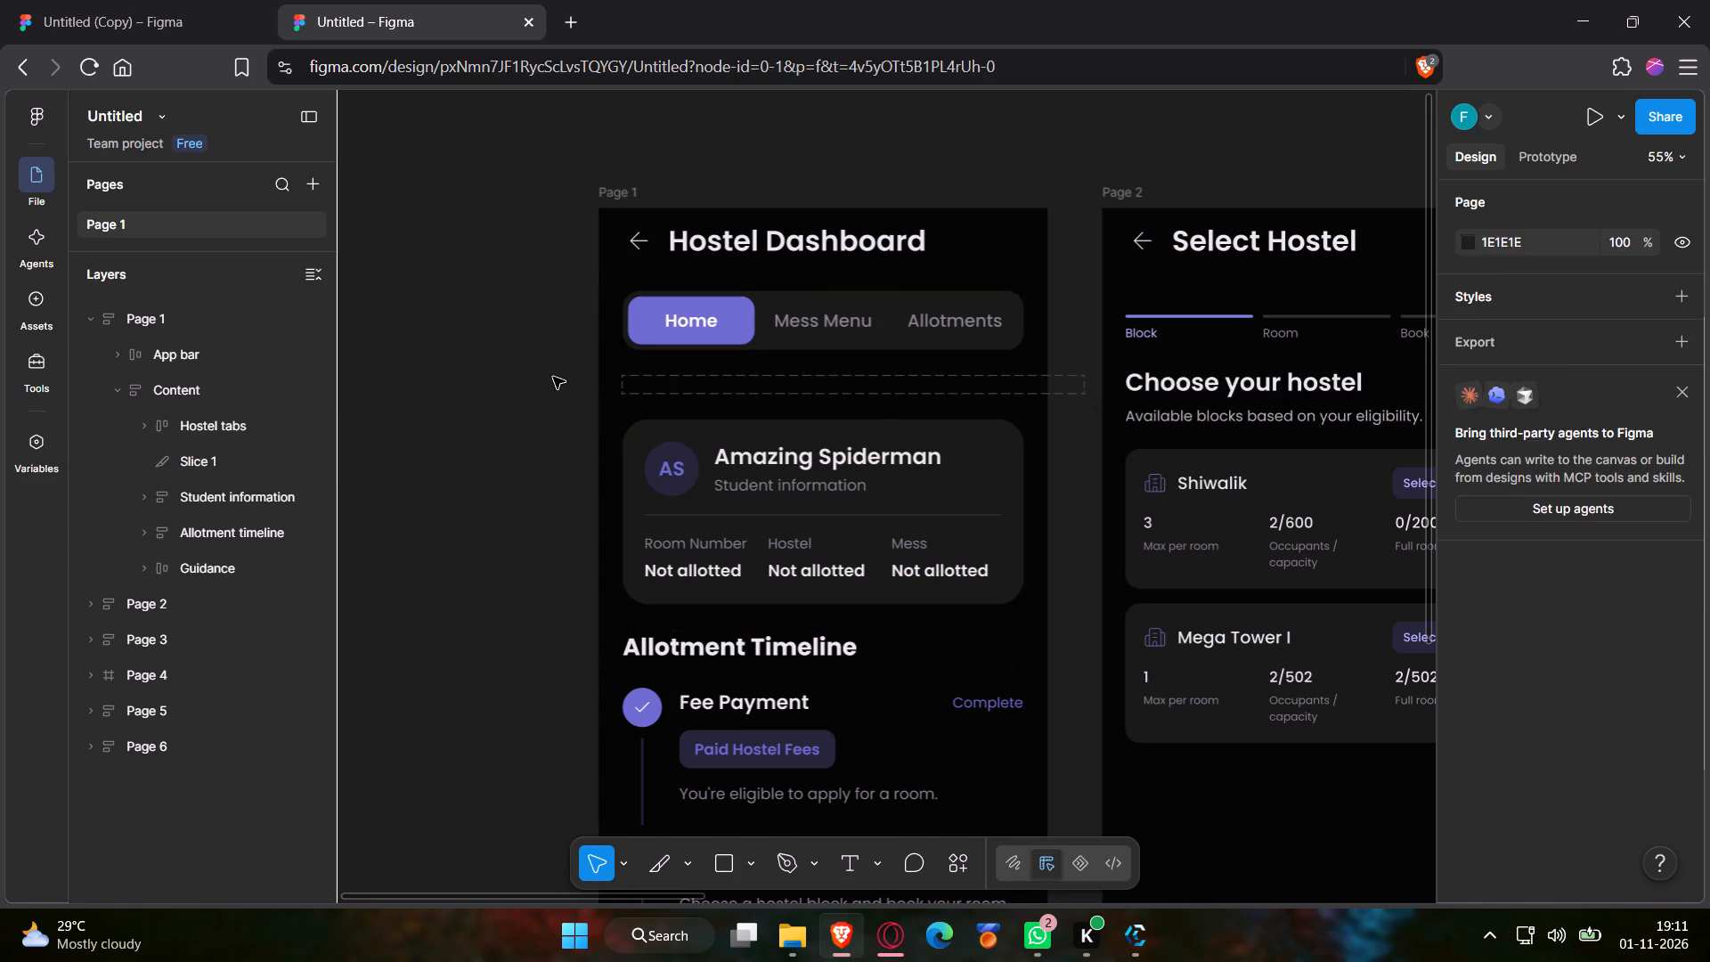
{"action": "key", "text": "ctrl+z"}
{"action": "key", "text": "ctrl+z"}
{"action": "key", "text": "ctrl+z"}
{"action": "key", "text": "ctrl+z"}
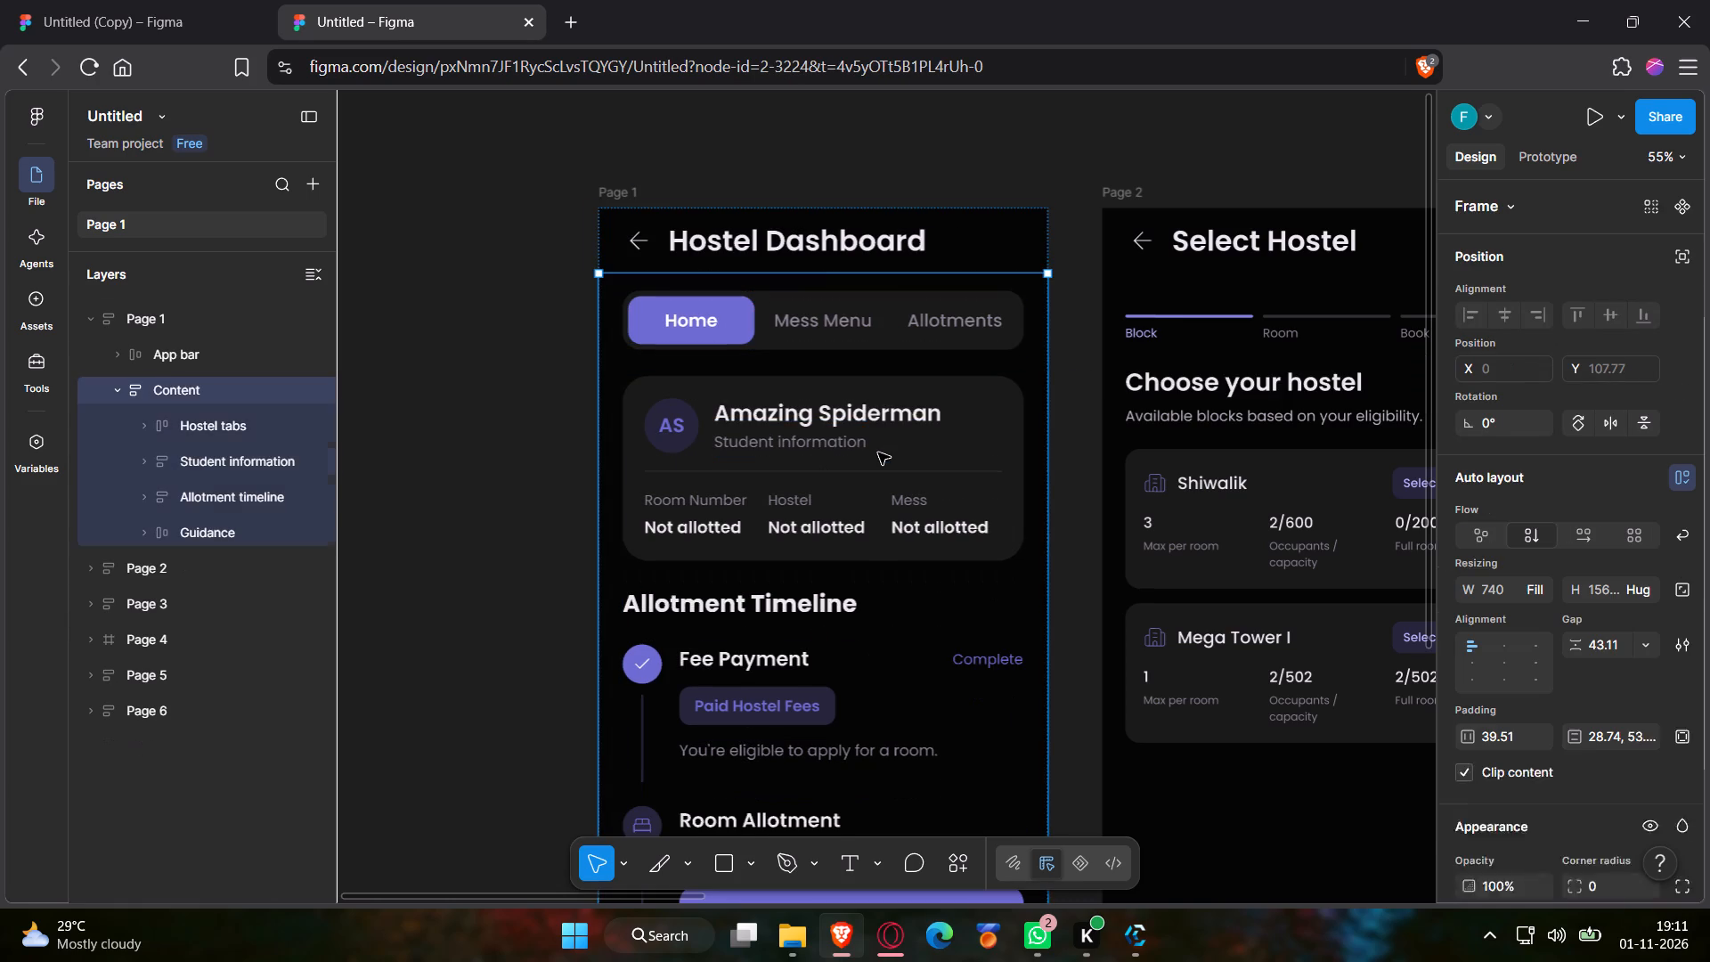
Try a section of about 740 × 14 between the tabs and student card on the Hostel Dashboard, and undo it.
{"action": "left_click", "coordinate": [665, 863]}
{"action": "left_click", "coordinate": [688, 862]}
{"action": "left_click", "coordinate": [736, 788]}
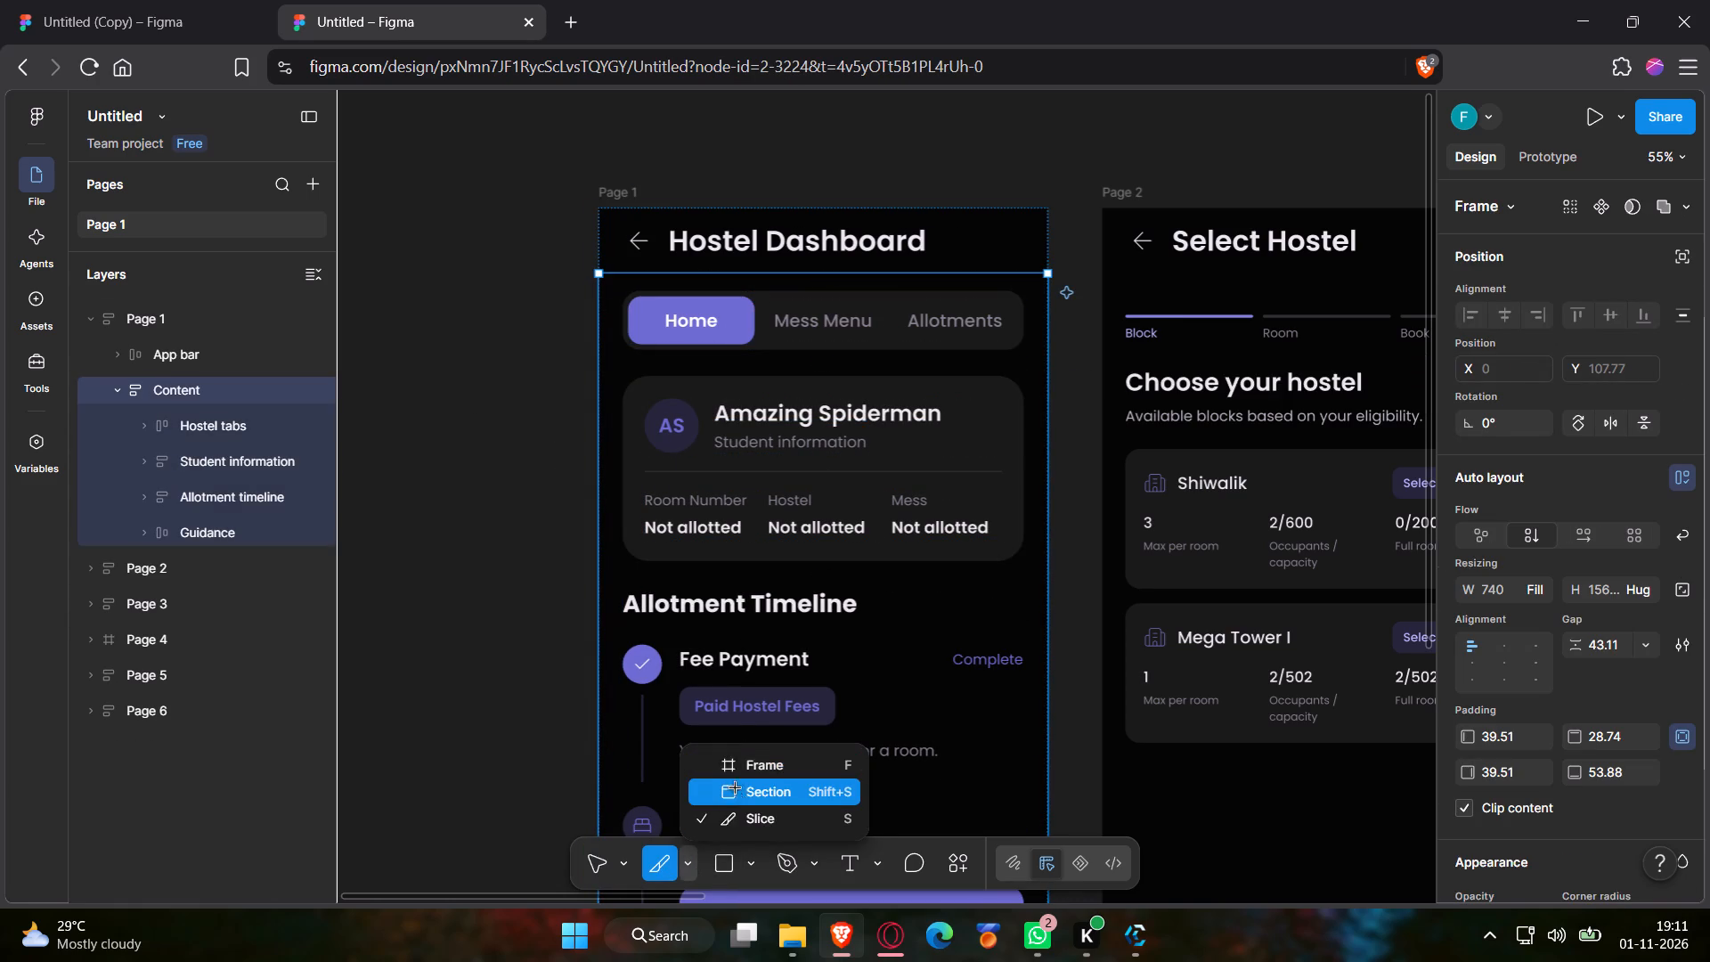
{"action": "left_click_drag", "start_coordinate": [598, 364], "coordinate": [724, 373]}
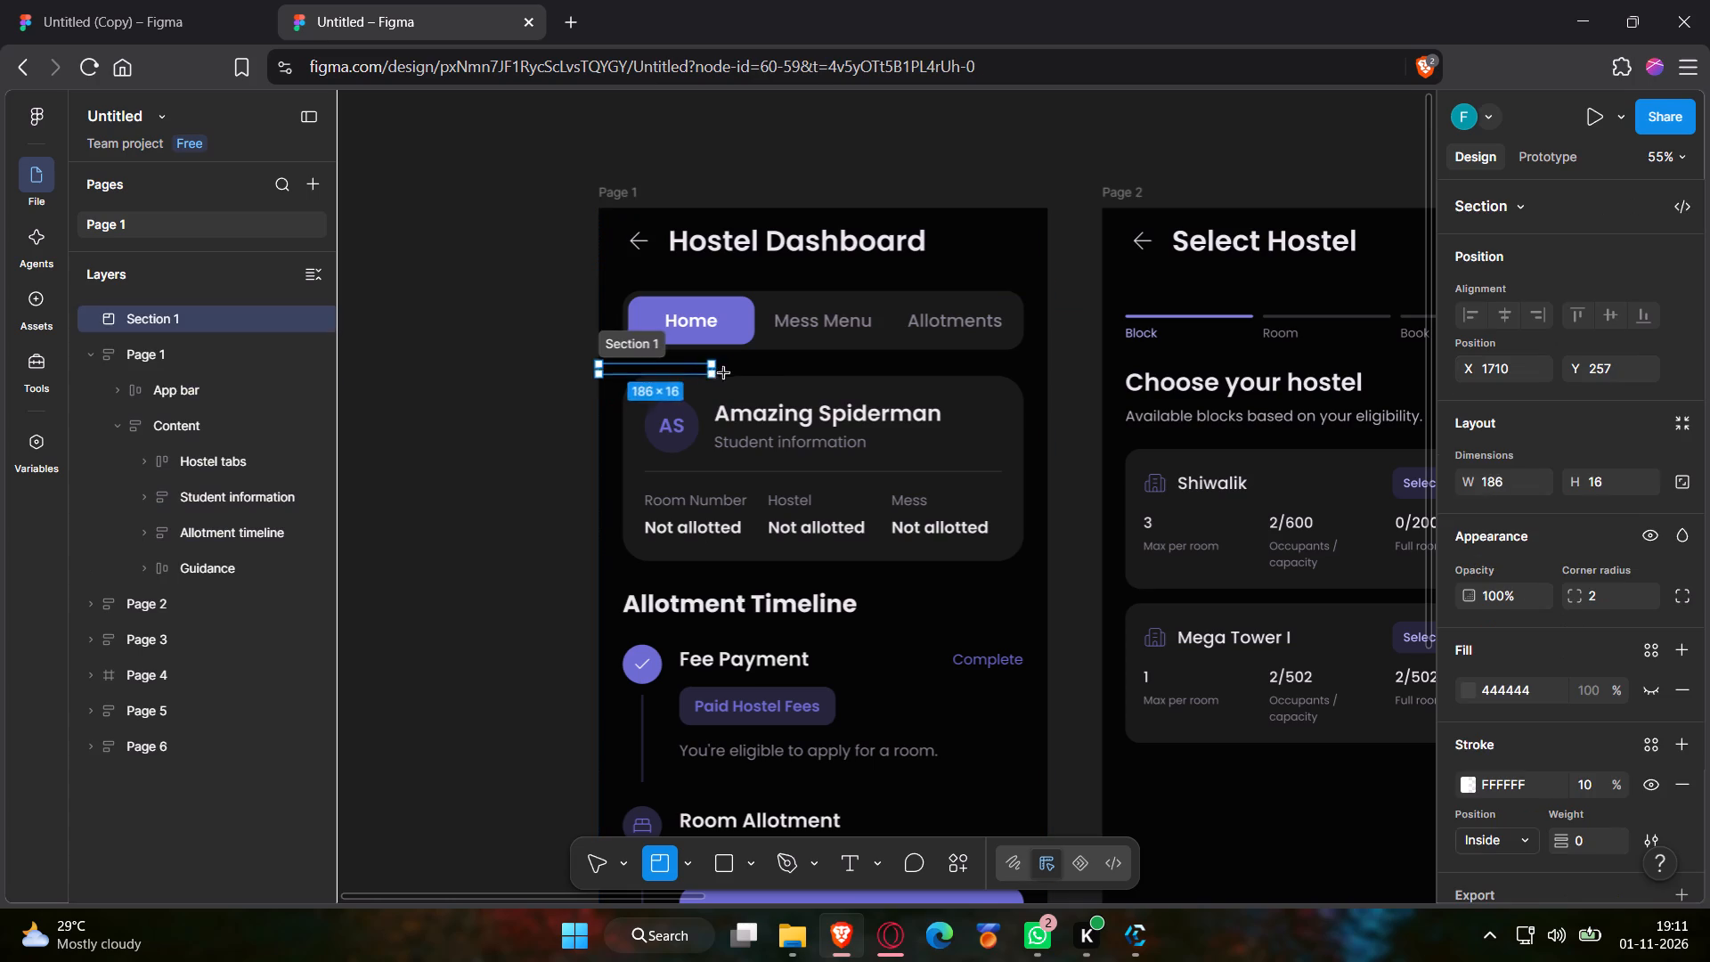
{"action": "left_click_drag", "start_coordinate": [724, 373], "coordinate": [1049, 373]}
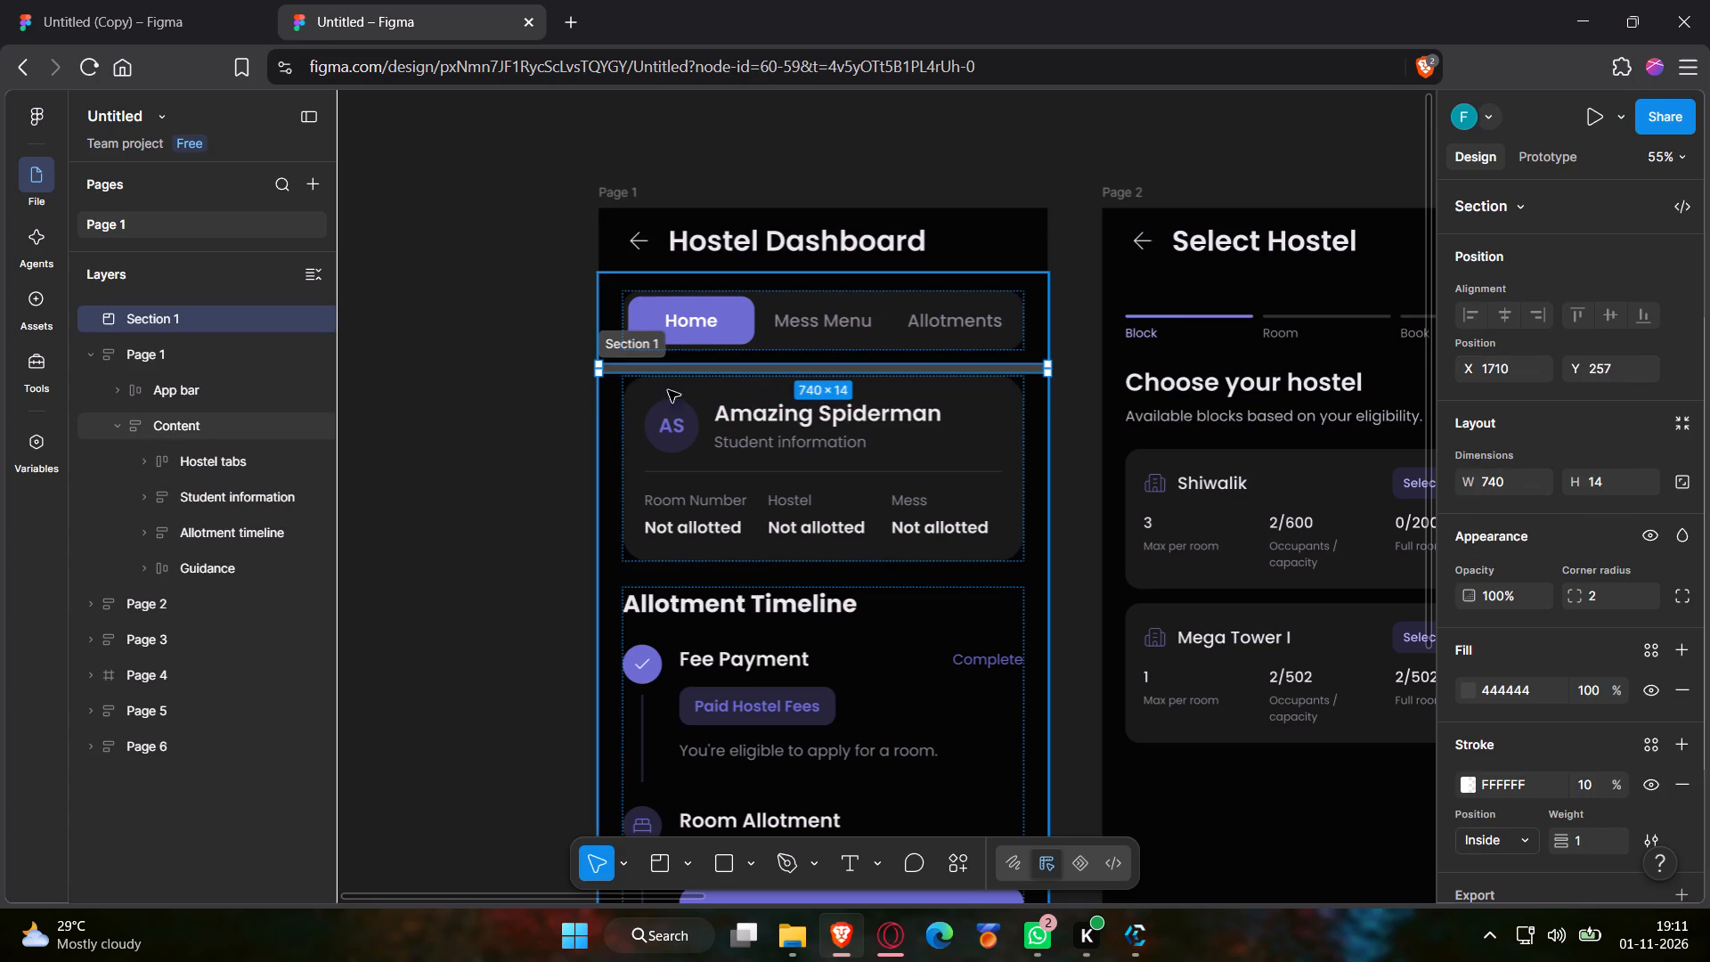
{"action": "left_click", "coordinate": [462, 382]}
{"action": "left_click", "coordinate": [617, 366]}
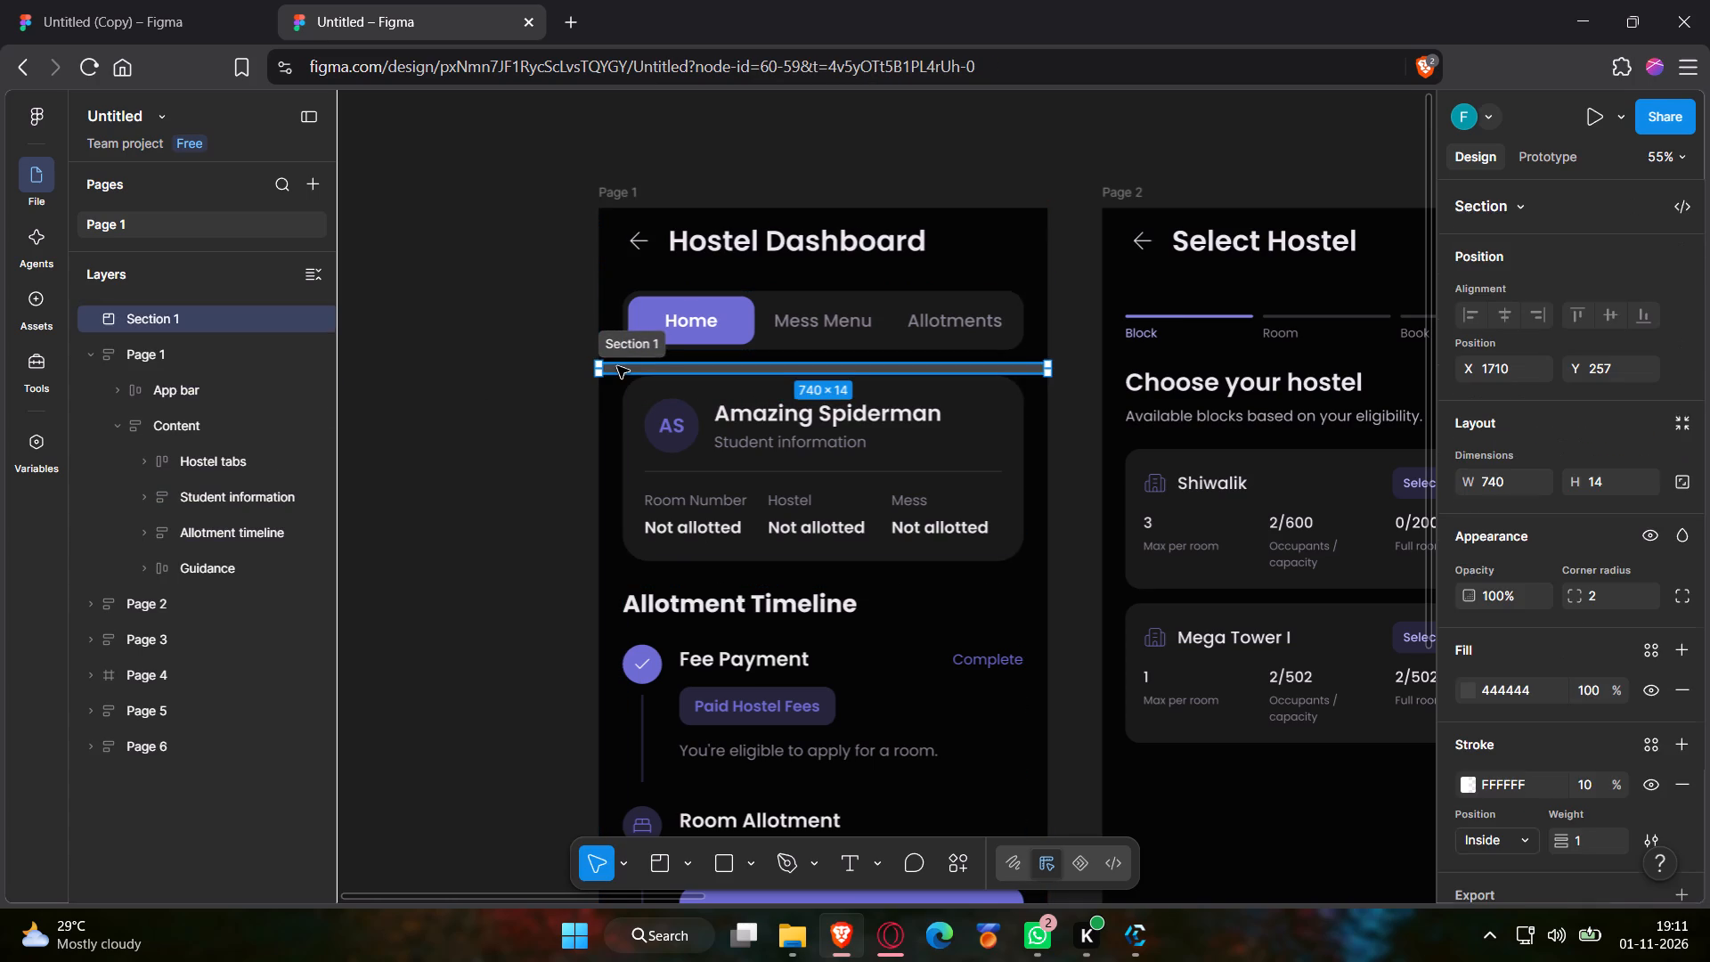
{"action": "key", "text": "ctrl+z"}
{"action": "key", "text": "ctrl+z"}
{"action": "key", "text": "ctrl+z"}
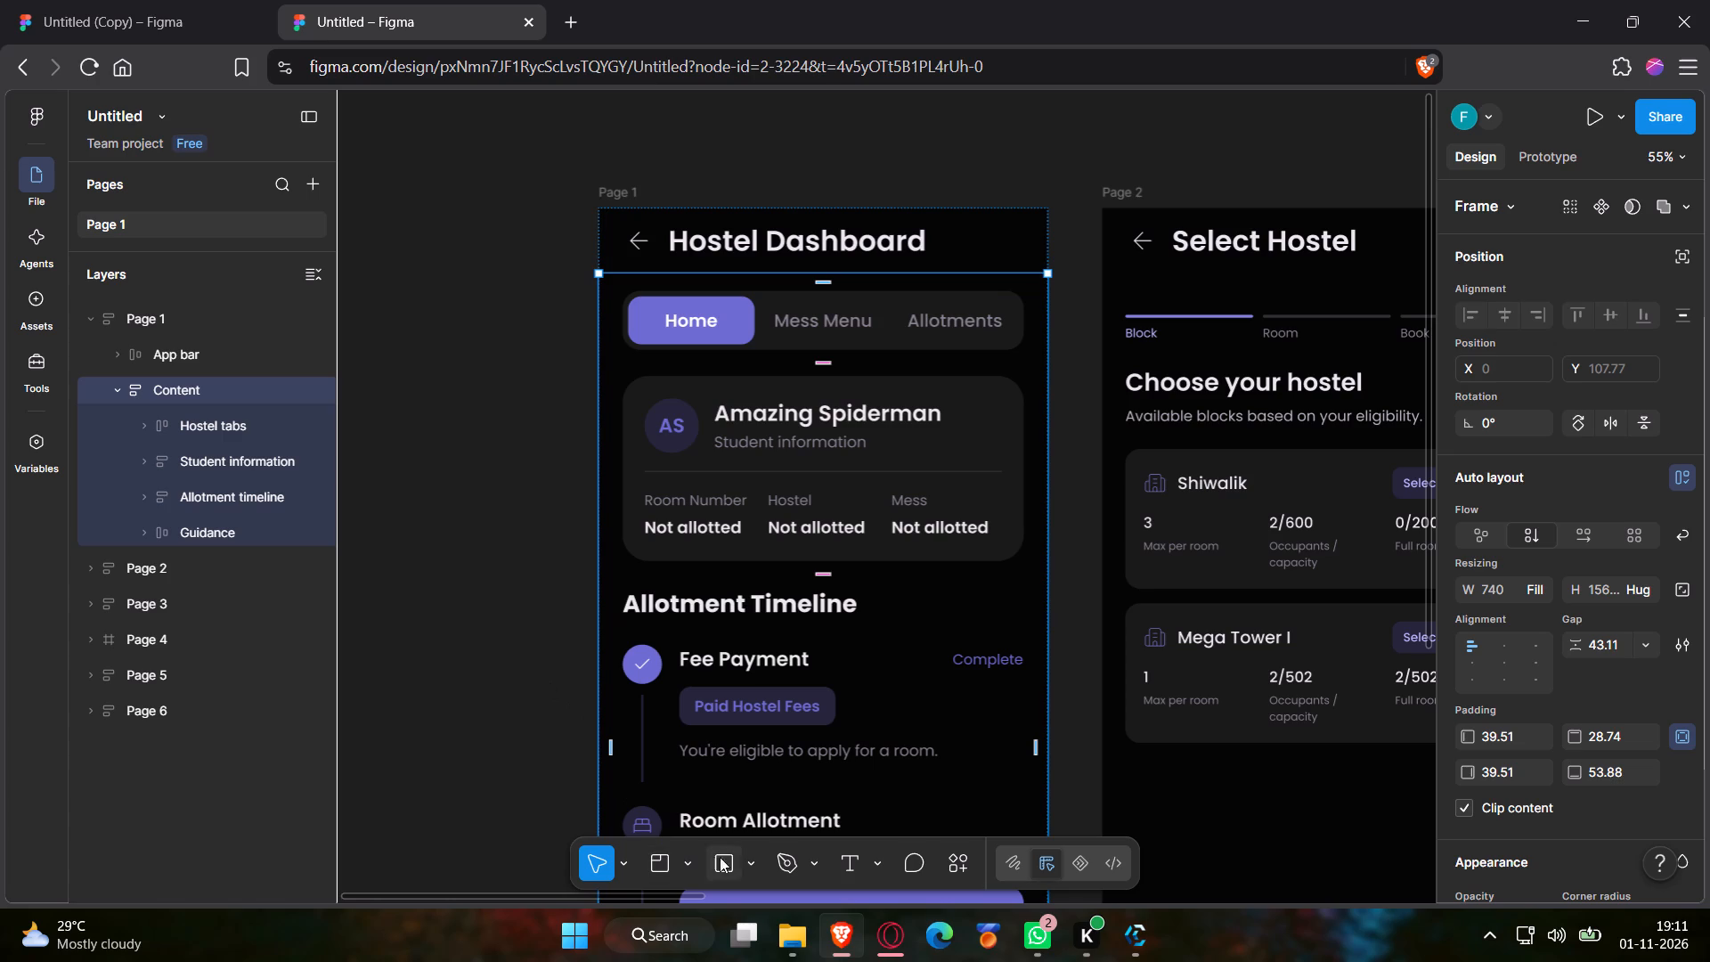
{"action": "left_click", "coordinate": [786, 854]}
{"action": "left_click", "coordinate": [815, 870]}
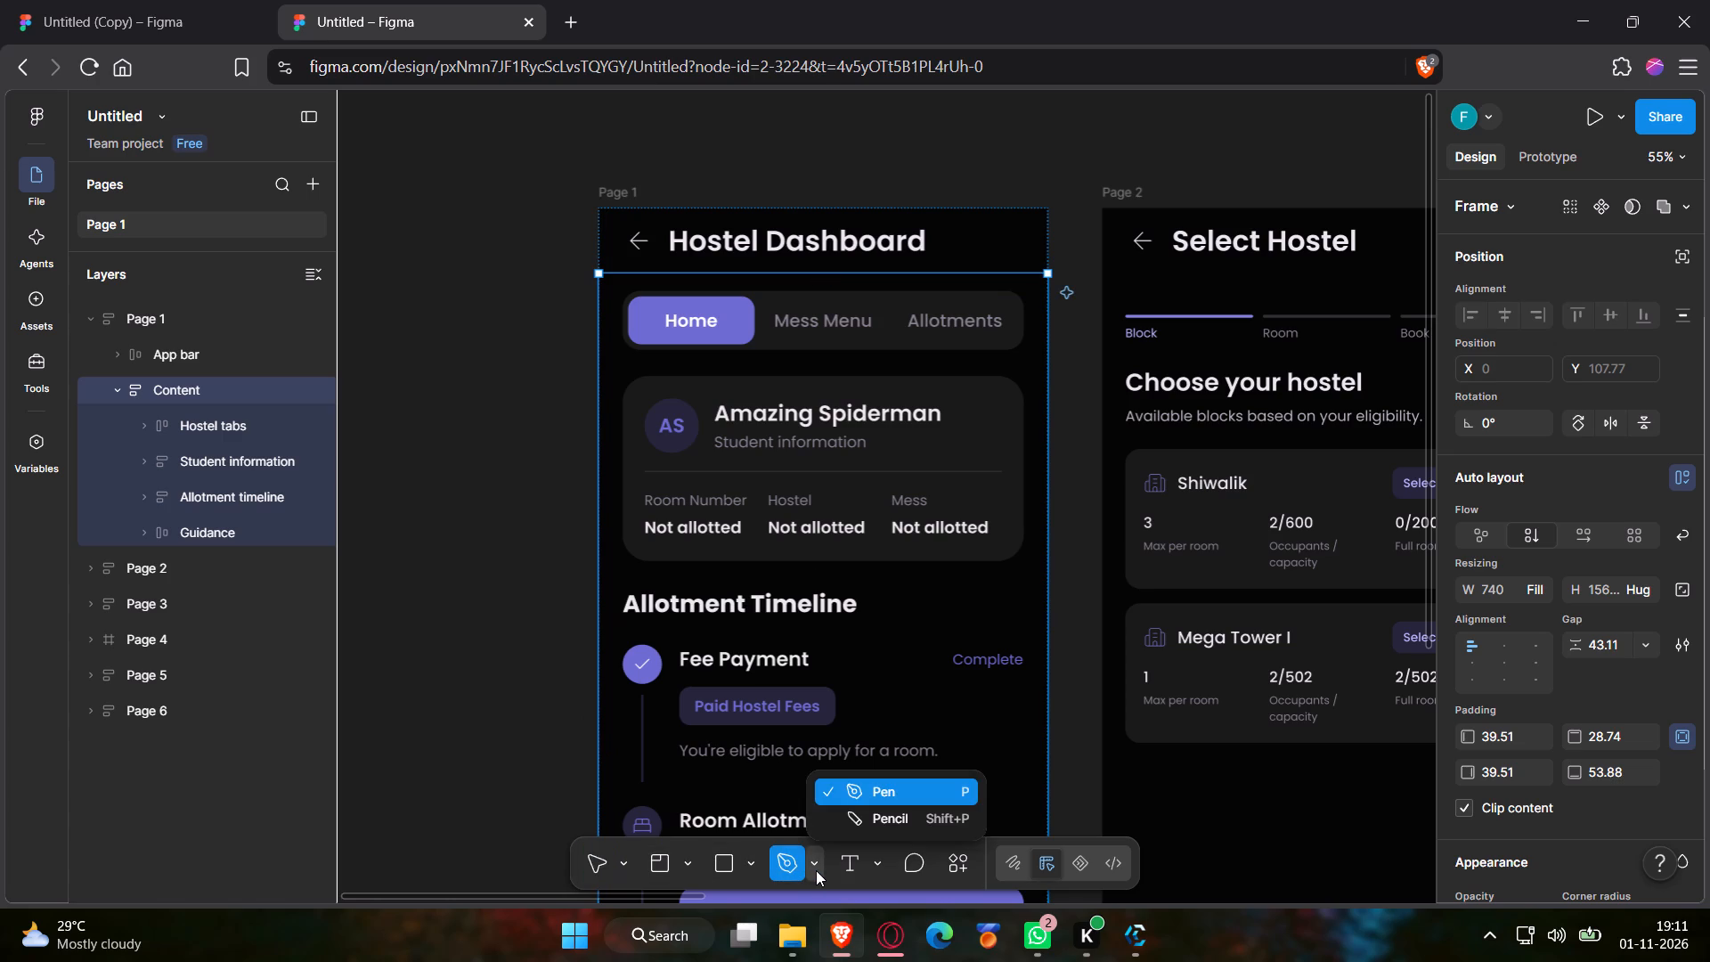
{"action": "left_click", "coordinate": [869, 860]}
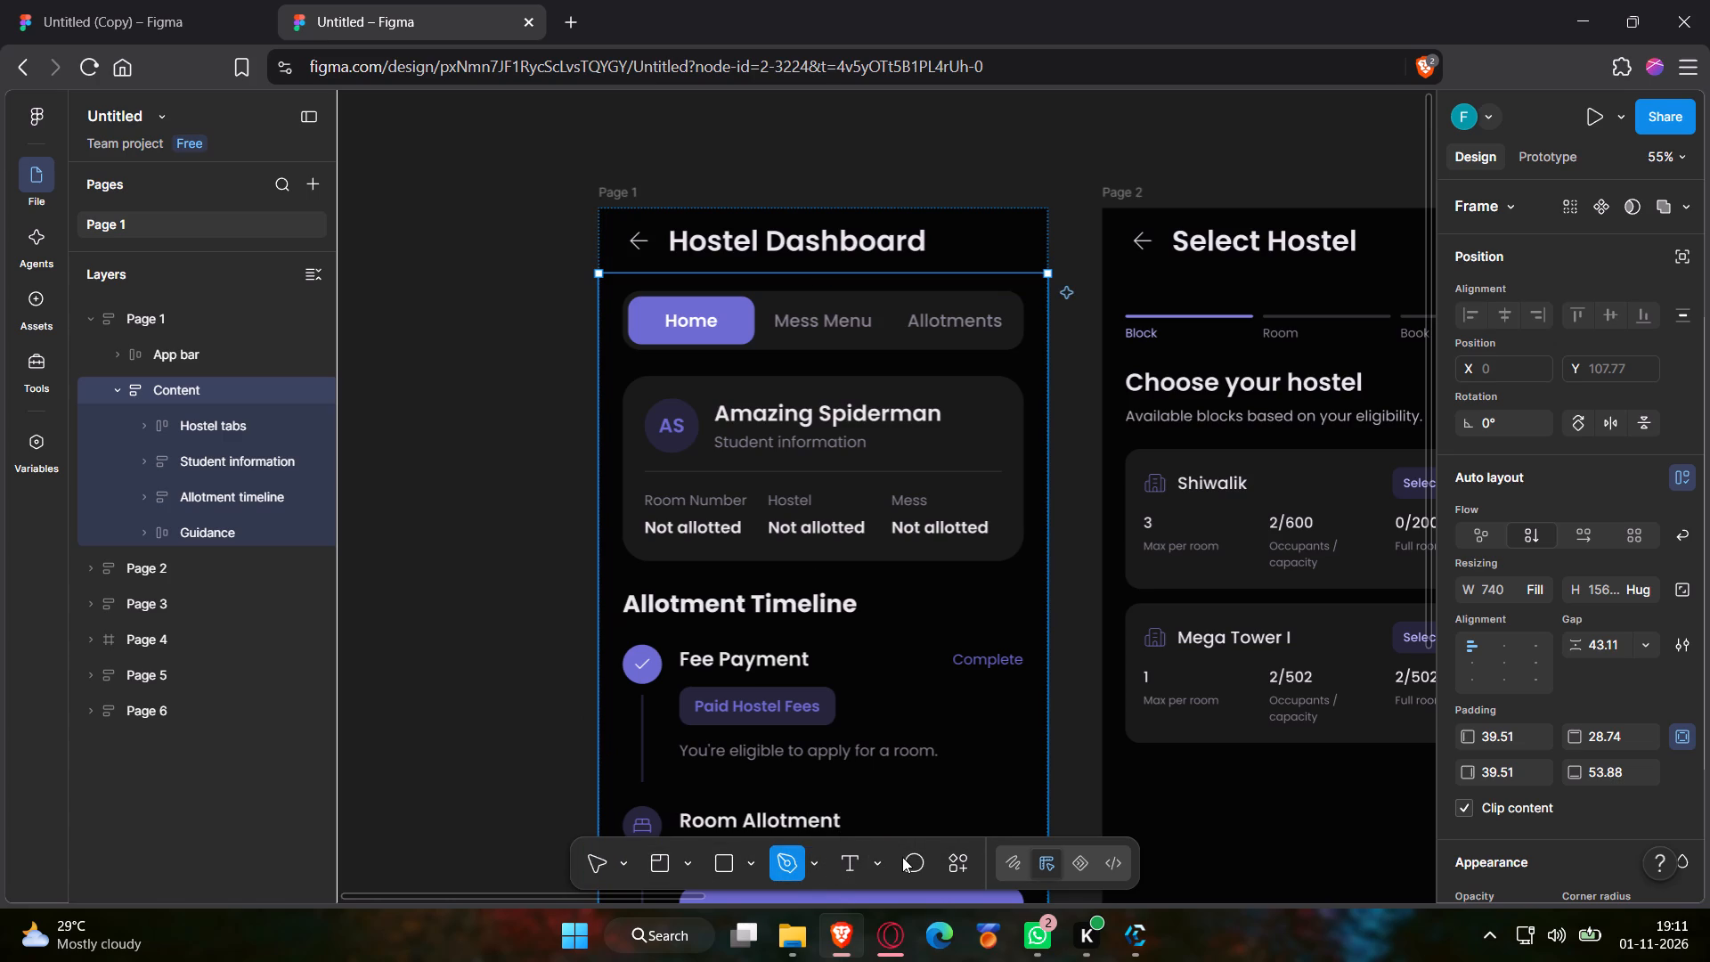
Start a blank comment in the Fee Payment area of the Hostel Dashboard screen and leave the Comment tool.
{"action": "left_click", "coordinate": [902, 857]}
{"action": "left_click", "coordinate": [910, 752]}
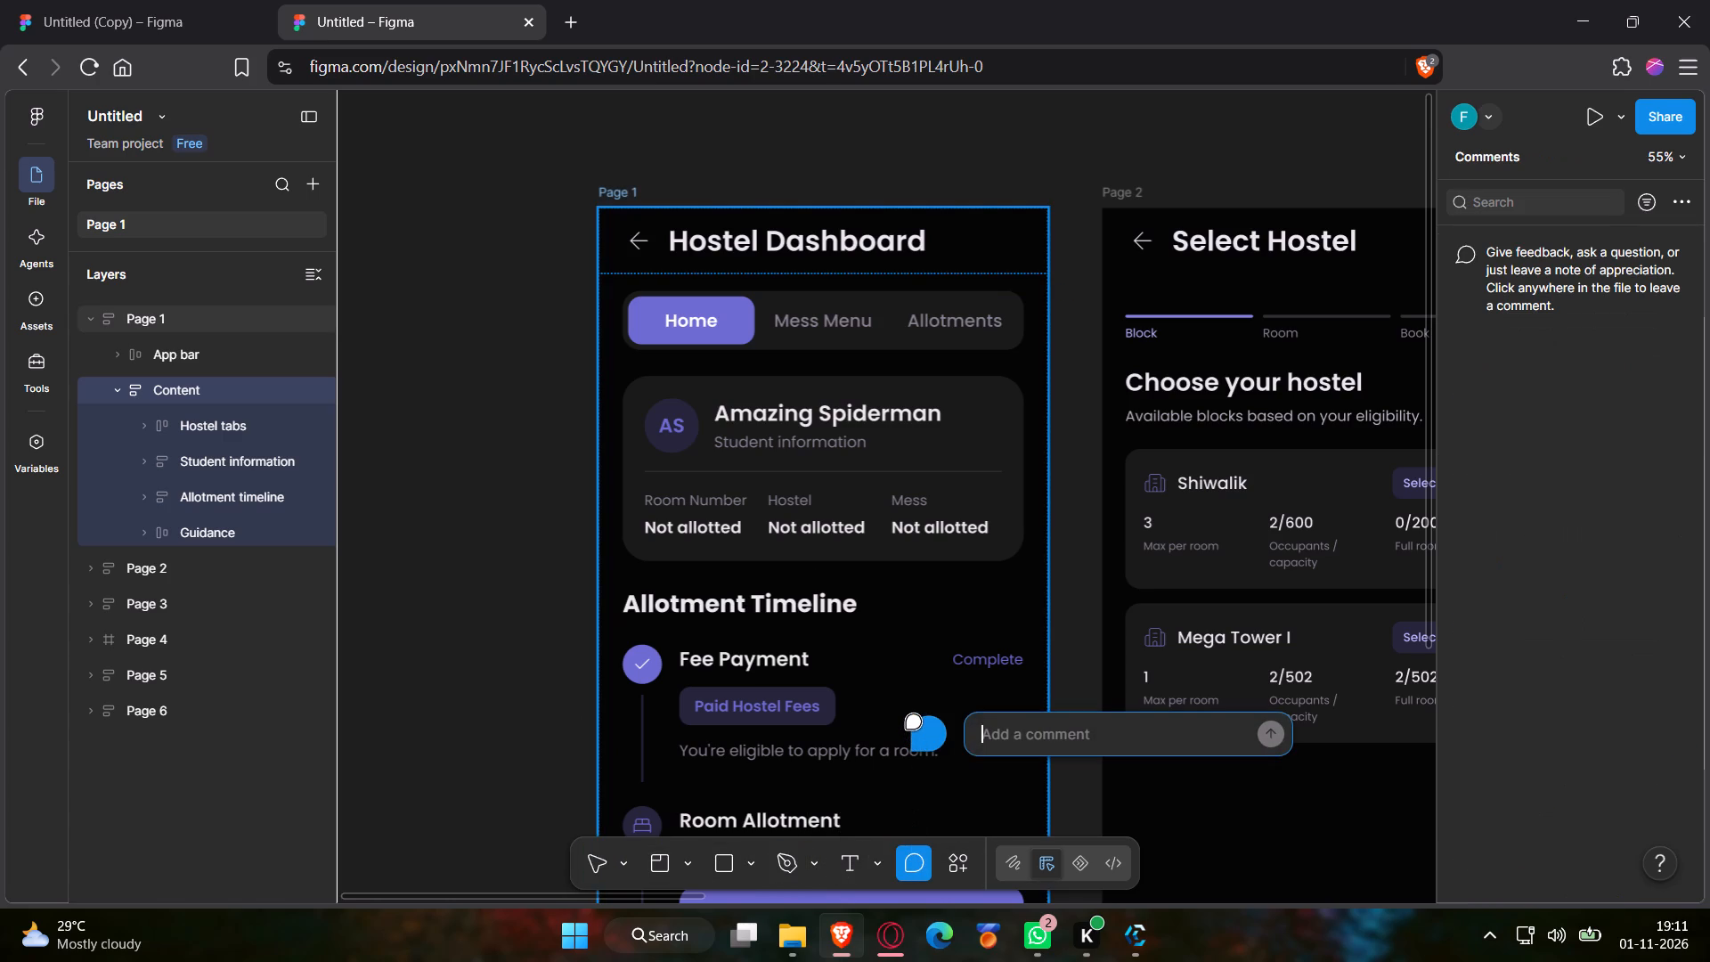
{"action": "left_click", "coordinate": [910, 863]}
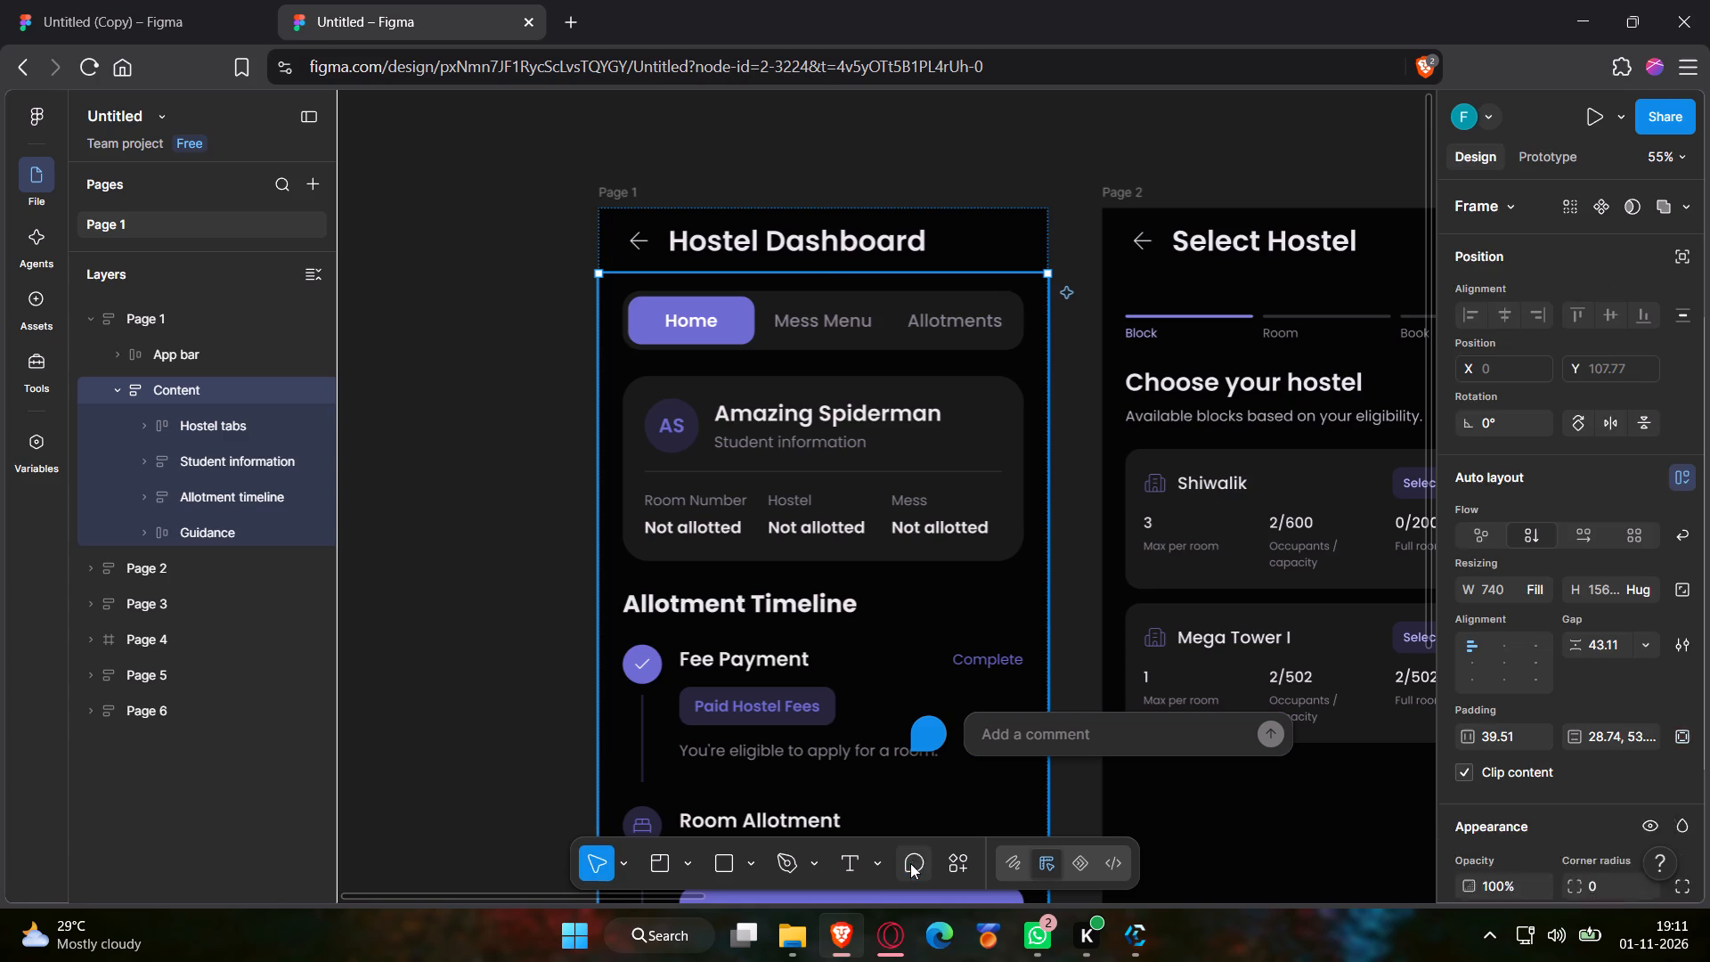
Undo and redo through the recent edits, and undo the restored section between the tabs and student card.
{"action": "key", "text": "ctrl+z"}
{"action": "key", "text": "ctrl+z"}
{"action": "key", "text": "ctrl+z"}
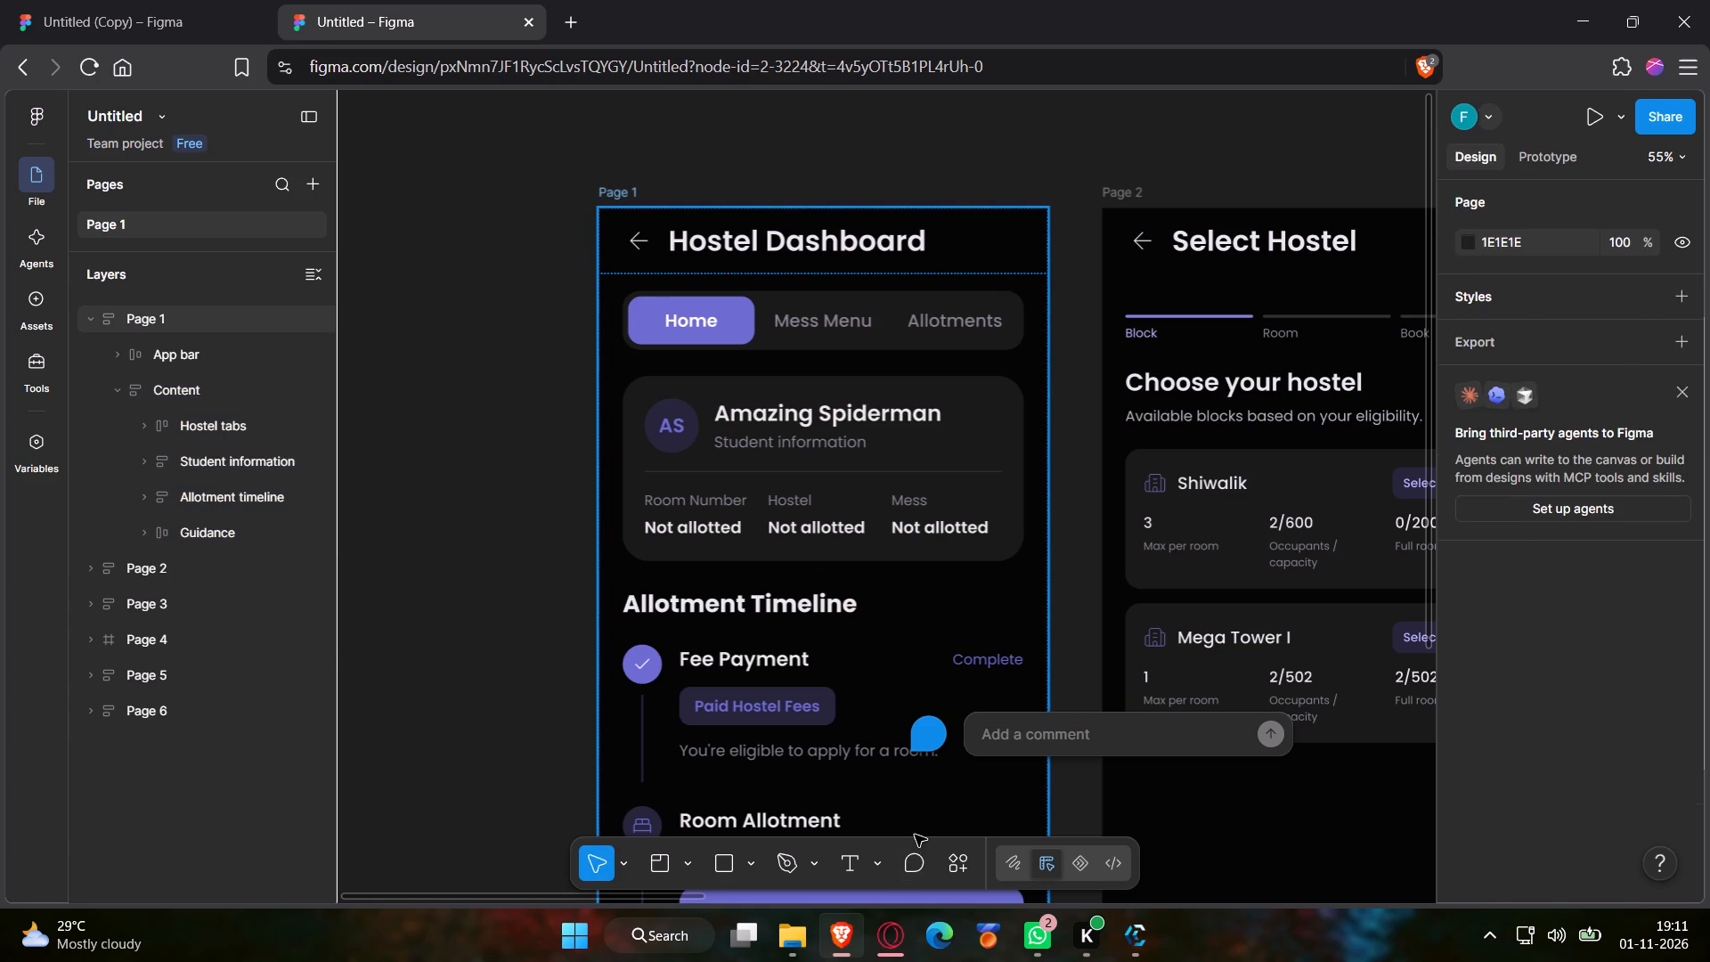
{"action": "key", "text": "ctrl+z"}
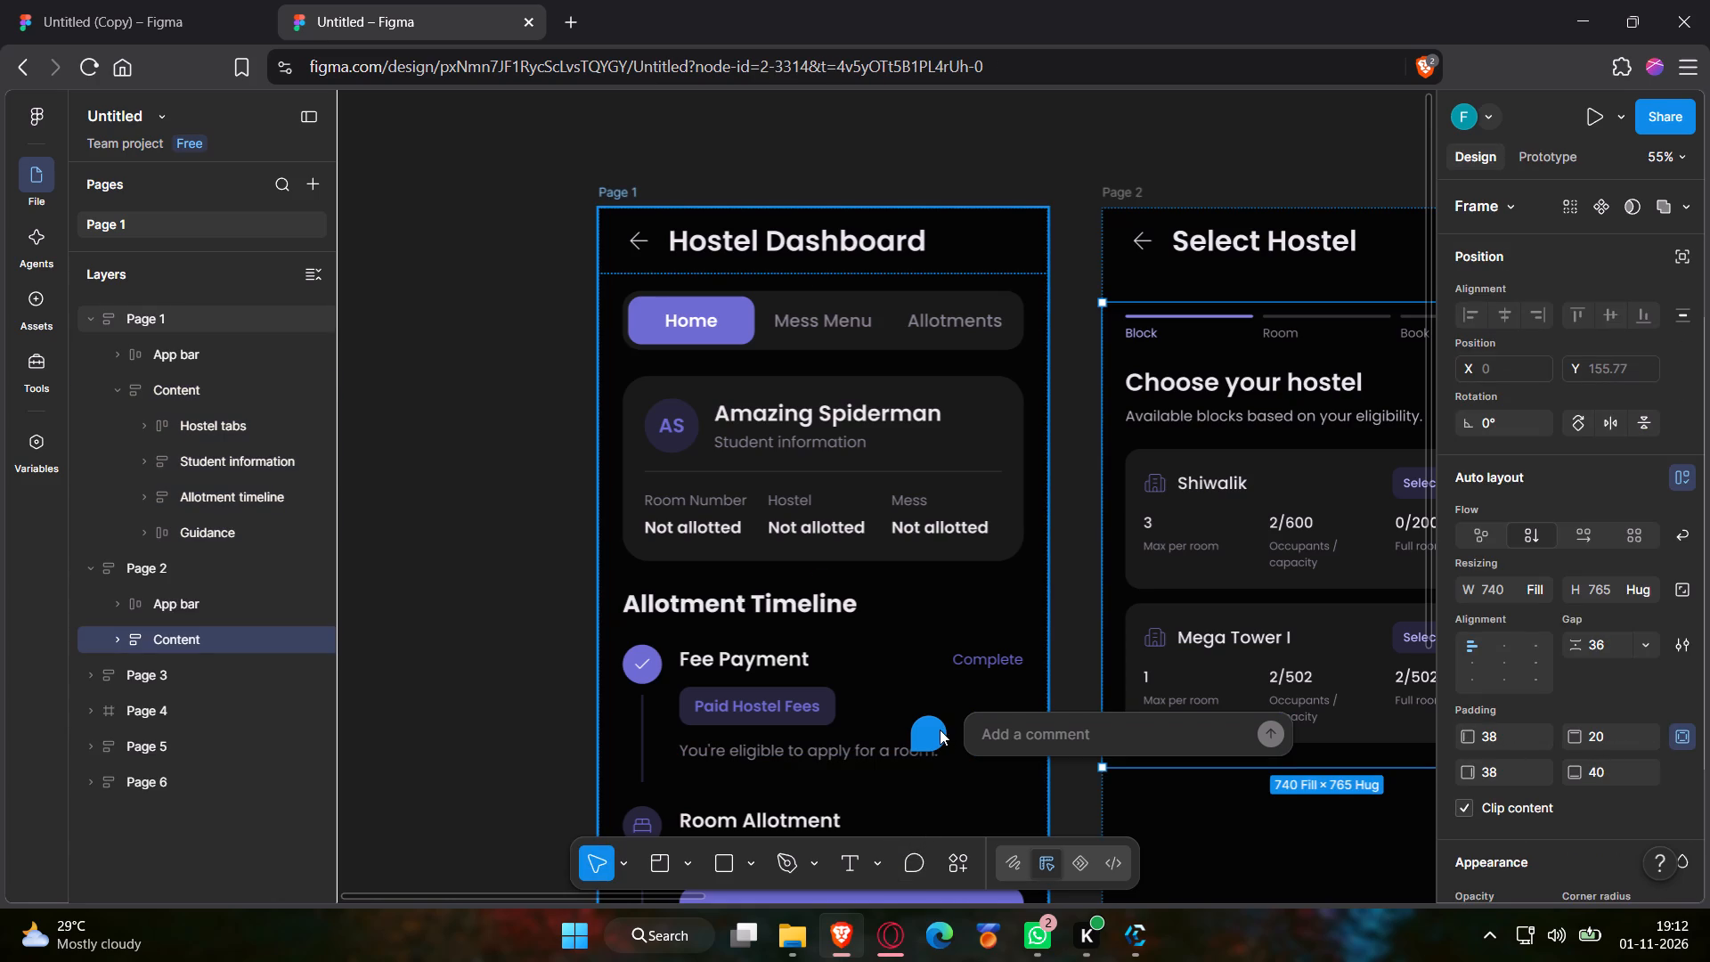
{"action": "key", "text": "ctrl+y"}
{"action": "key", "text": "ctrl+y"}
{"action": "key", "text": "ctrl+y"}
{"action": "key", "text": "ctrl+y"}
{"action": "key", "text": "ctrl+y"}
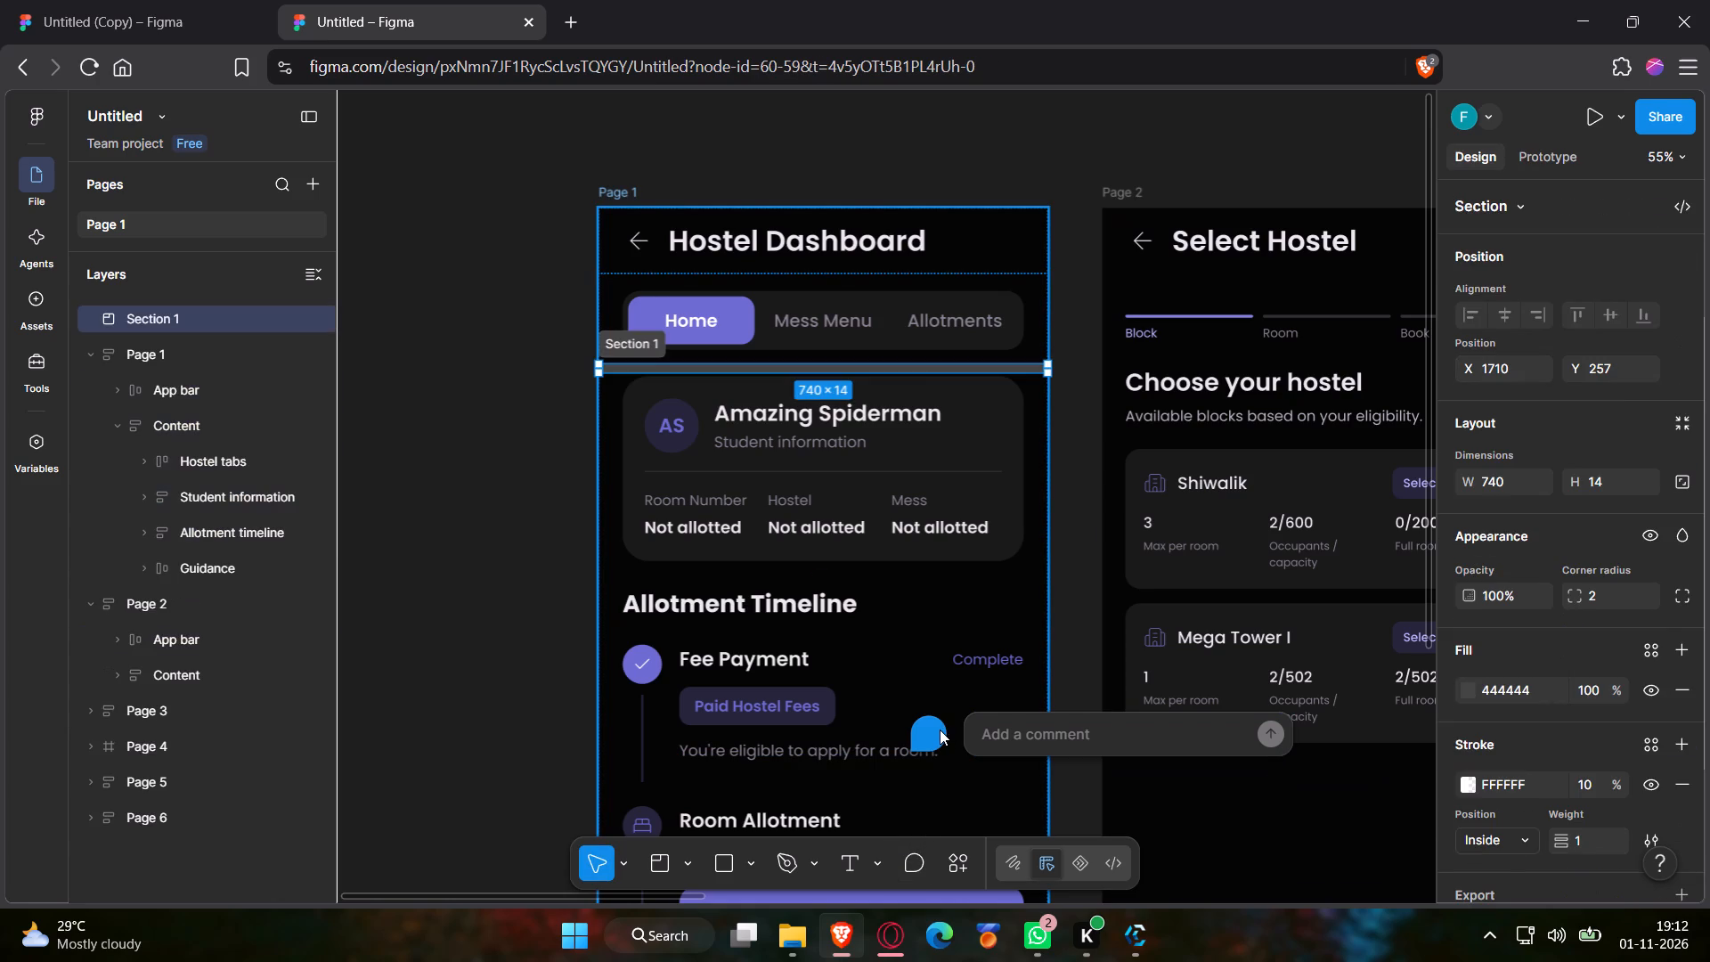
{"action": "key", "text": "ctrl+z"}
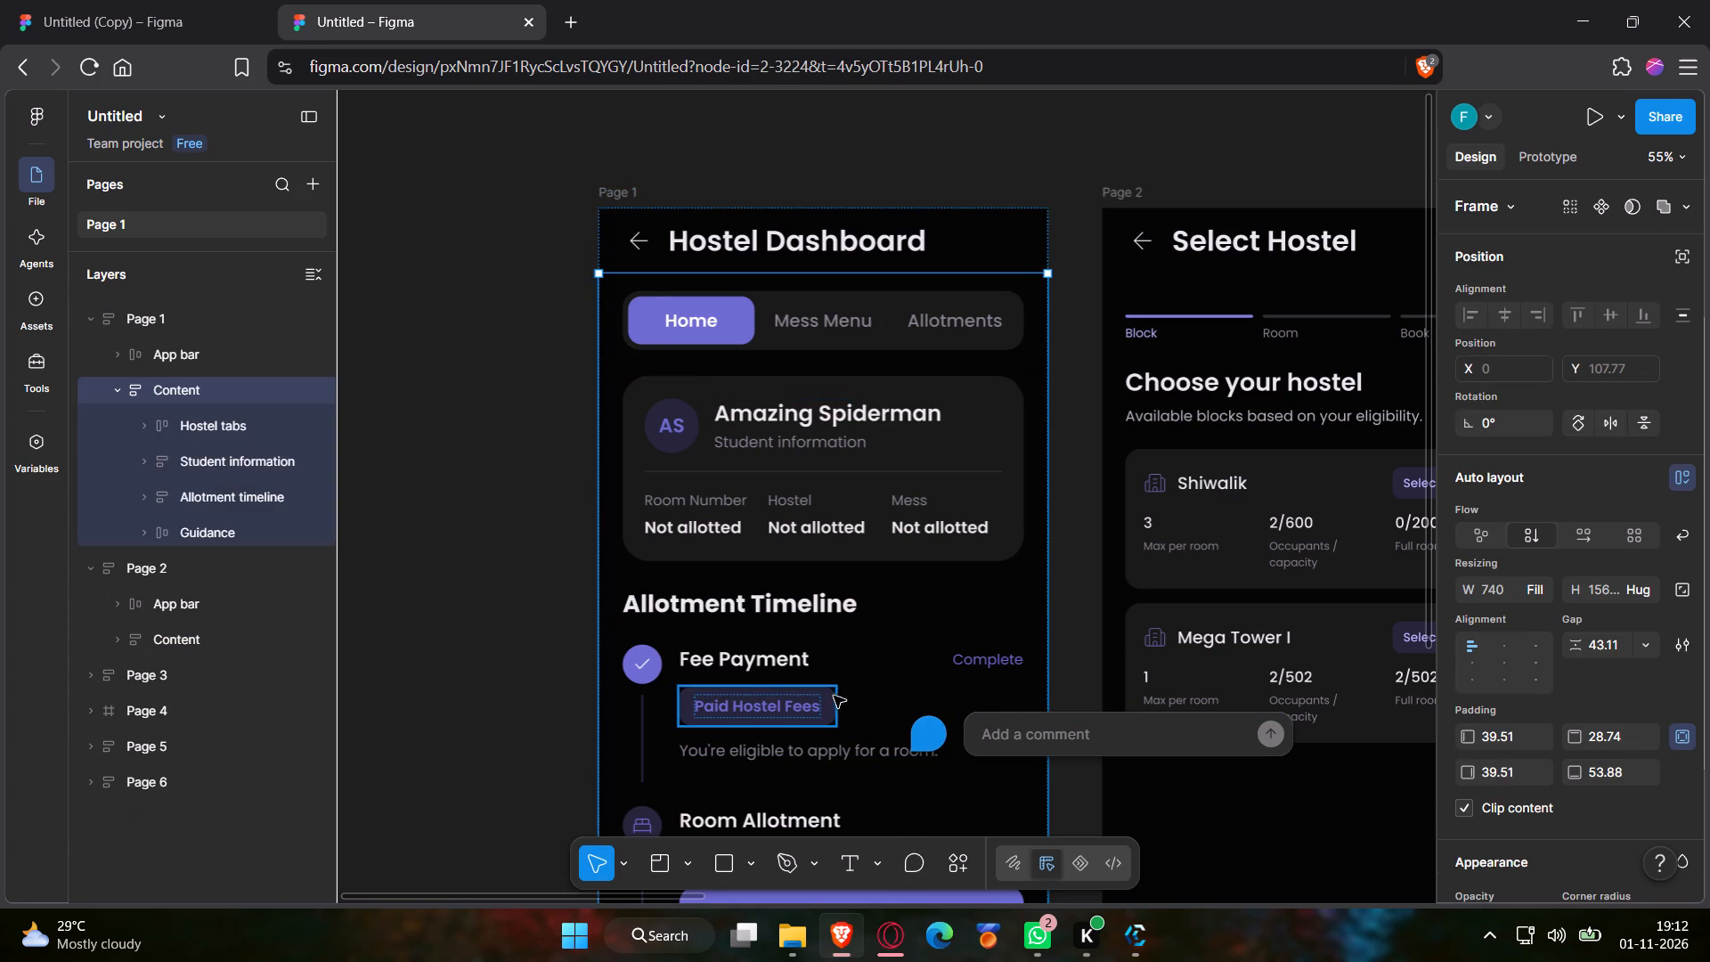
Collapse the Hostel Dashboard's Content layer and lock the Page 1 frame.
{"action": "left_click", "coordinate": [121, 390]}
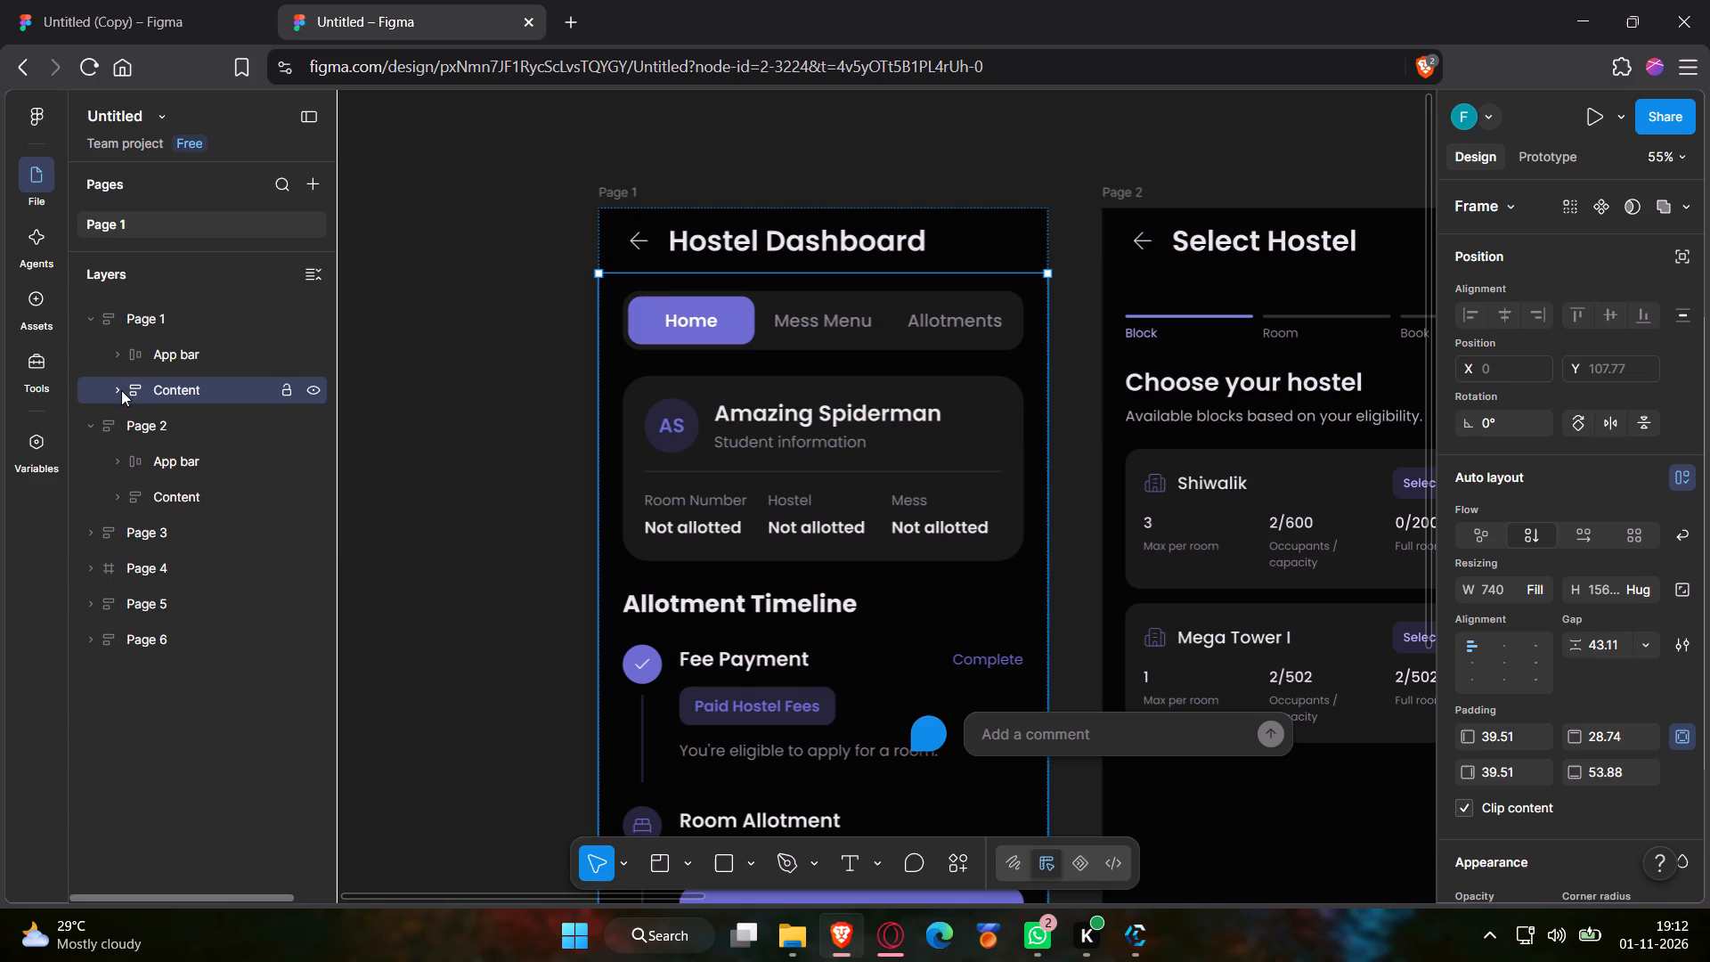
{"action": "left_click", "coordinate": [282, 319]}
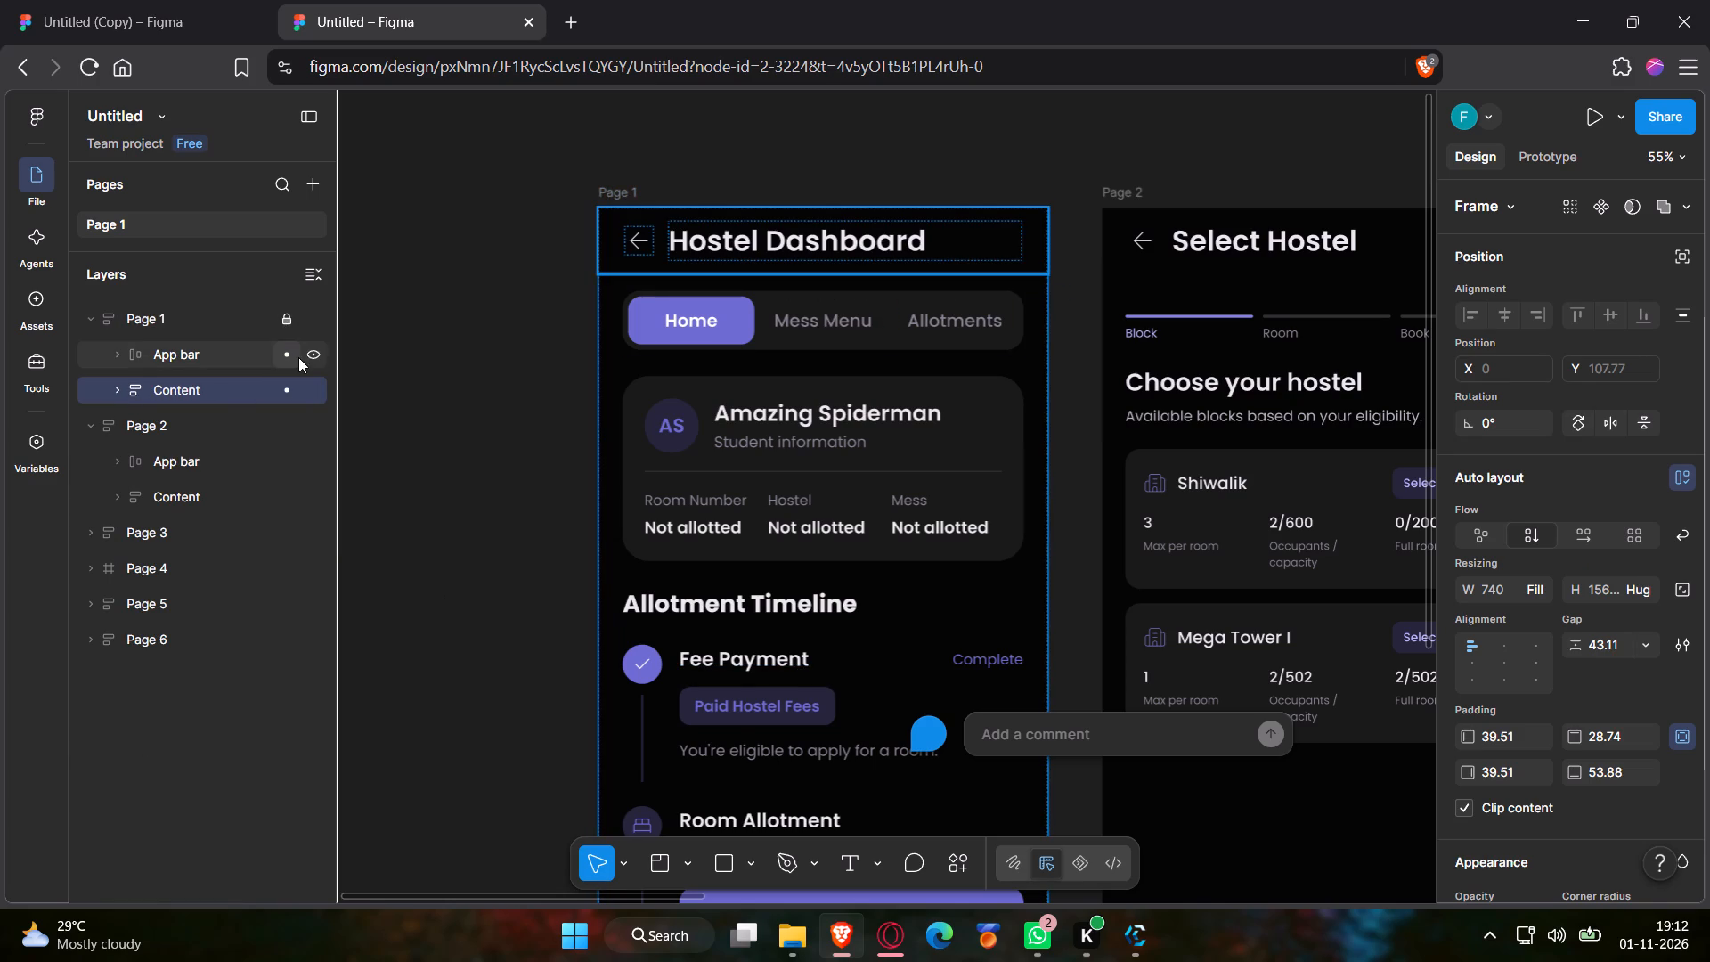
{"action": "left_click", "coordinate": [281, 320]}
{"action": "left_click", "coordinate": [274, 318]}
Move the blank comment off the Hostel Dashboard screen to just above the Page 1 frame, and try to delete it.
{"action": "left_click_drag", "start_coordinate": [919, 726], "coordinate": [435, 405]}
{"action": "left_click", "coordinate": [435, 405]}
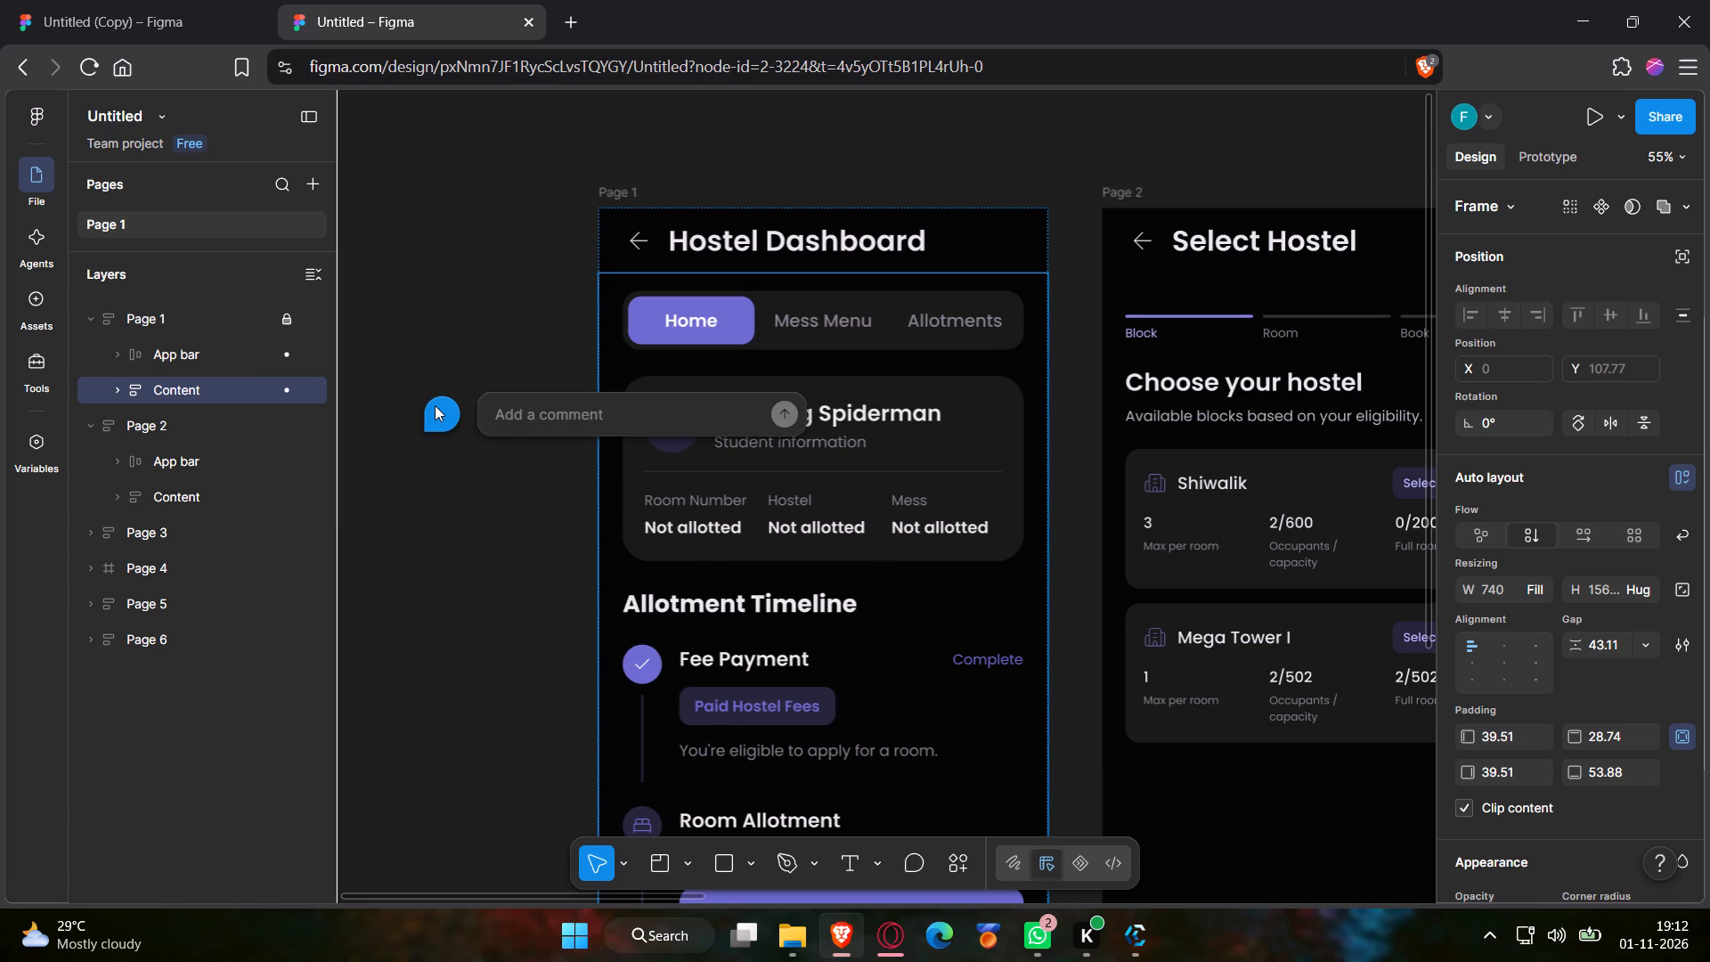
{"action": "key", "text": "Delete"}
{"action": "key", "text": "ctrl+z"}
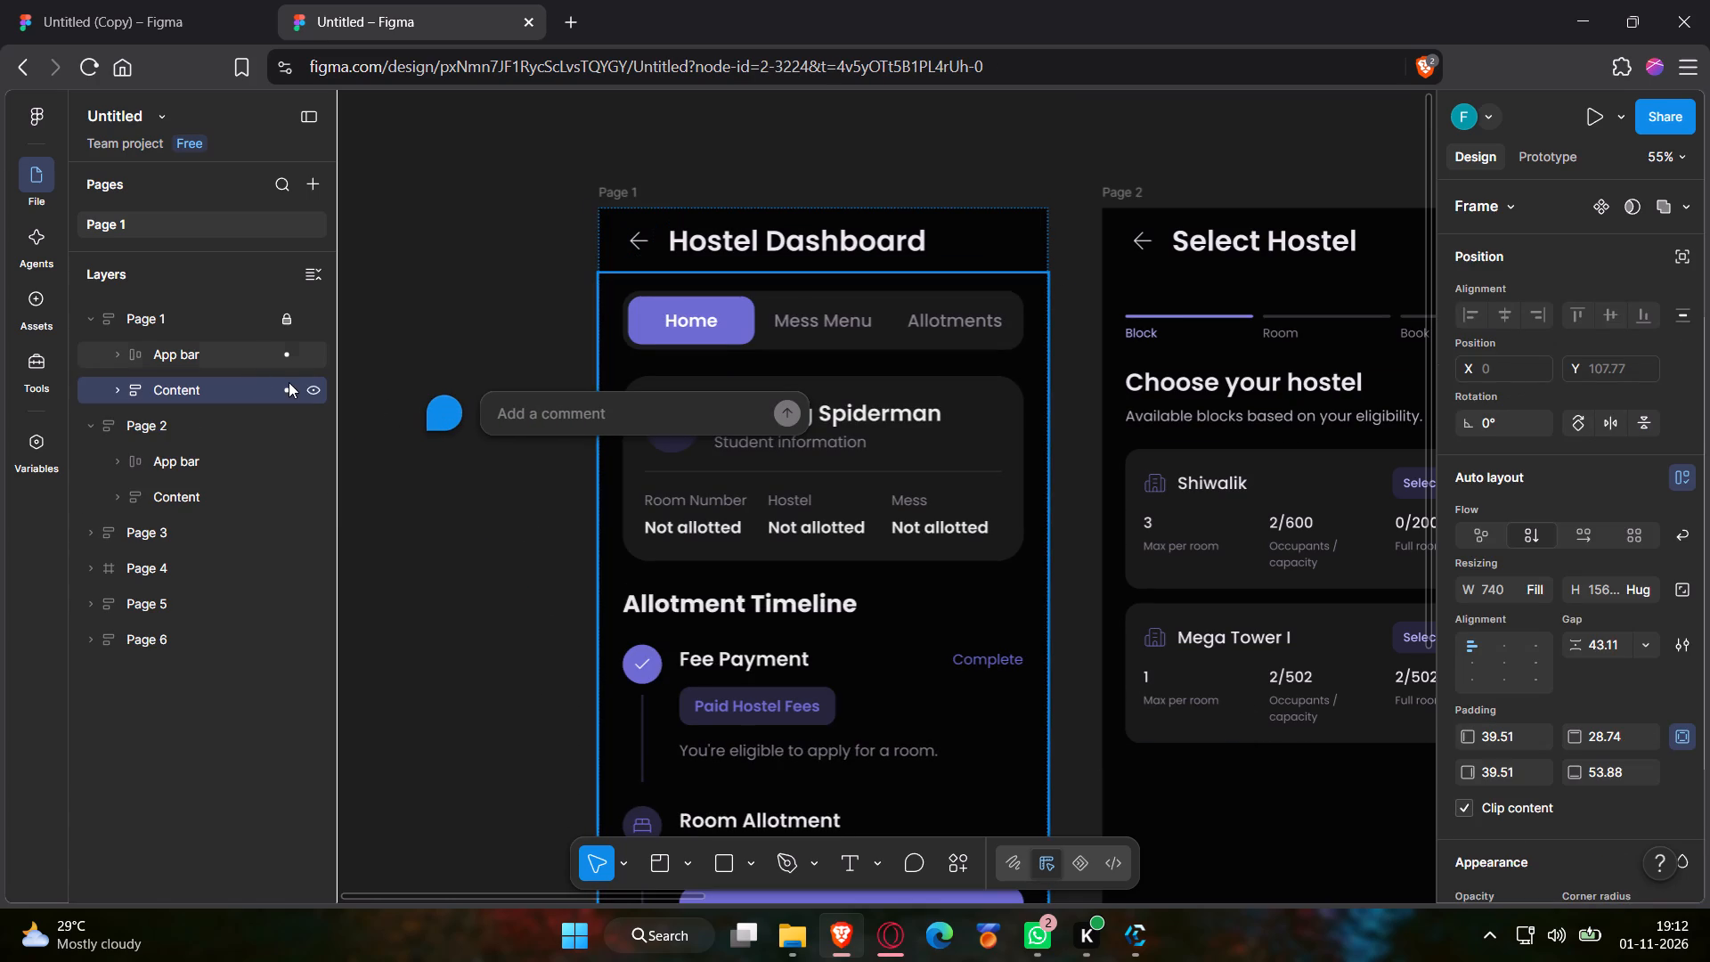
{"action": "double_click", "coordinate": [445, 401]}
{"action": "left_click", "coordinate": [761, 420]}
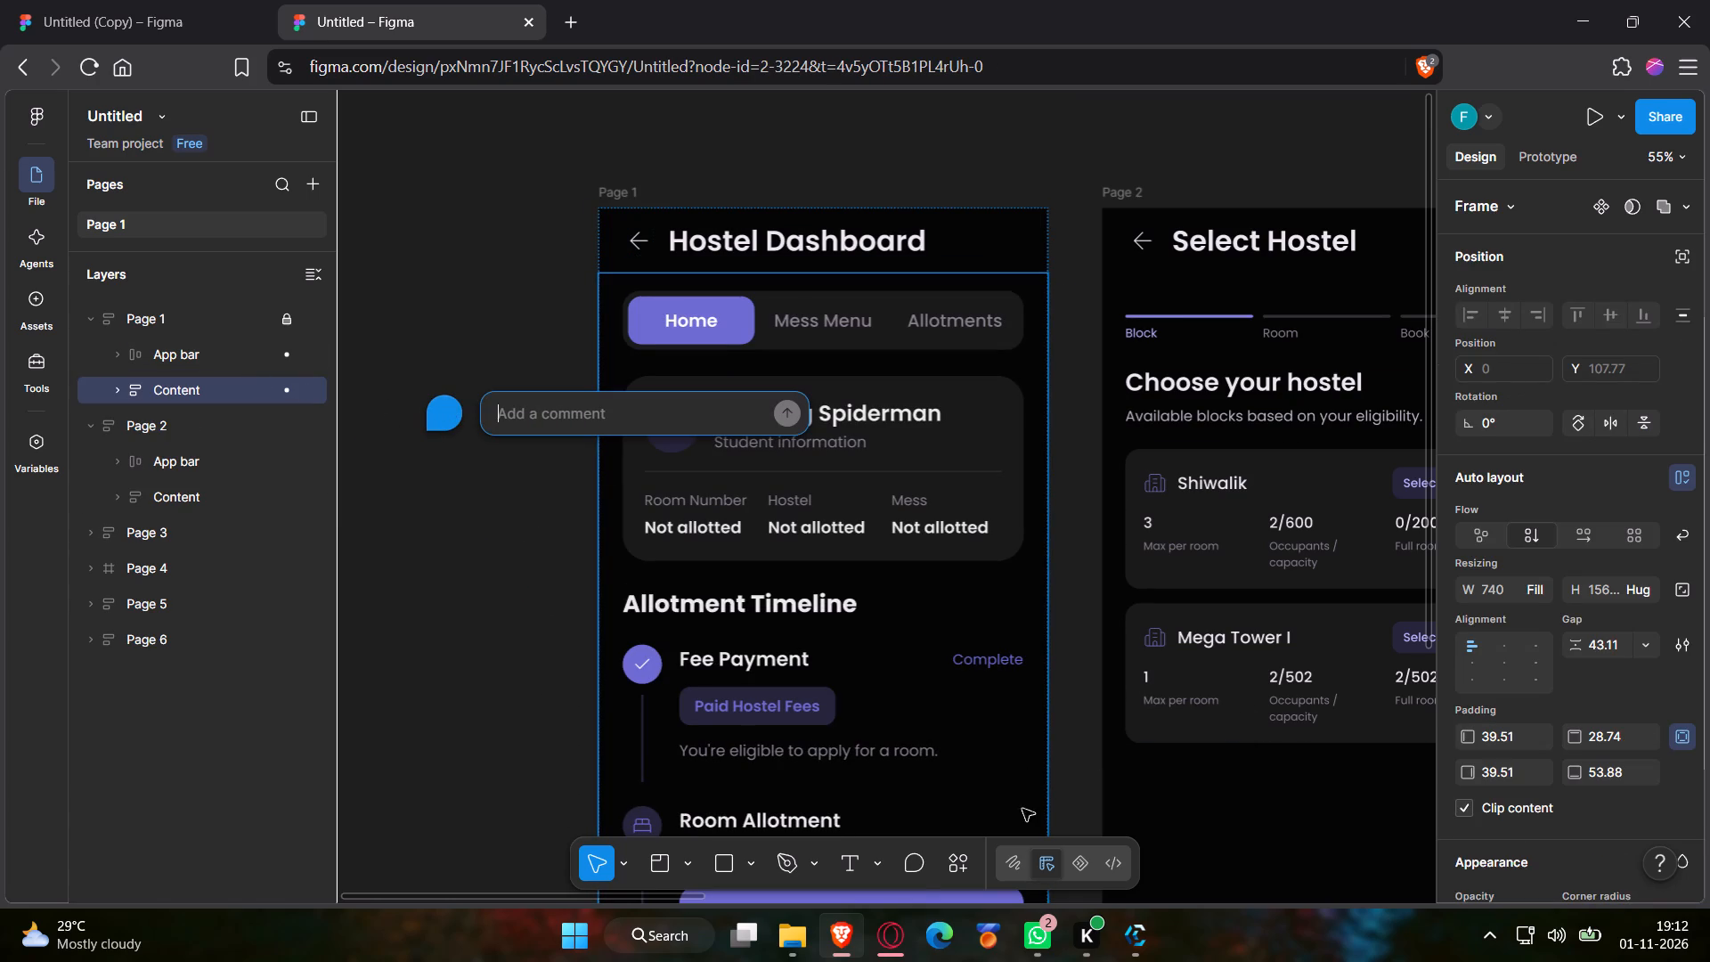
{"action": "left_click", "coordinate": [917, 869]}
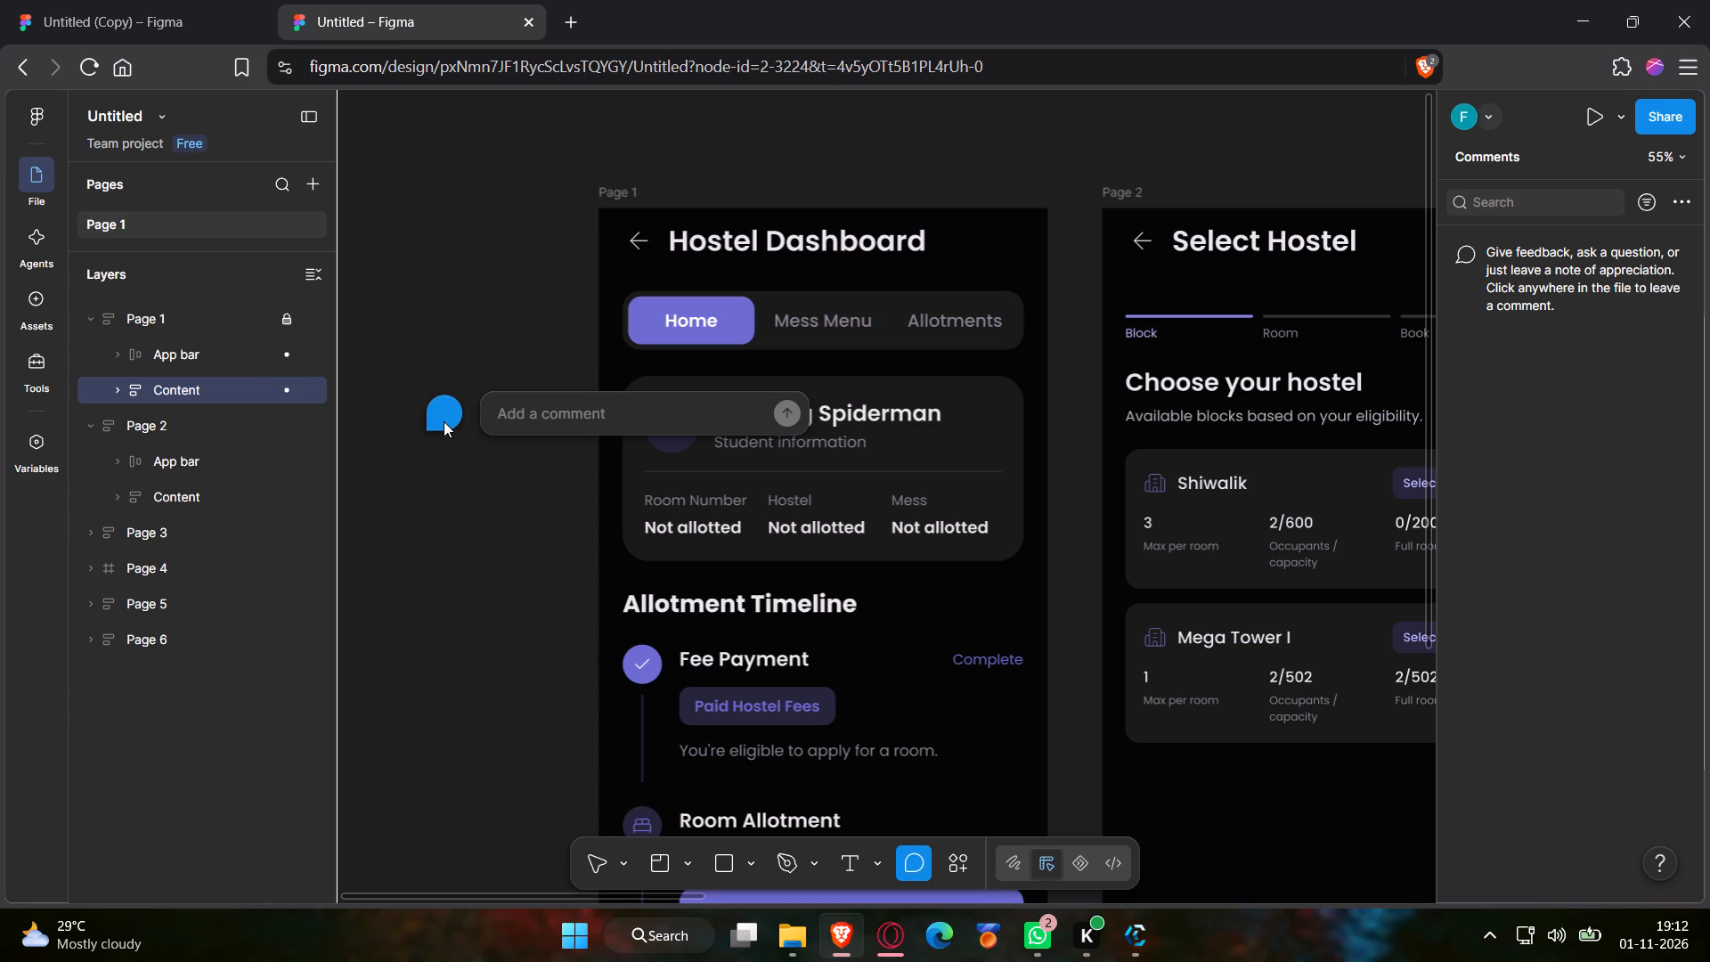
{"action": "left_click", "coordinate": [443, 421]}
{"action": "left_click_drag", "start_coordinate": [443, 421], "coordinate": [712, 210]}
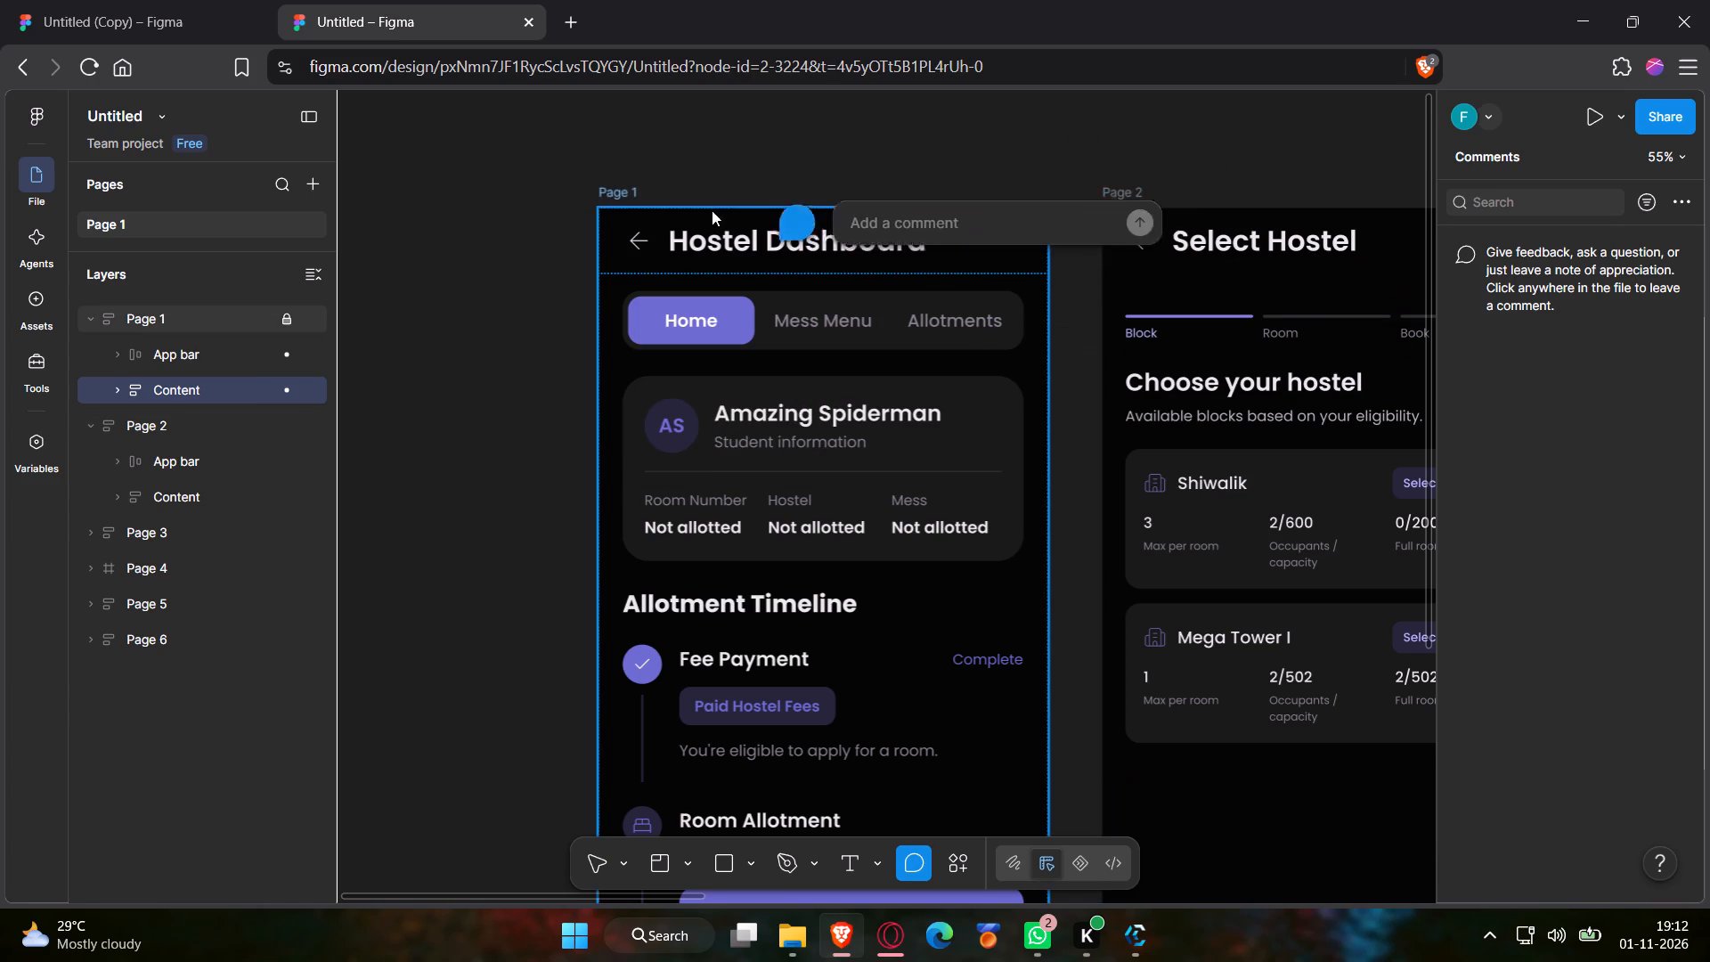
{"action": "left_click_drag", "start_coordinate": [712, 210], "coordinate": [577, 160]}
Hide the comments on the canvas.
{"action": "left_click", "coordinate": [1674, 206]}
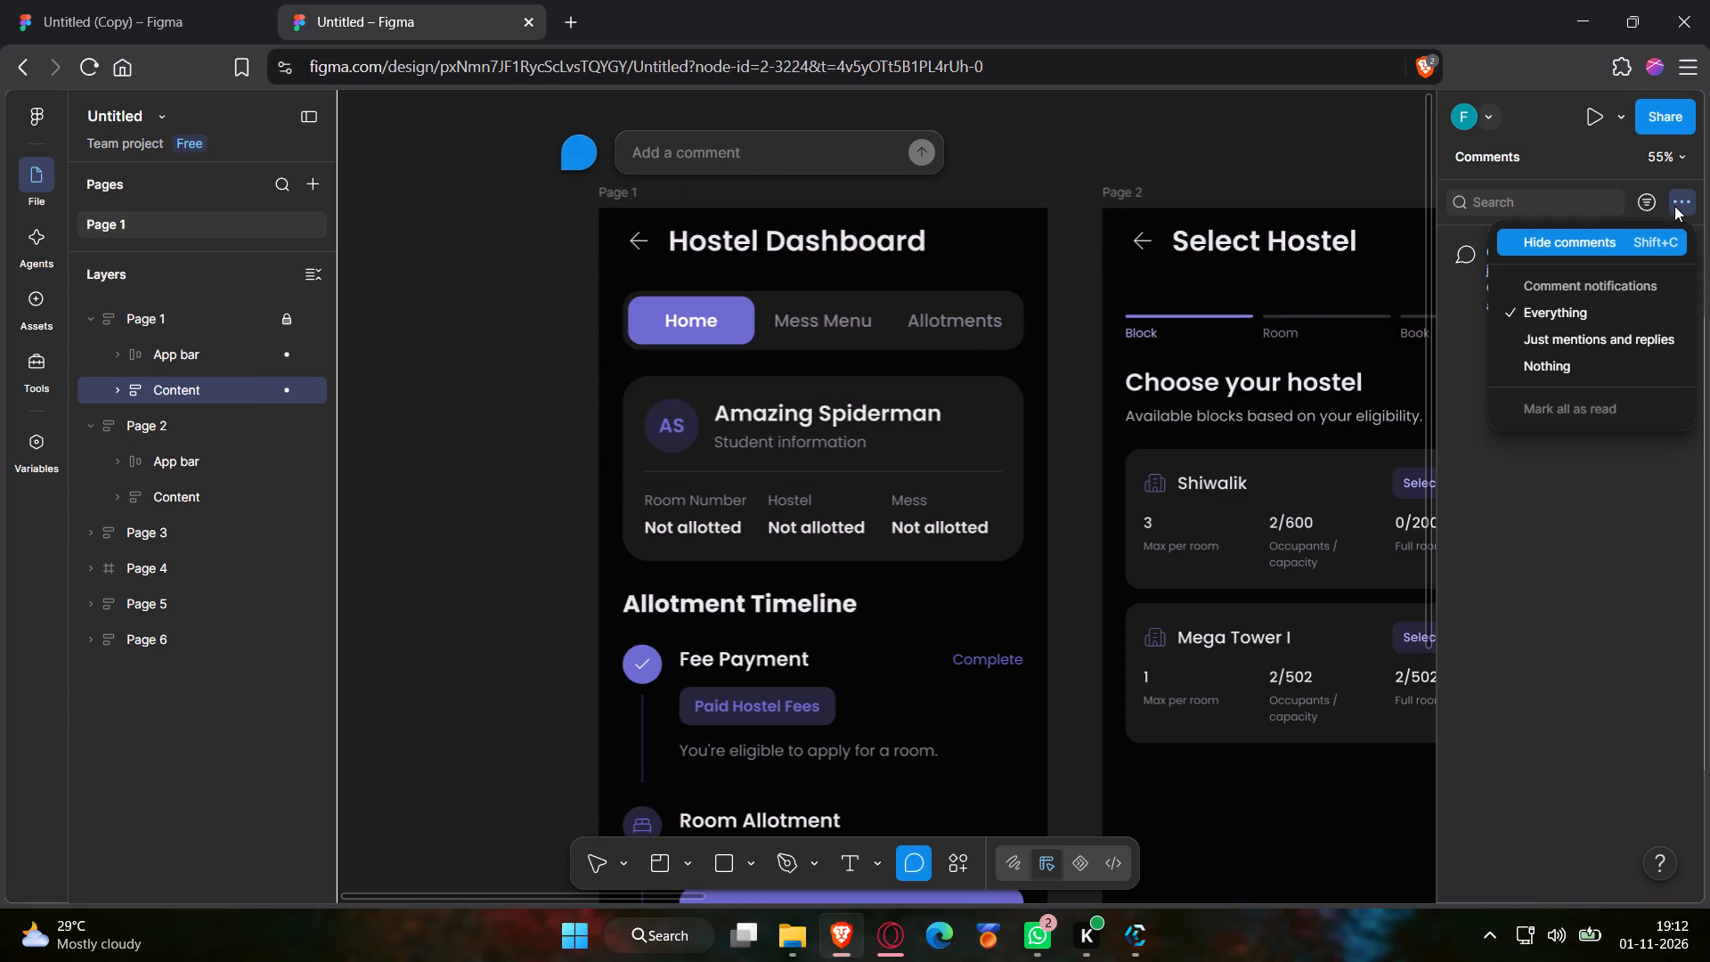
{"action": "left_click", "coordinate": [1627, 243]}
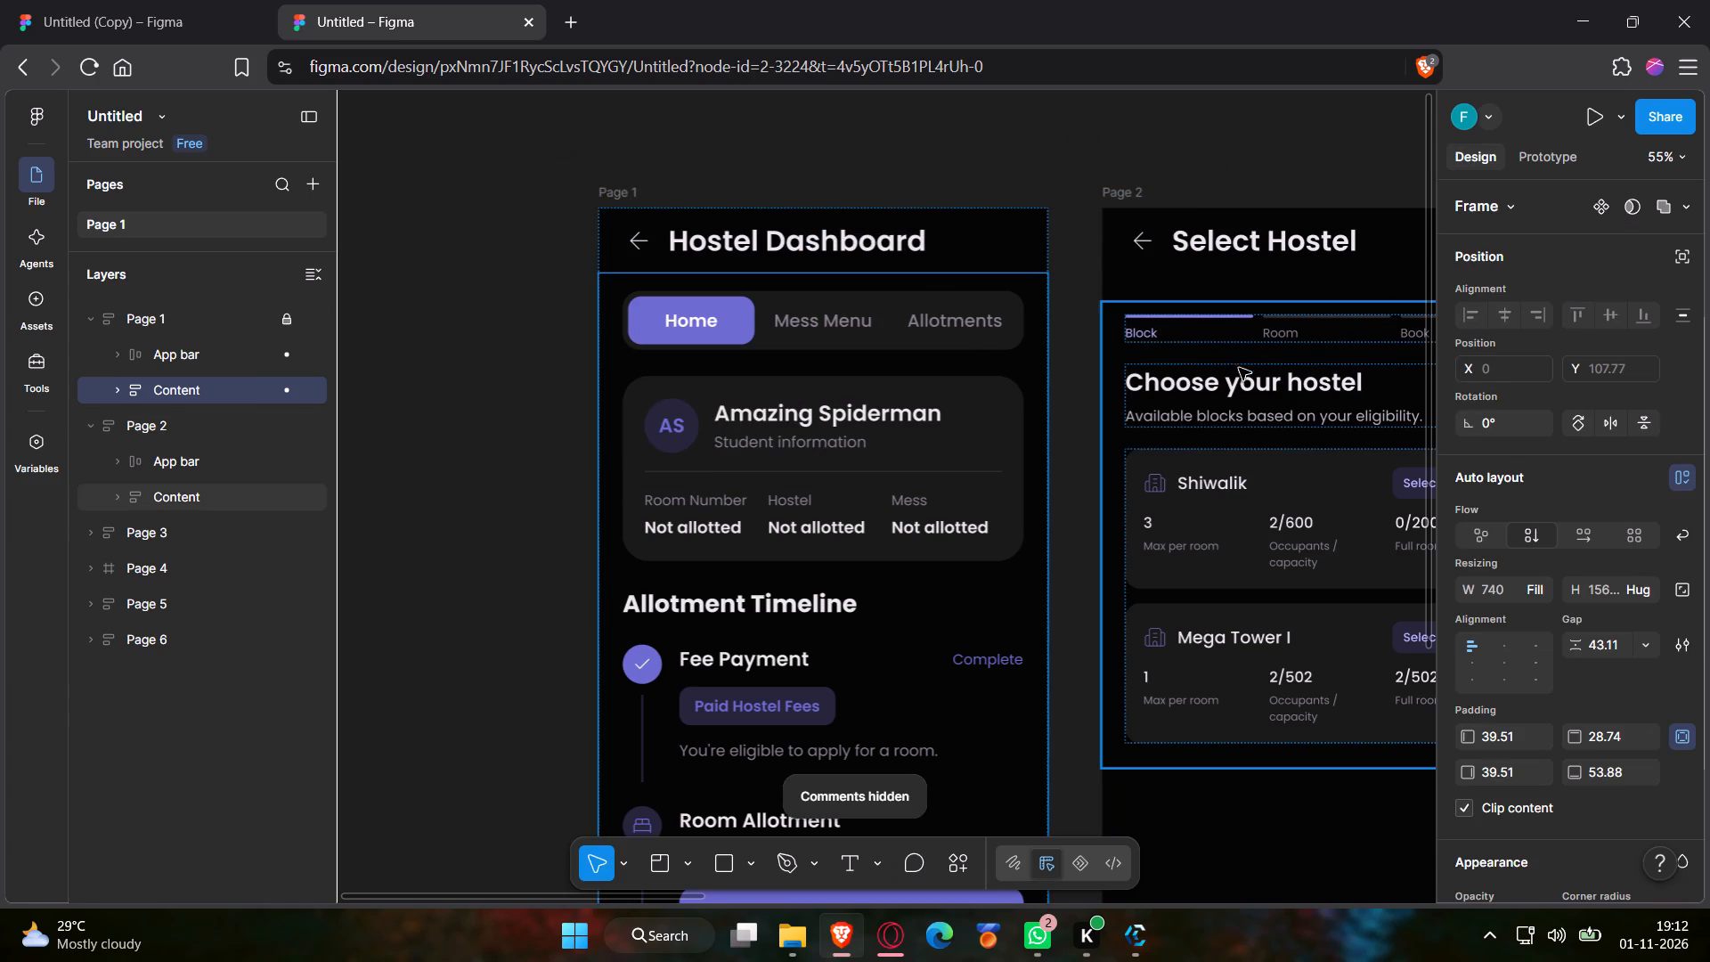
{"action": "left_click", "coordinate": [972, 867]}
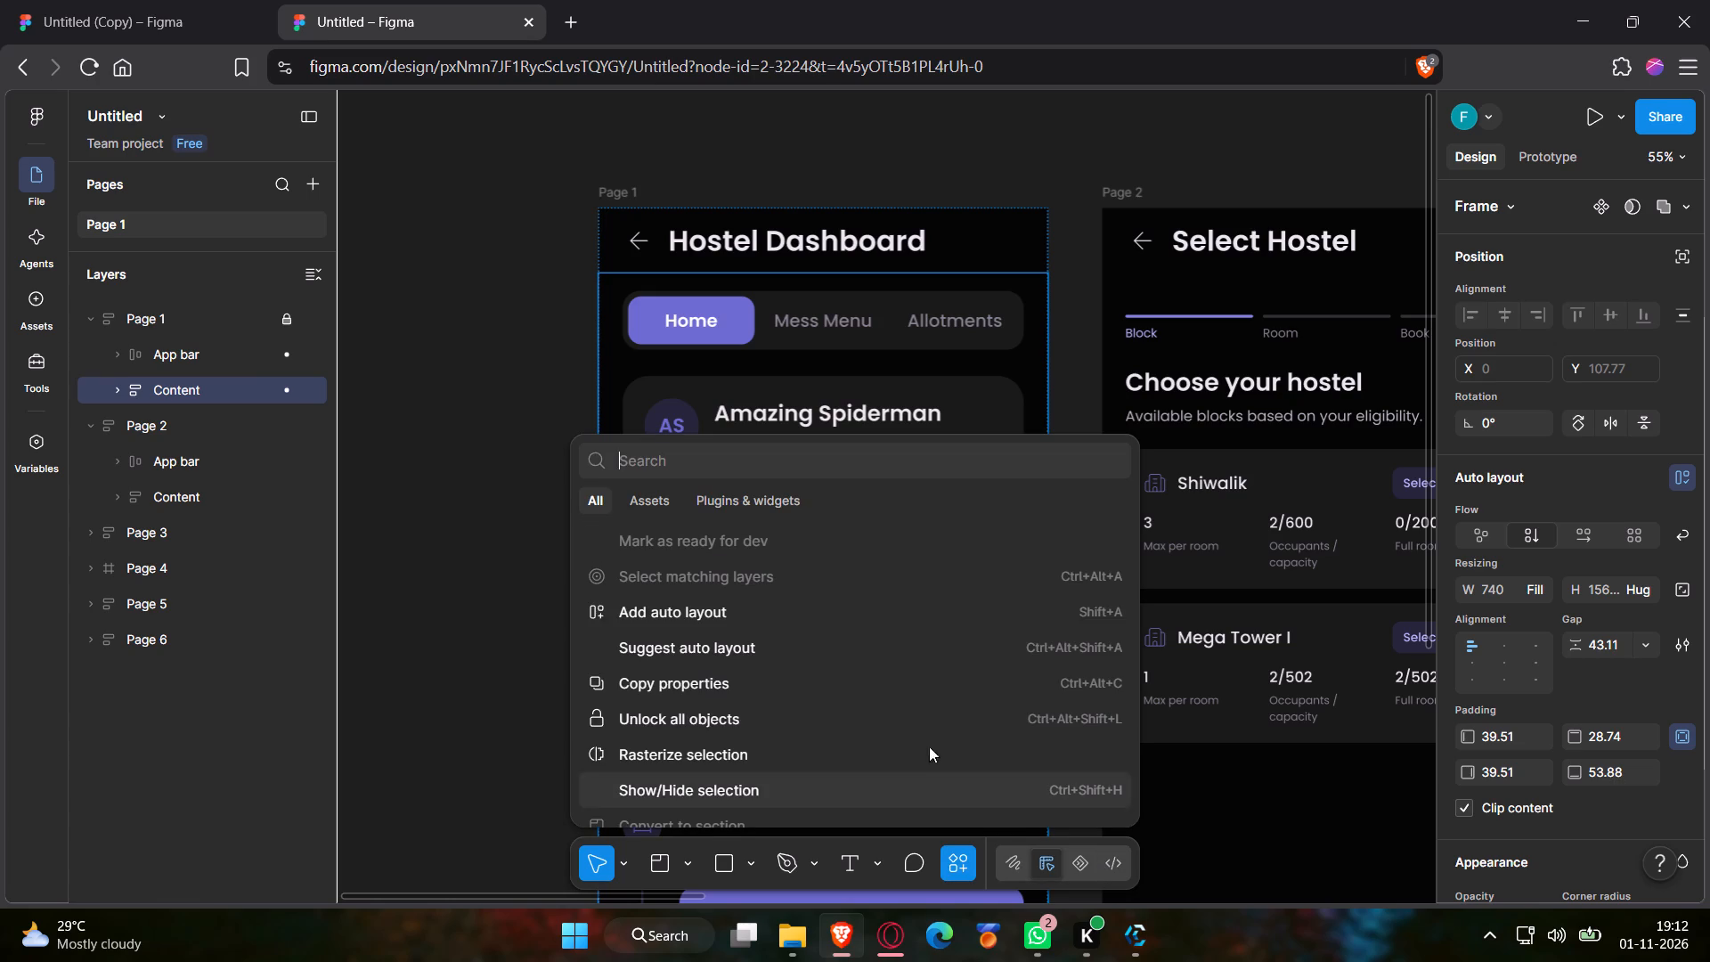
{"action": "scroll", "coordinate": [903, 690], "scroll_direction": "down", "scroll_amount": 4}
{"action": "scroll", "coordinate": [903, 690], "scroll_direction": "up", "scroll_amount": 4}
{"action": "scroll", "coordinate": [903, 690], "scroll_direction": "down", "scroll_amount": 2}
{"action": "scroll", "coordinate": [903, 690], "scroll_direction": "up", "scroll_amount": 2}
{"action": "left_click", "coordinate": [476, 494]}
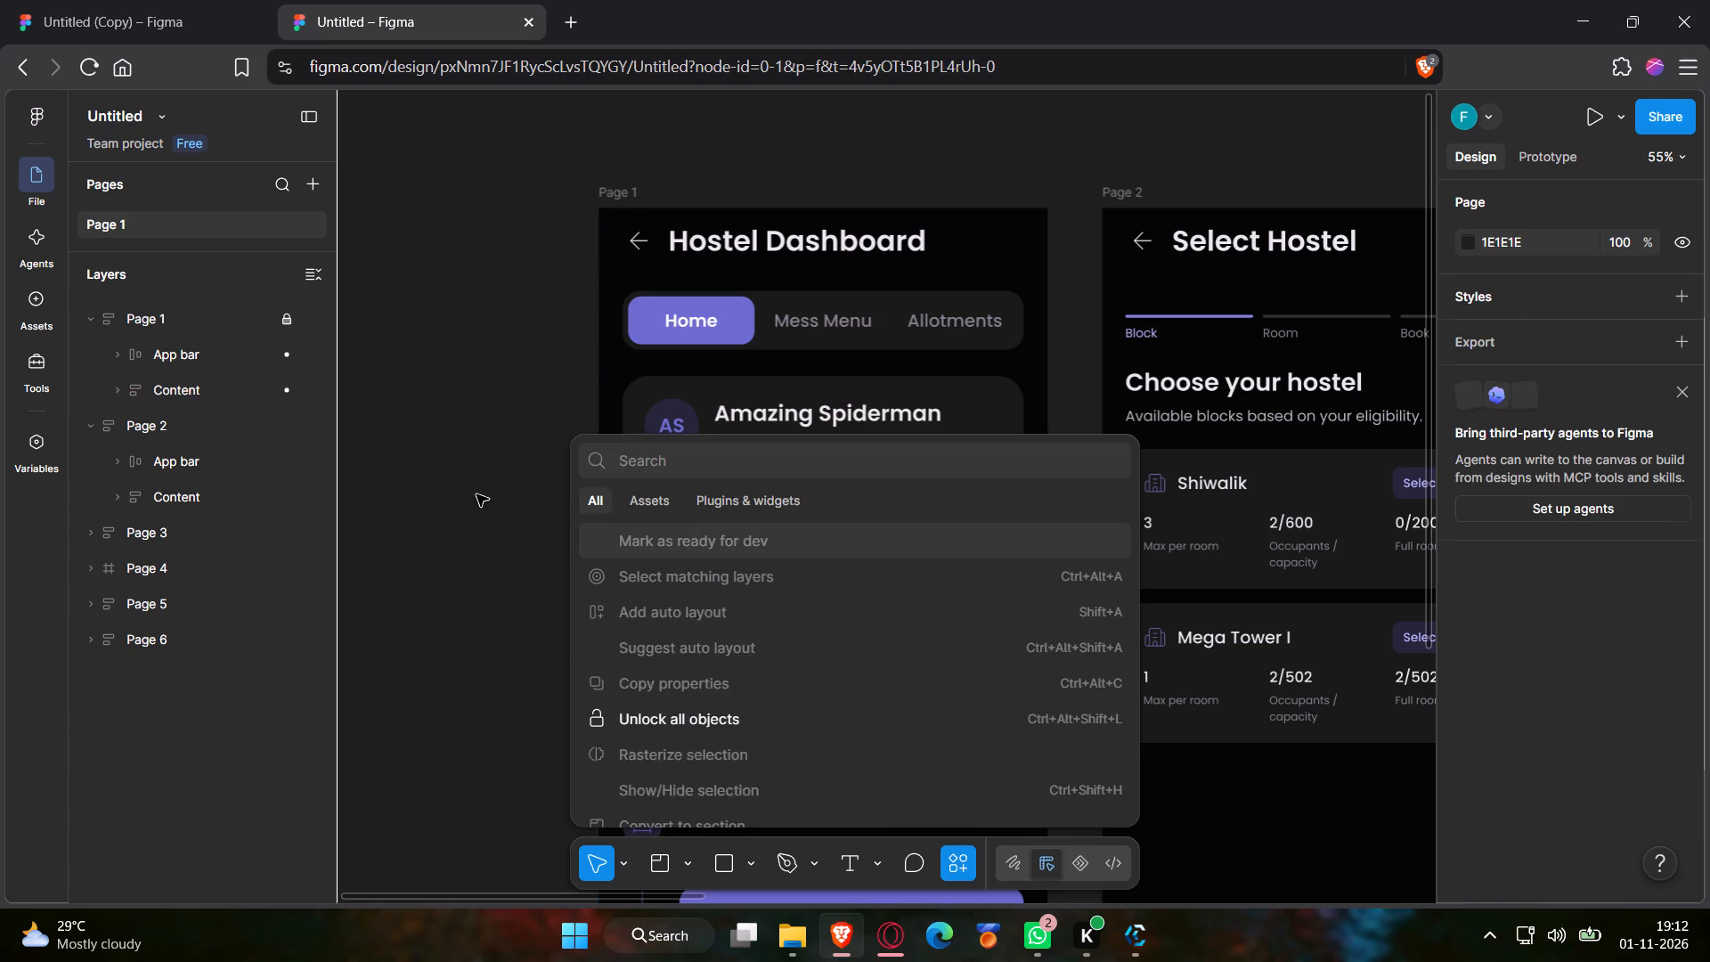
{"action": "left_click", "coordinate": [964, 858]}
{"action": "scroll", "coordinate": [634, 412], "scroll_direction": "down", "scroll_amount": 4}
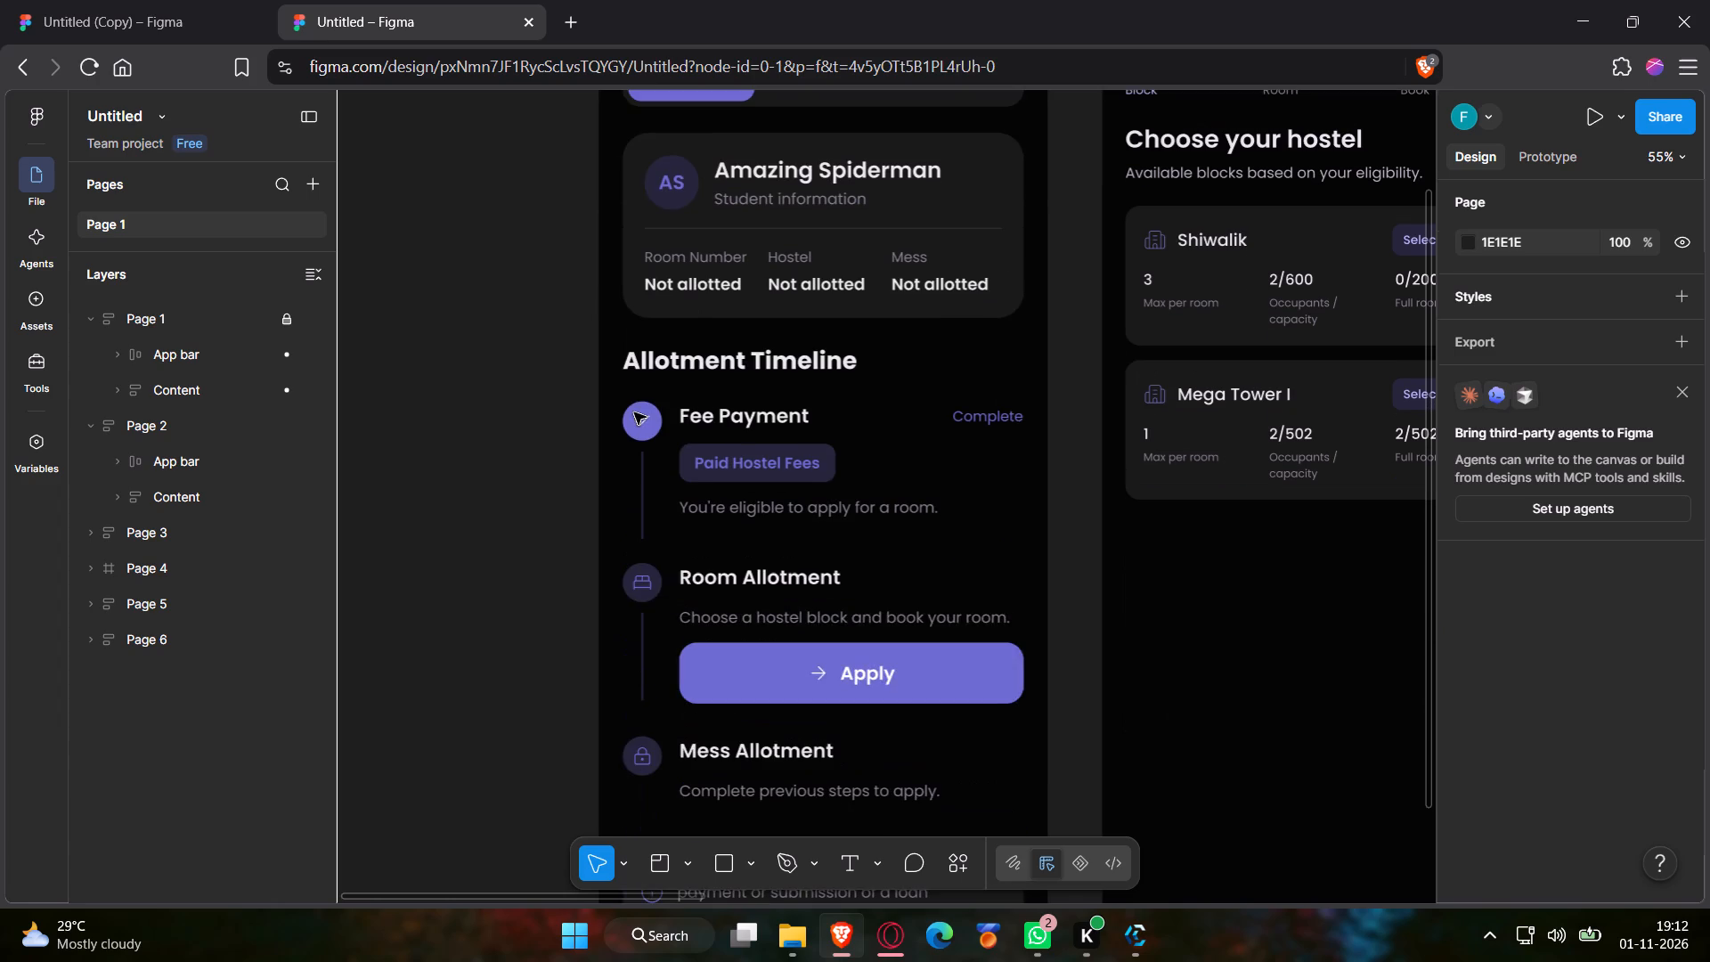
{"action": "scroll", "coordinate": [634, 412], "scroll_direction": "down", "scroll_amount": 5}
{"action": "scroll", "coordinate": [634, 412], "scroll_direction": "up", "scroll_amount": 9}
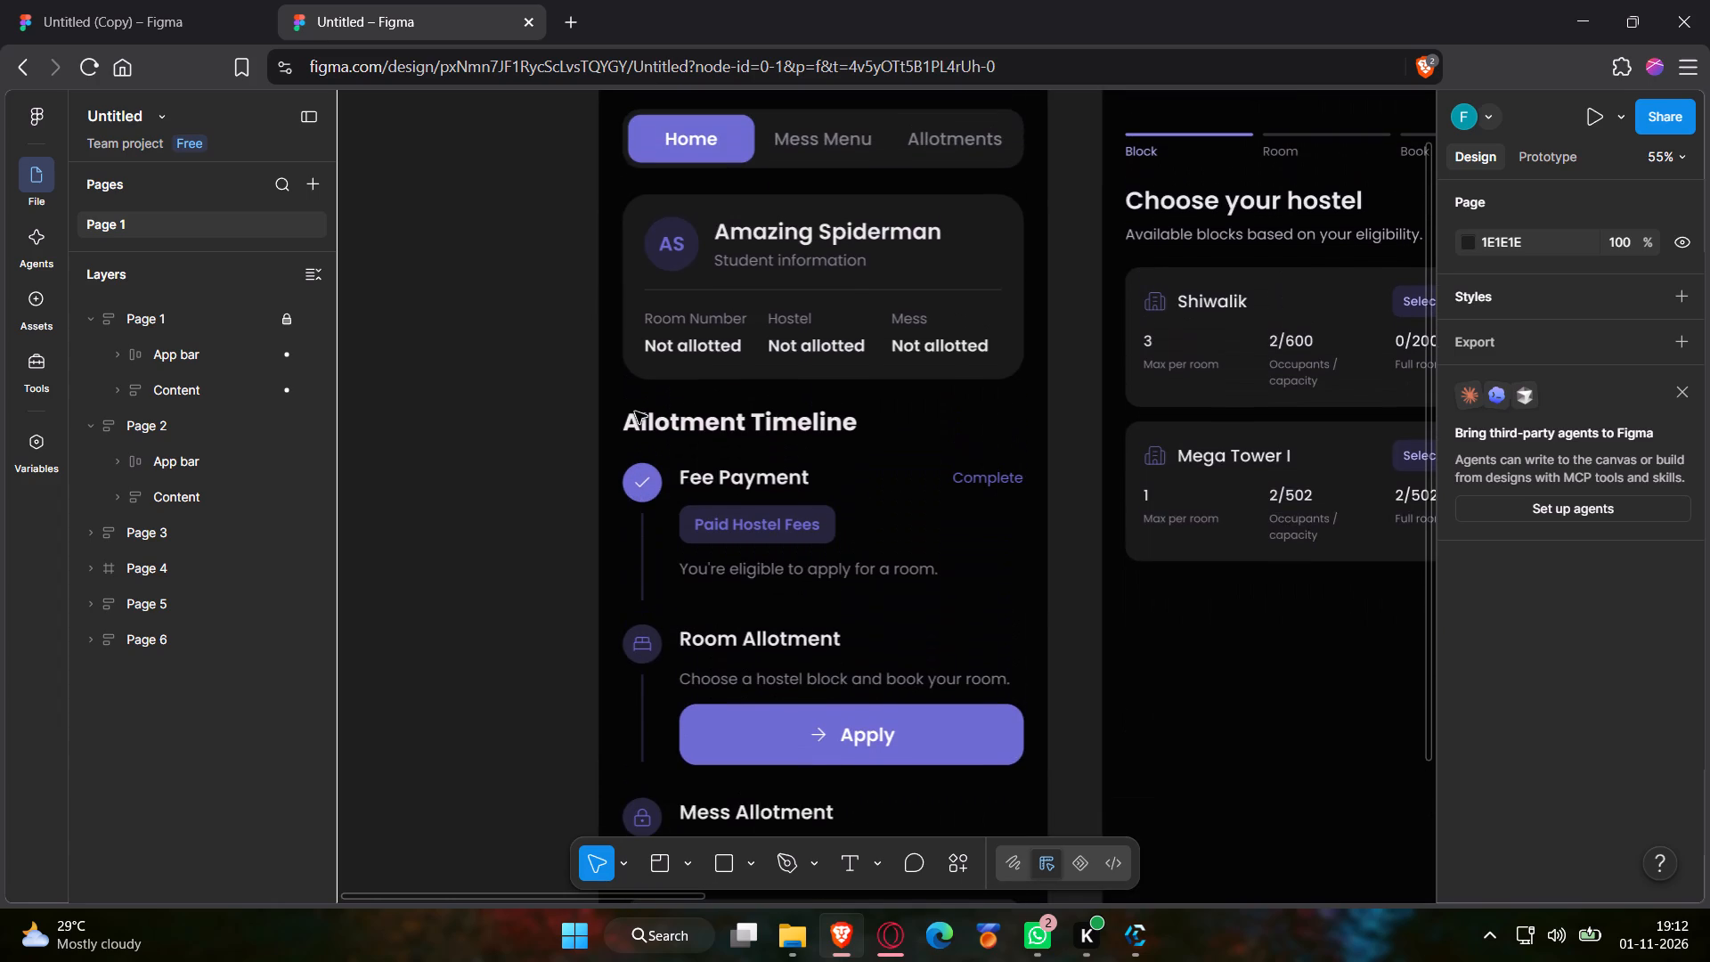
Unlock the Page 1 frame, select the student information card to test it, and deselect it.
{"action": "left_click", "coordinate": [767, 280]}
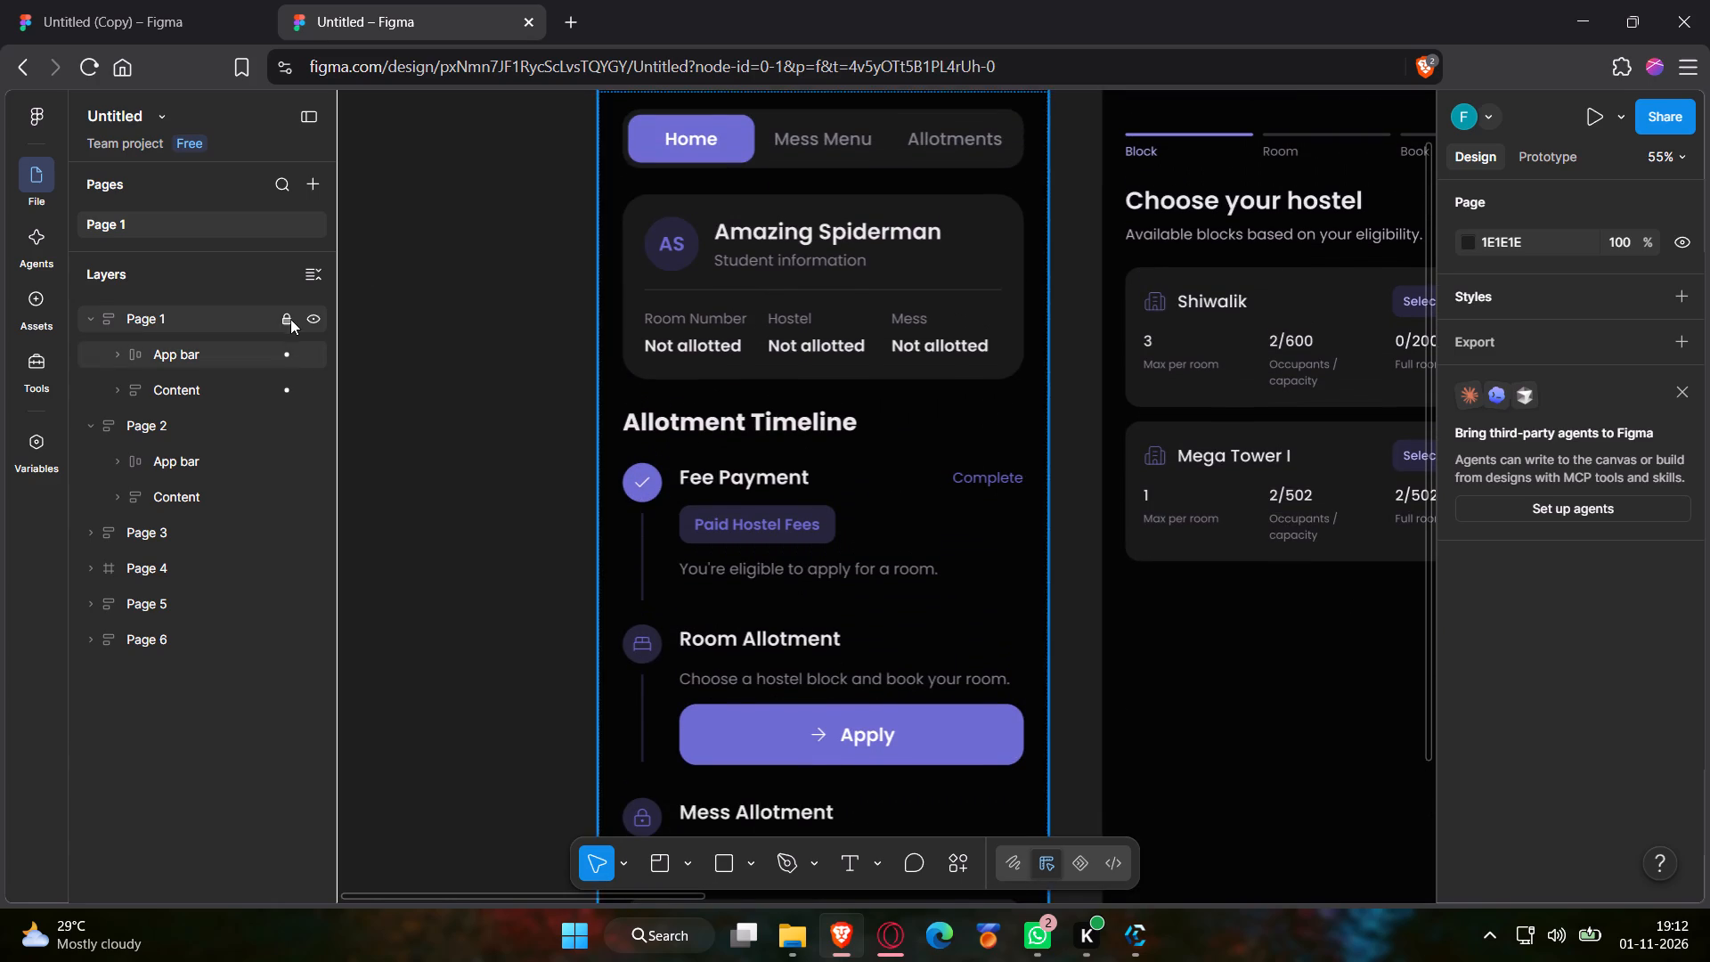
{"action": "left_click", "coordinate": [290, 317]}
{"action": "double_click", "coordinate": [893, 273]}
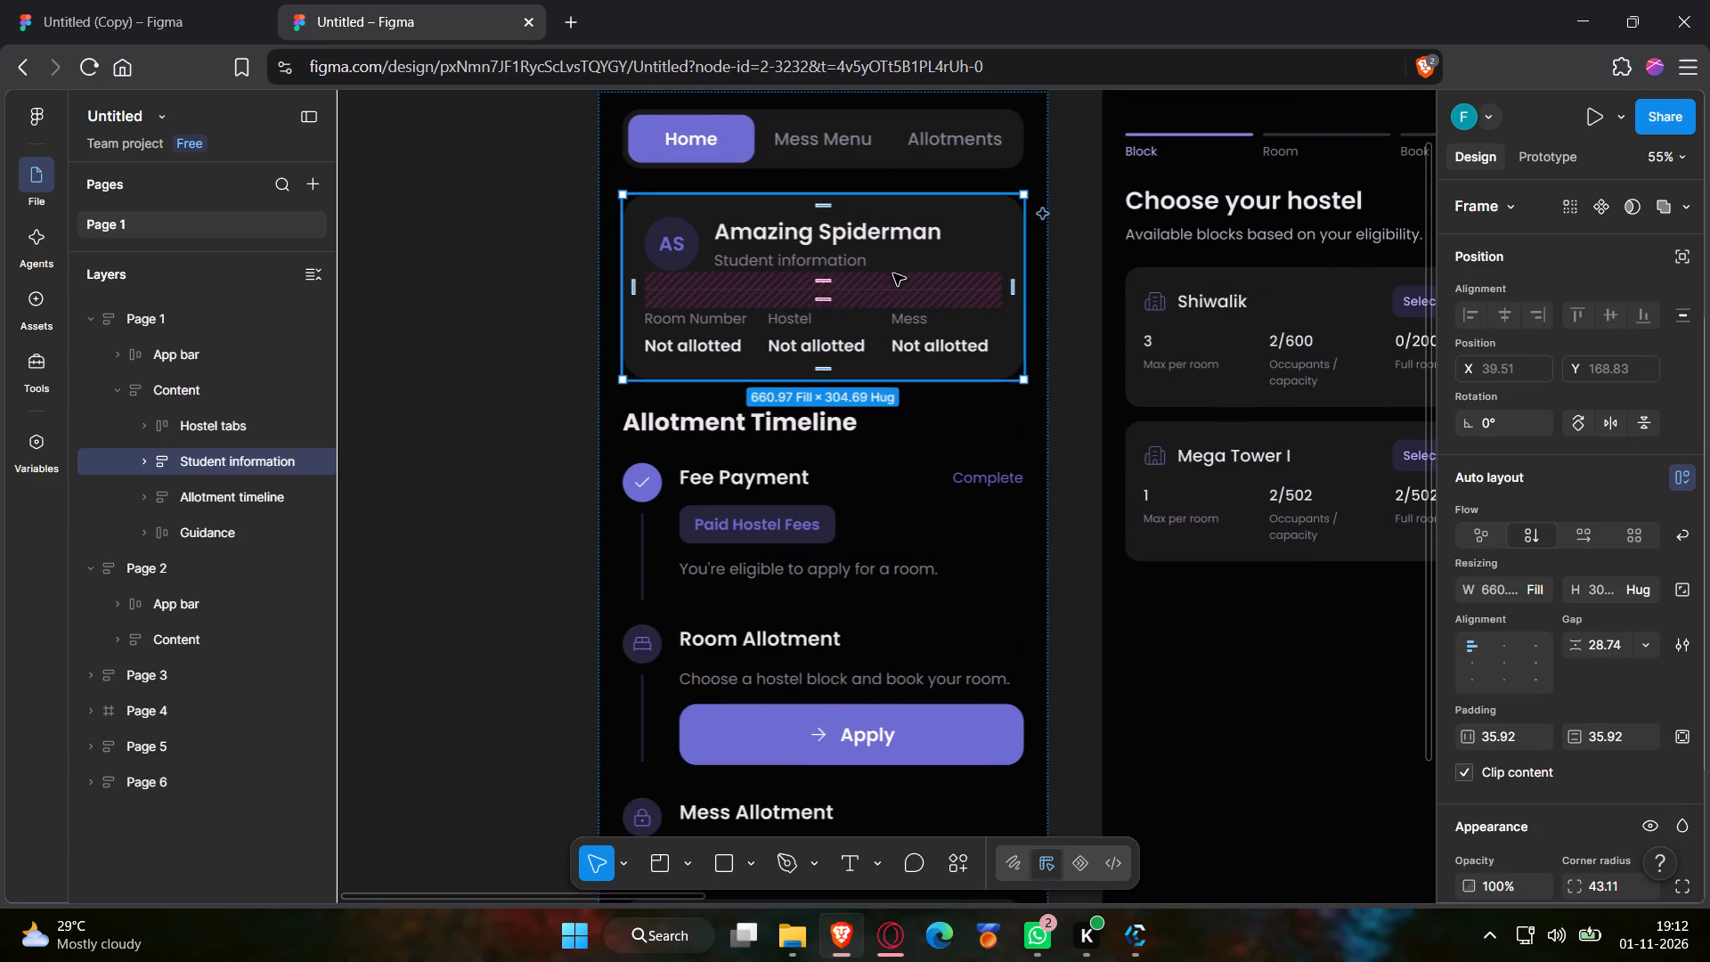
{"action": "left_click", "coordinate": [525, 270]}
Switch to the copied file, deselect the black phone-sized rectangle and examine it up close.
{"action": "left_click", "coordinate": [118, 0]}
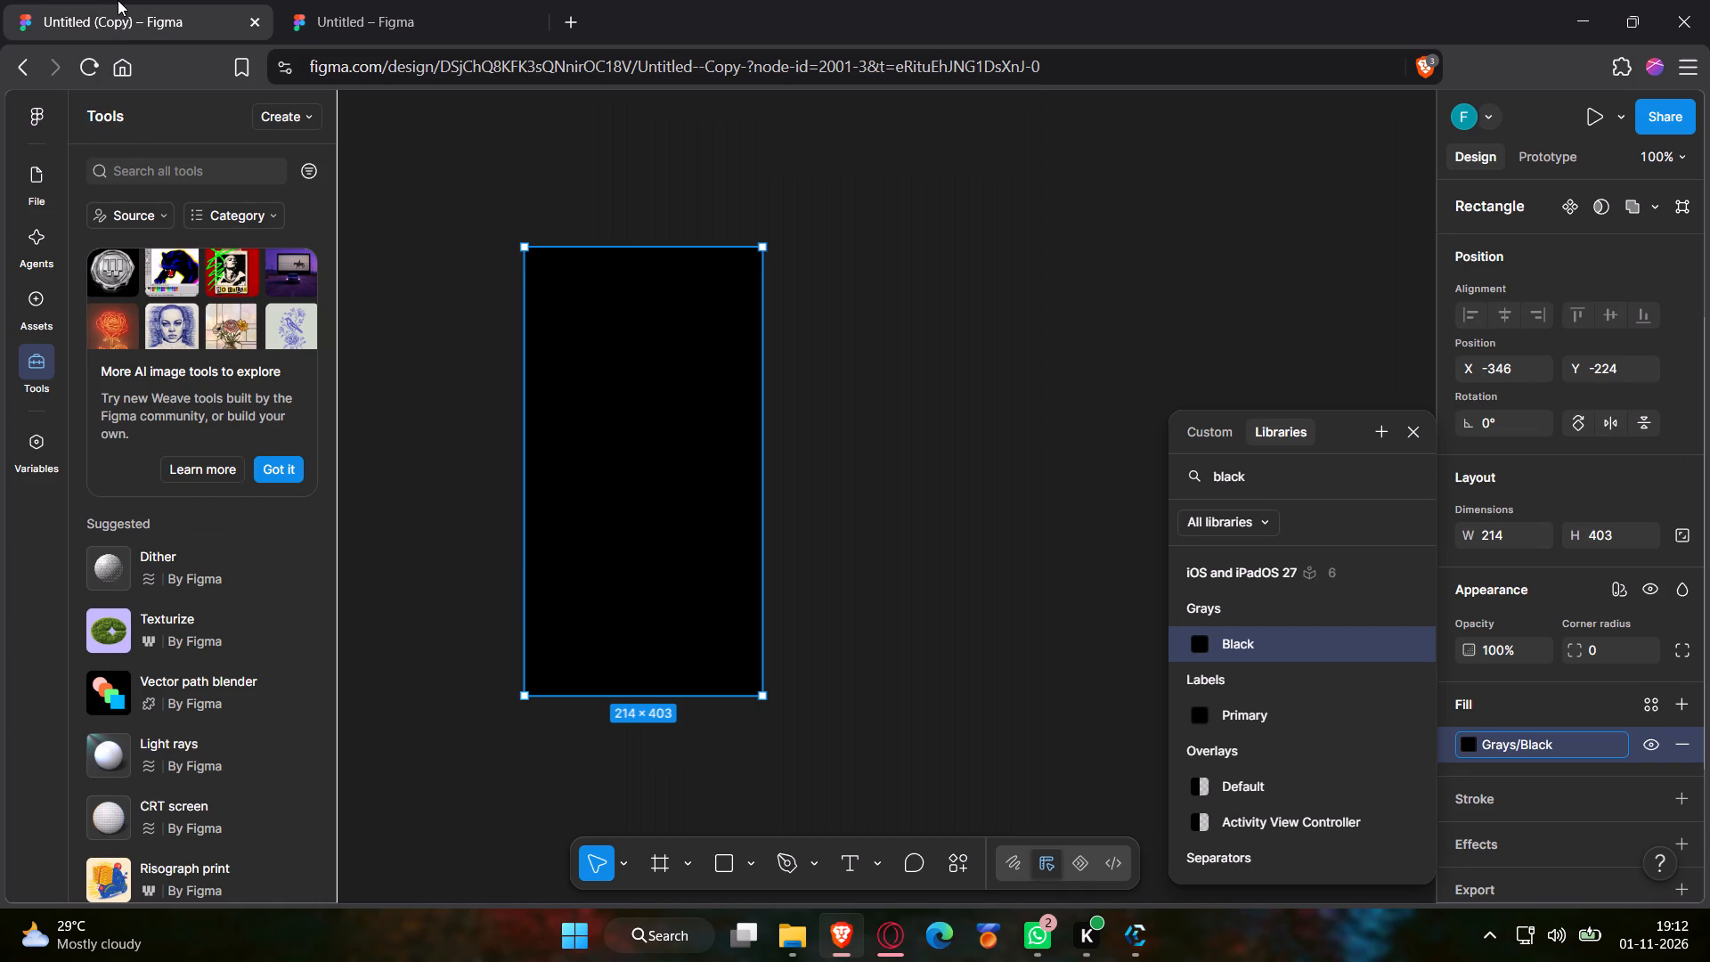
{"action": "left_click", "coordinate": [973, 366]}
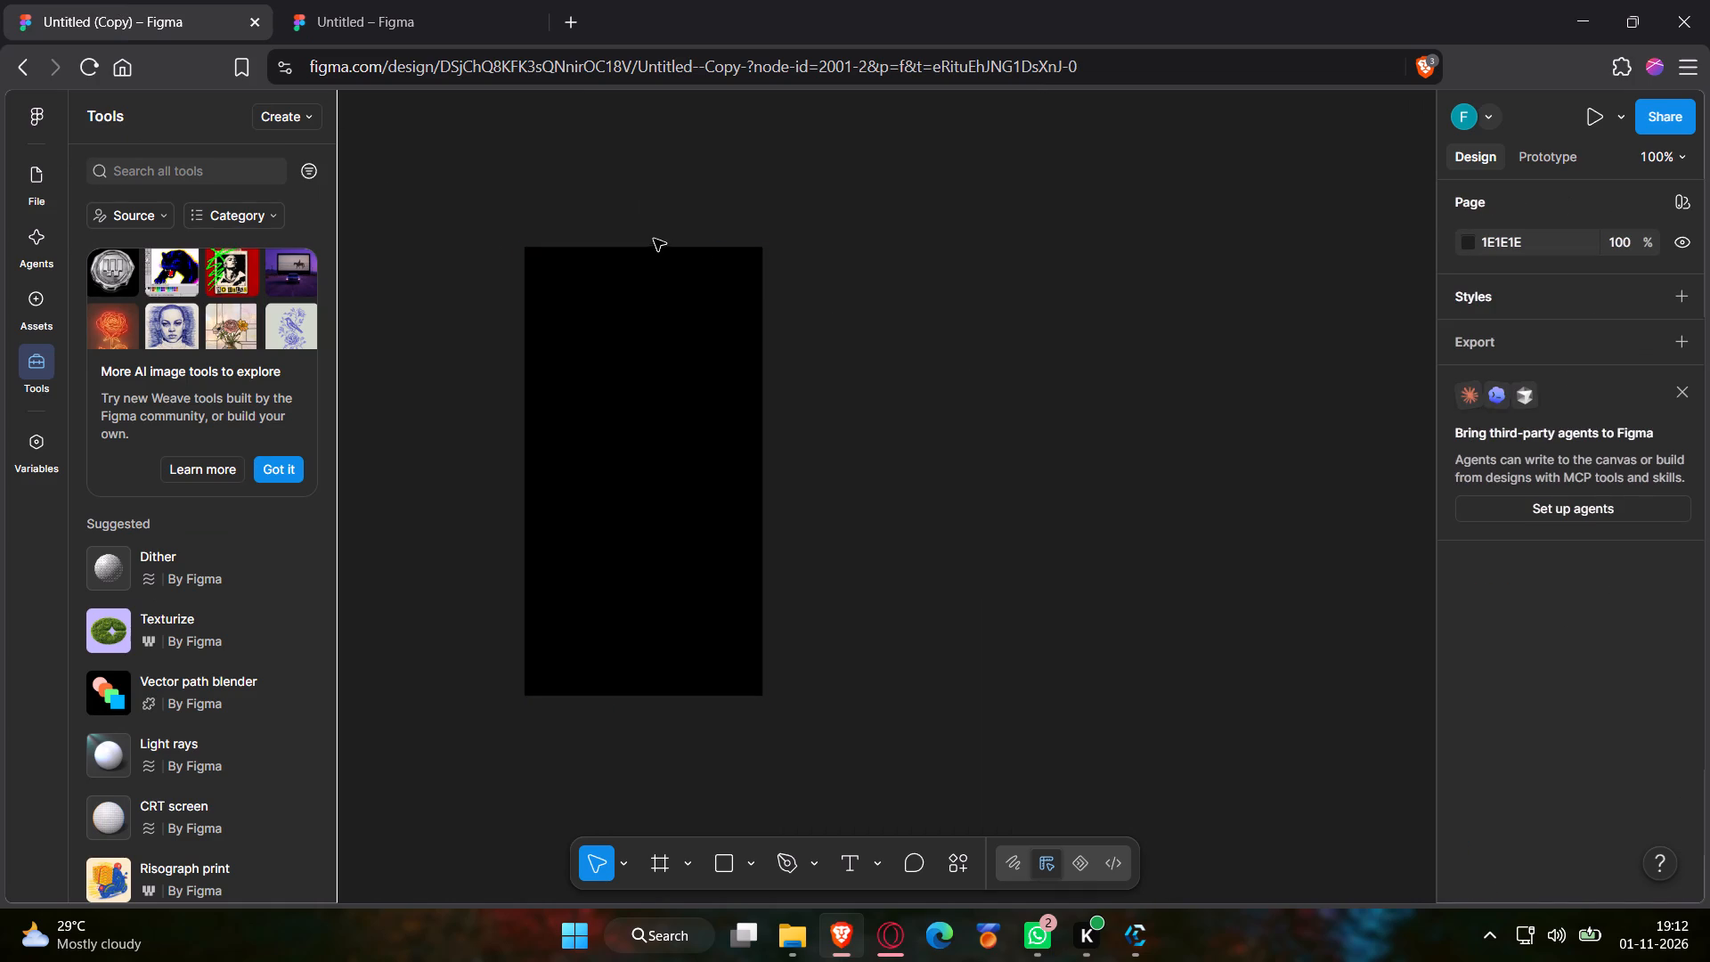
{"action": "scroll", "coordinate": [647, 251], "scroll_direction": "up", "scroll_amount": 8, "text": "ctrl"}
{"action": "scroll", "coordinate": [591, 212], "scroll_direction": "down", "scroll_amount": 1}
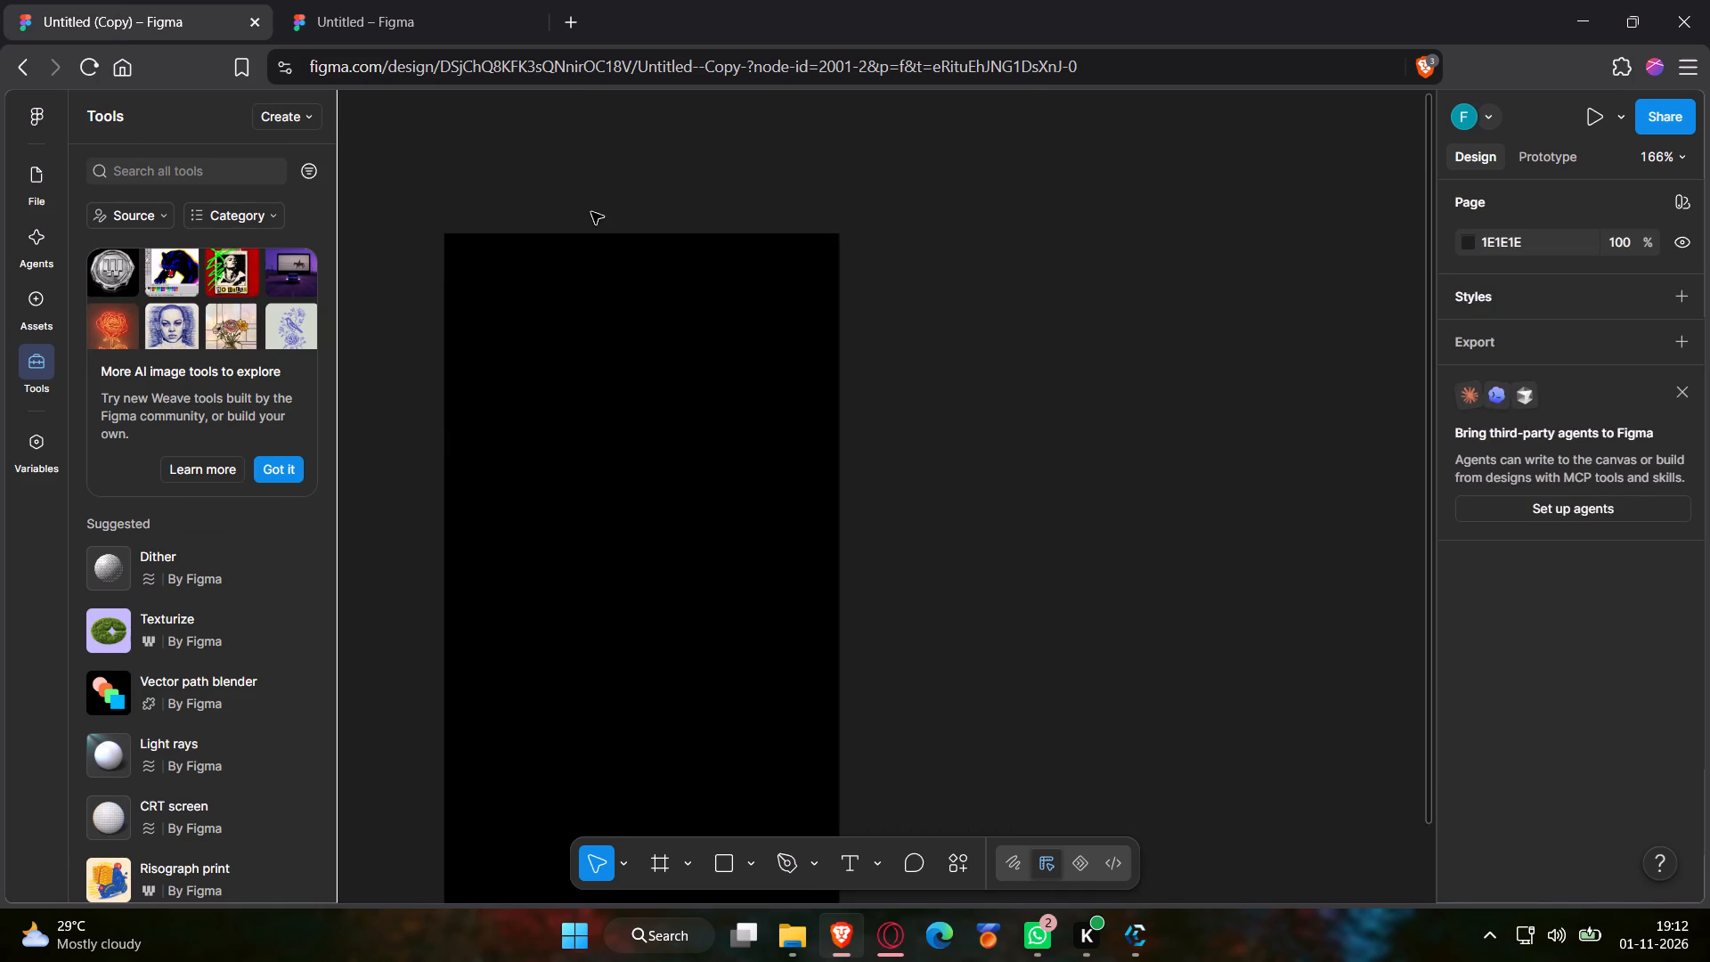
{"action": "scroll", "coordinate": [591, 212], "scroll_direction": "down", "scroll_amount": 5}
{"action": "scroll", "coordinate": [541, 131], "scroll_direction": "down", "scroll_amount": 4}
{"action": "scroll", "coordinate": [493, 97], "scroll_direction": "up", "scroll_amount": 4}
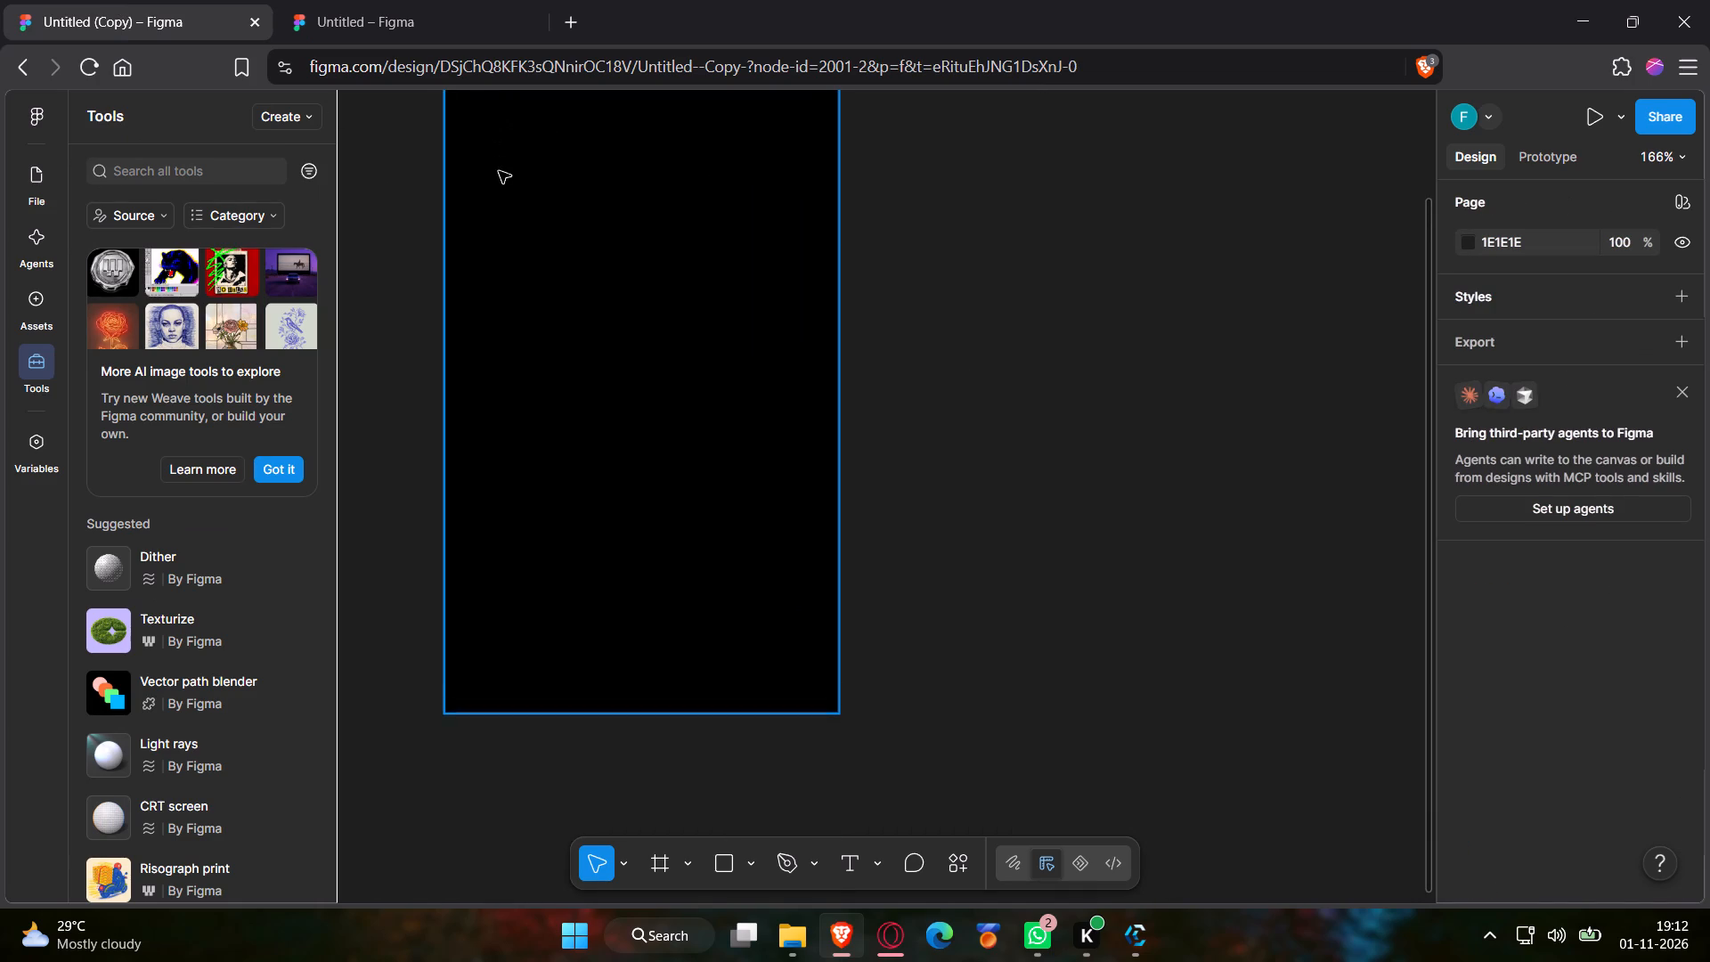
{"action": "scroll", "coordinate": [506, 231], "scroll_direction": "up", "scroll_amount": 7}
{"action": "scroll", "coordinate": [511, 243], "scroll_direction": "down", "scroll_amount": 1, "text": "ctrl"}
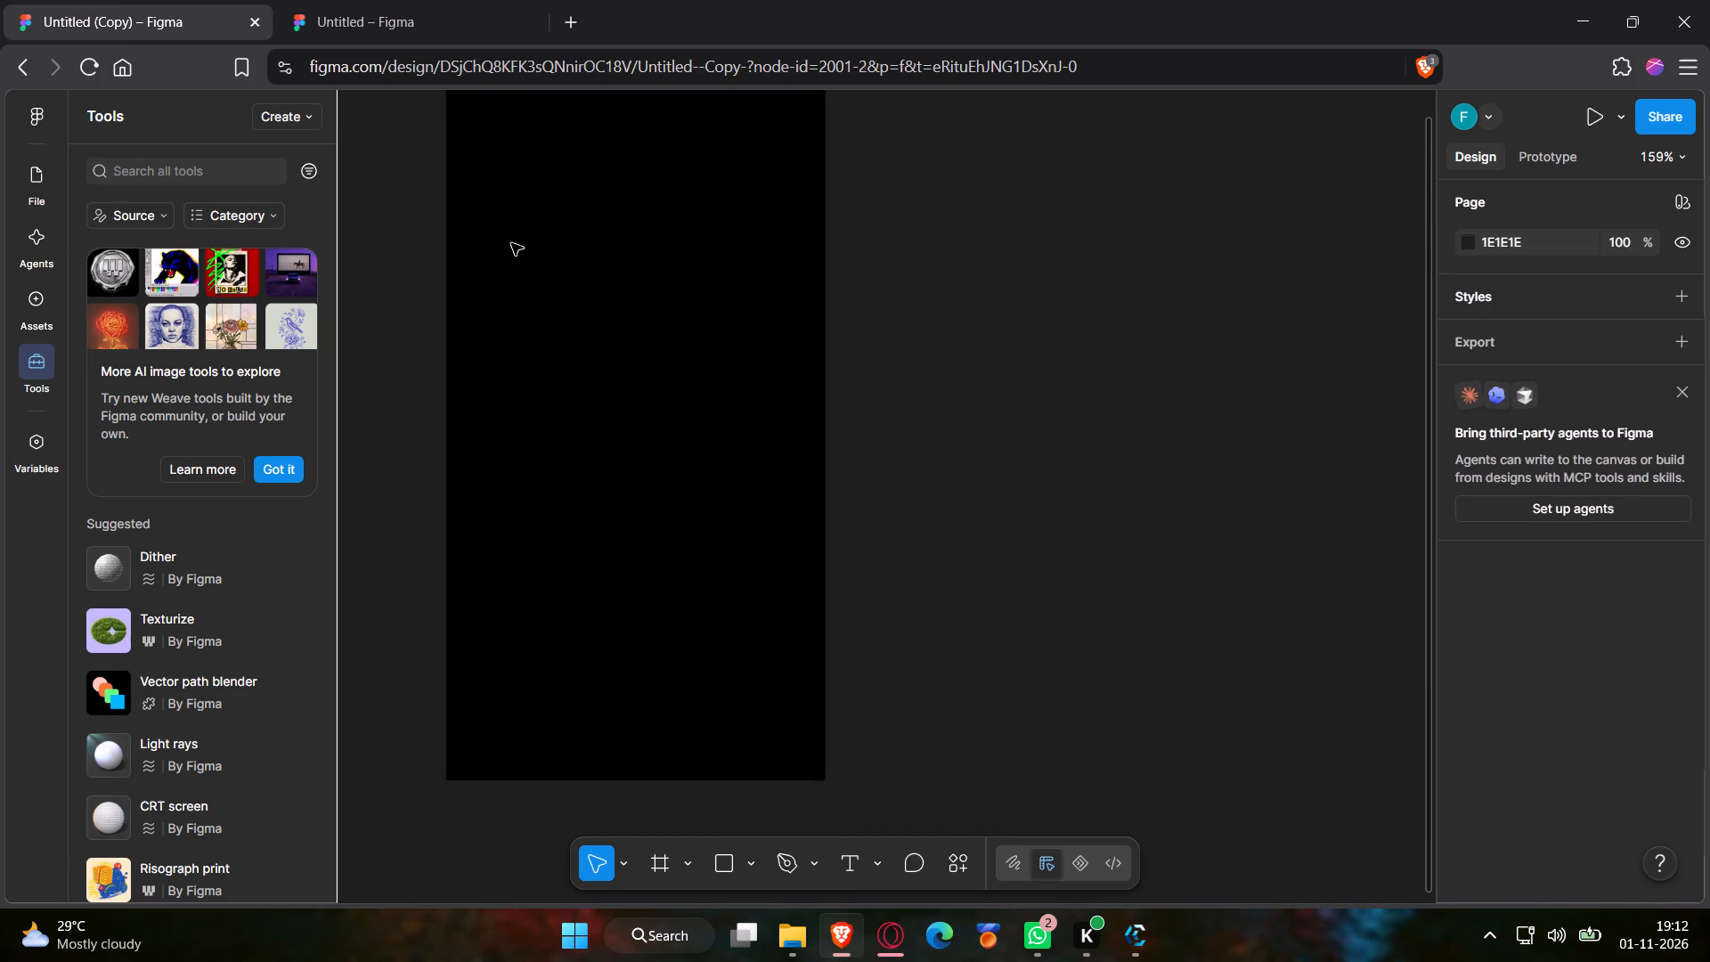
{"action": "scroll", "coordinate": [511, 243], "scroll_direction": "up", "scroll_amount": 4}
{"action": "scroll", "coordinate": [511, 243], "scroll_direction": "down", "scroll_amount": 1, "text": "ctrl"}
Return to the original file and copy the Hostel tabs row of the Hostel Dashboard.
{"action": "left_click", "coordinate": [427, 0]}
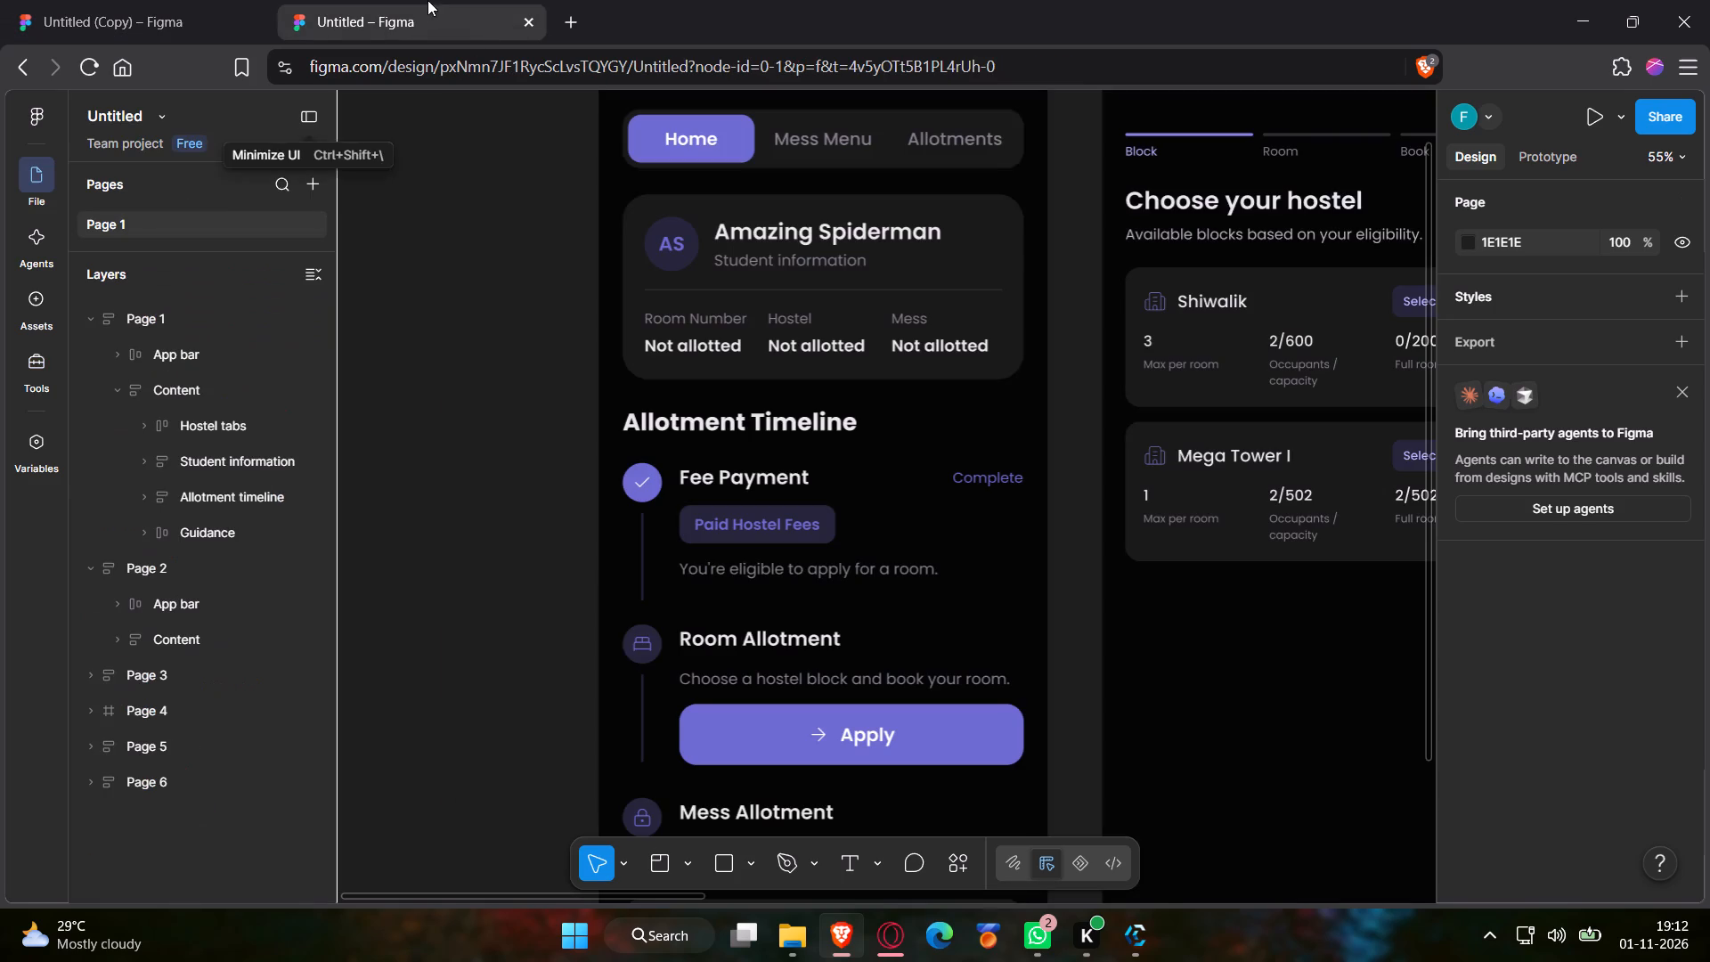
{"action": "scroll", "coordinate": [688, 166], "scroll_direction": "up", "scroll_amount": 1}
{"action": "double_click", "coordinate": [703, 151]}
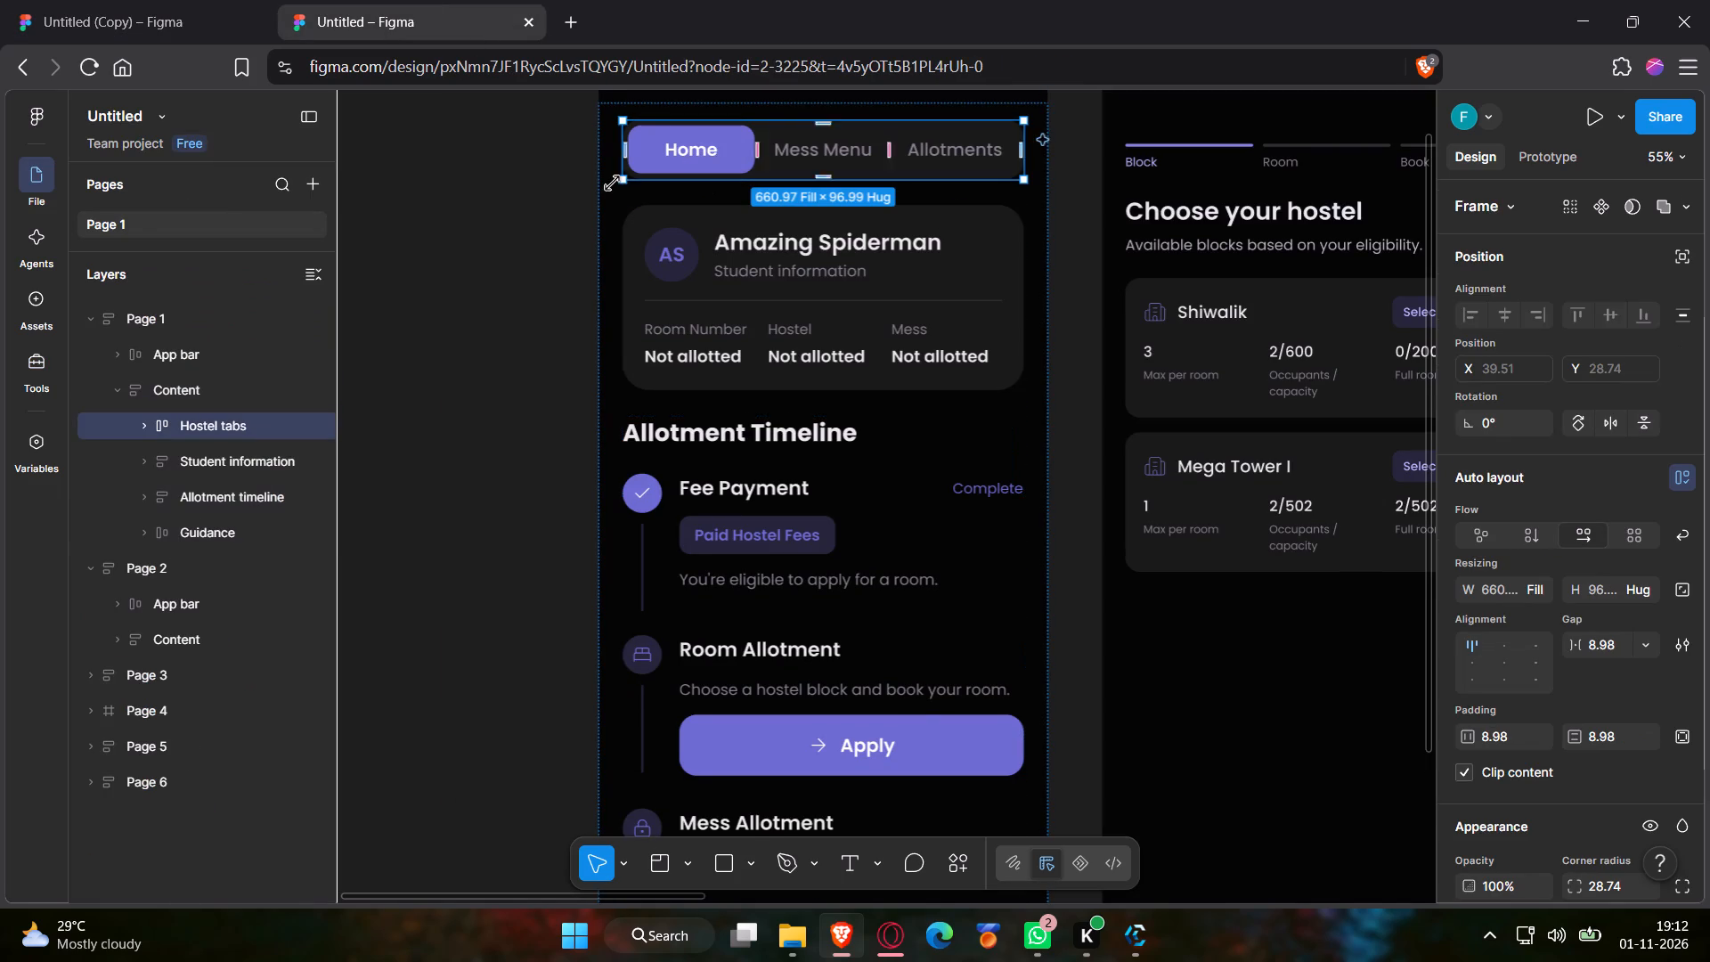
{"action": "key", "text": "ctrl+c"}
Copy the Hostel Dashboard's app bar and paste it over the black rectangle in the copied file.
{"action": "scroll", "coordinate": [483, 209], "scroll_direction": "up", "scroll_amount": 4}
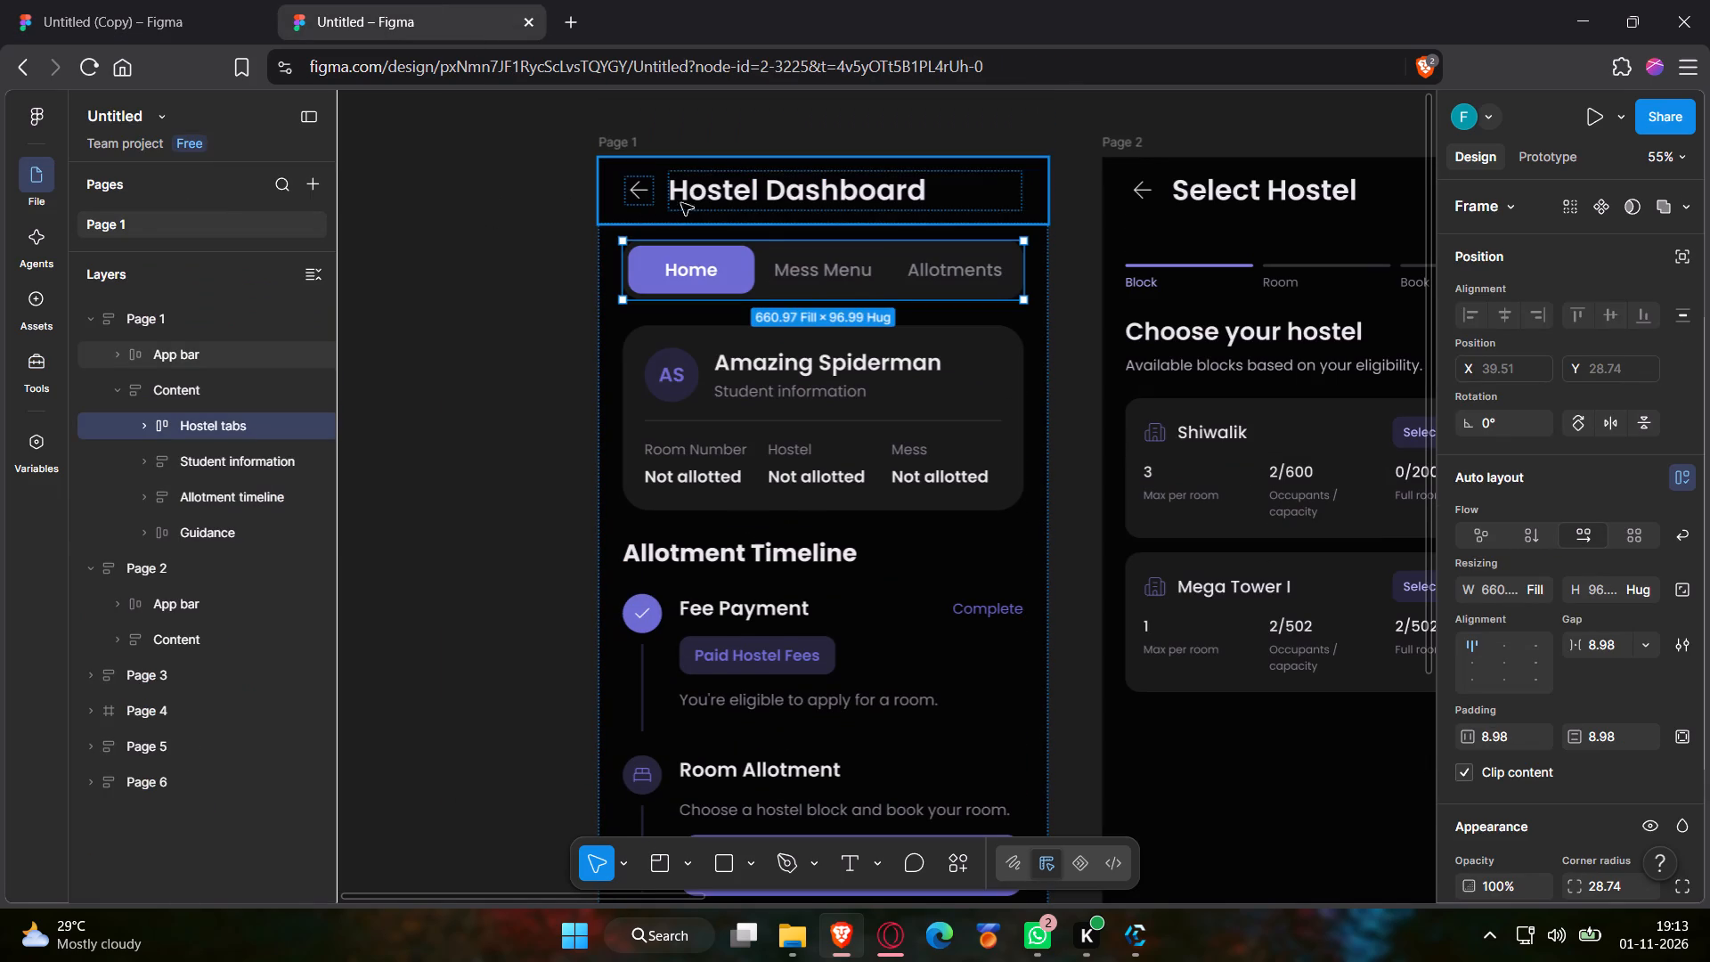
{"action": "double_click", "coordinate": [689, 201]}
{"action": "double_click", "coordinate": [630, 214]}
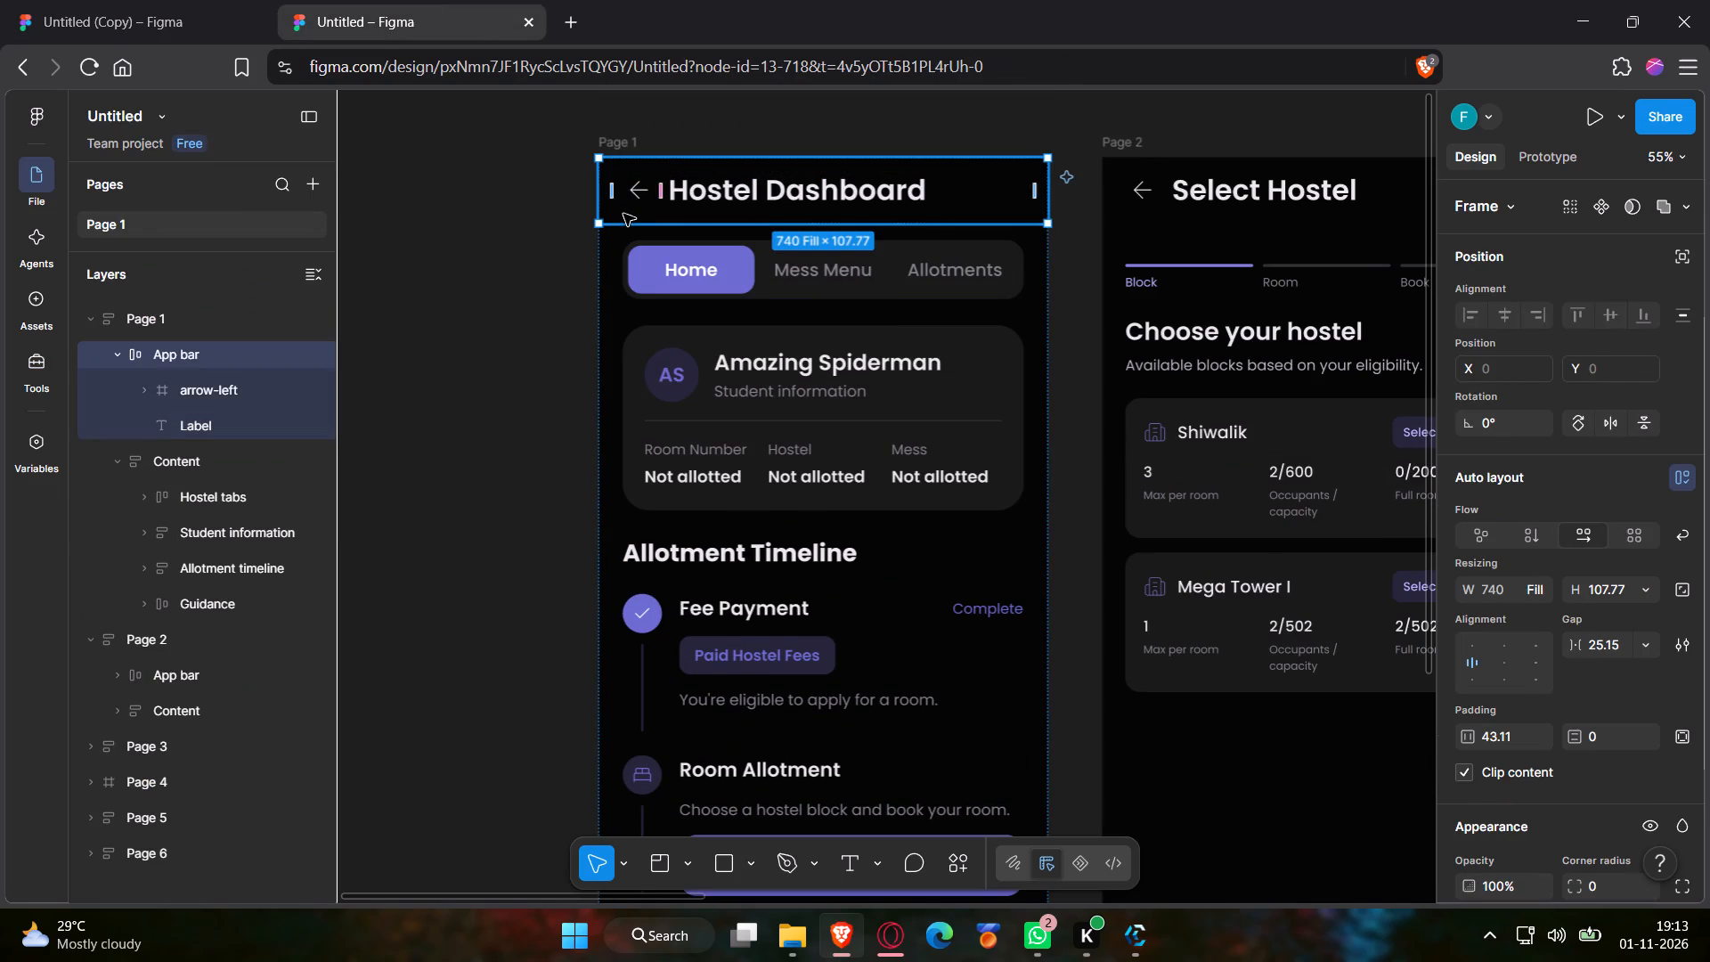
{"action": "key", "text": "ctrl+c"}
{"action": "left_click", "coordinate": [240, 0]}
{"action": "left_click", "coordinate": [589, 289]}
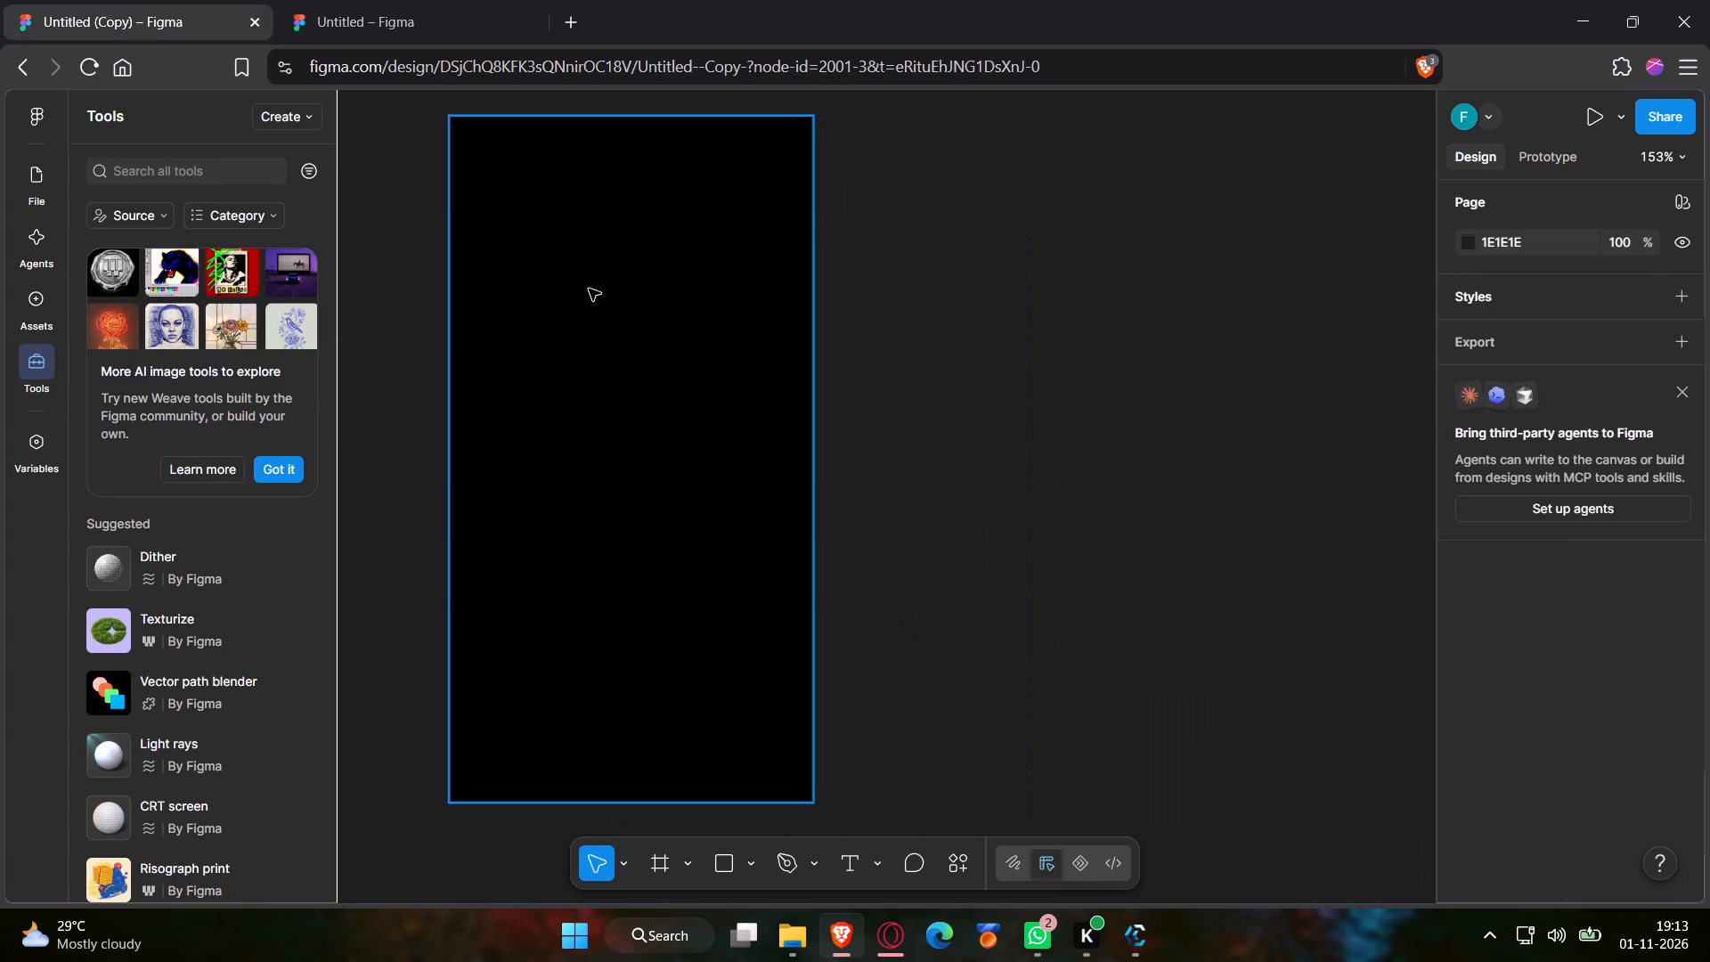
{"action": "key", "text": "ctrl+v"}
Shrink the pasted app bar frame to about 586 × 54.
{"action": "scroll", "coordinate": [589, 305], "scroll_direction": "down", "scroll_amount": 5, "text": "ctrl"}
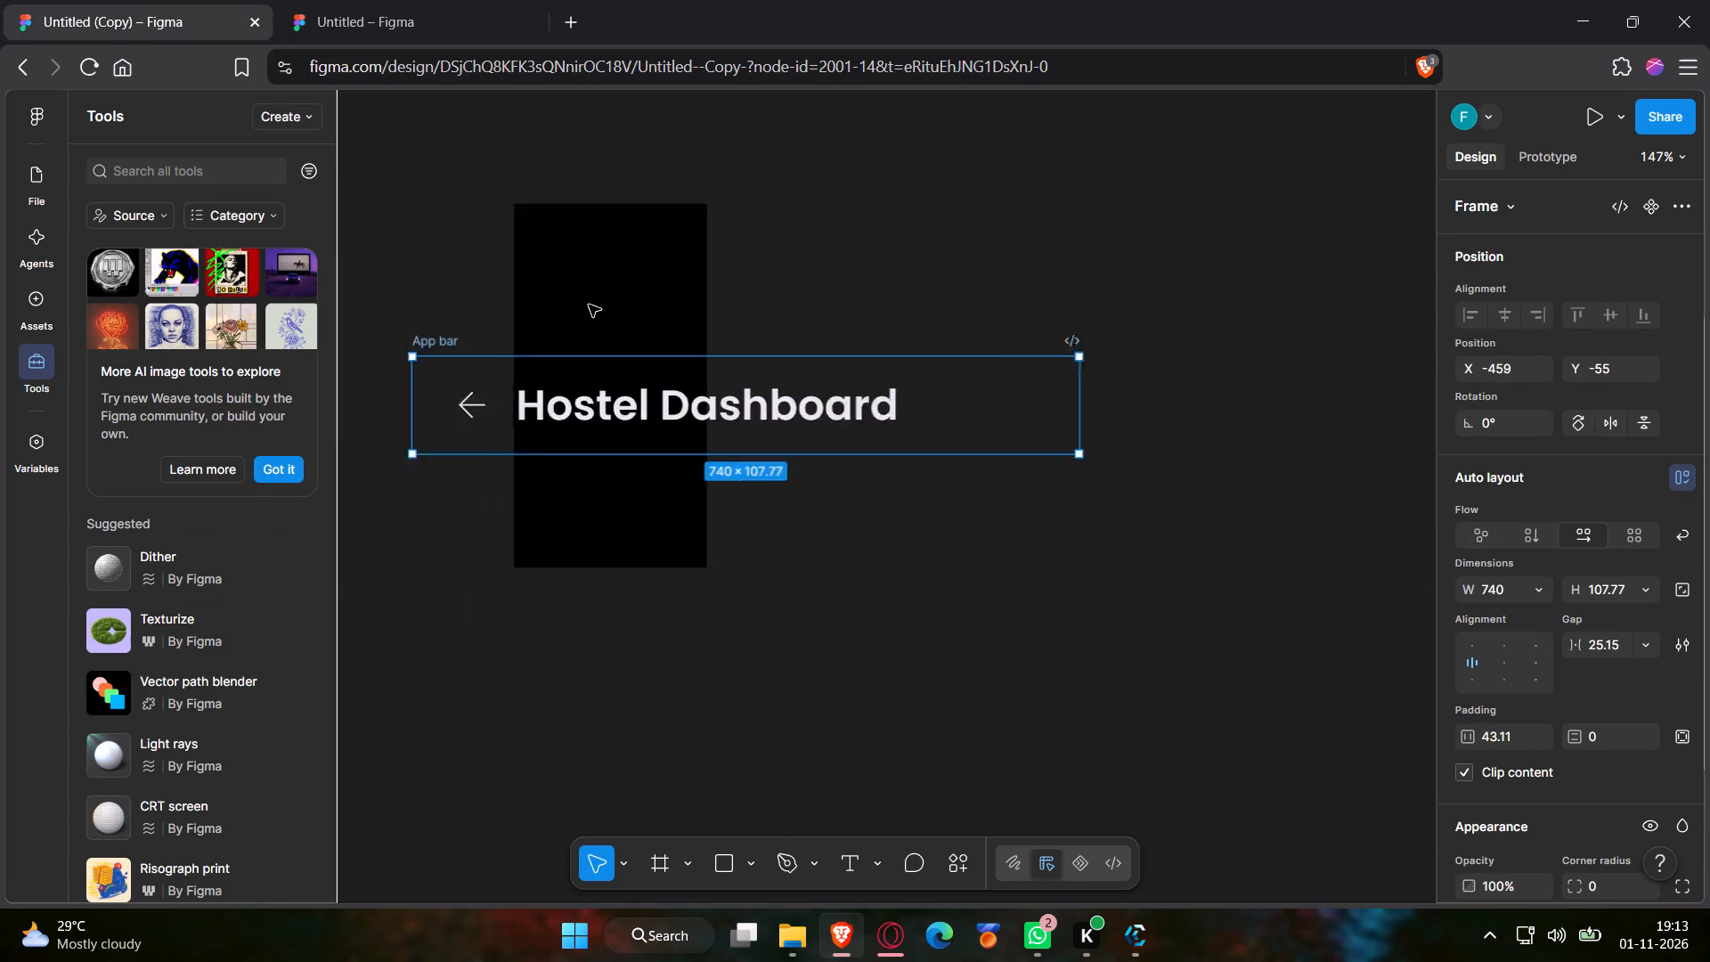
{"action": "scroll", "coordinate": [589, 305], "scroll_direction": "down", "scroll_amount": 1, "text": "ctrl"}
{"action": "left_click_drag", "start_coordinate": [1000, 436], "coordinate": [934, 418]}
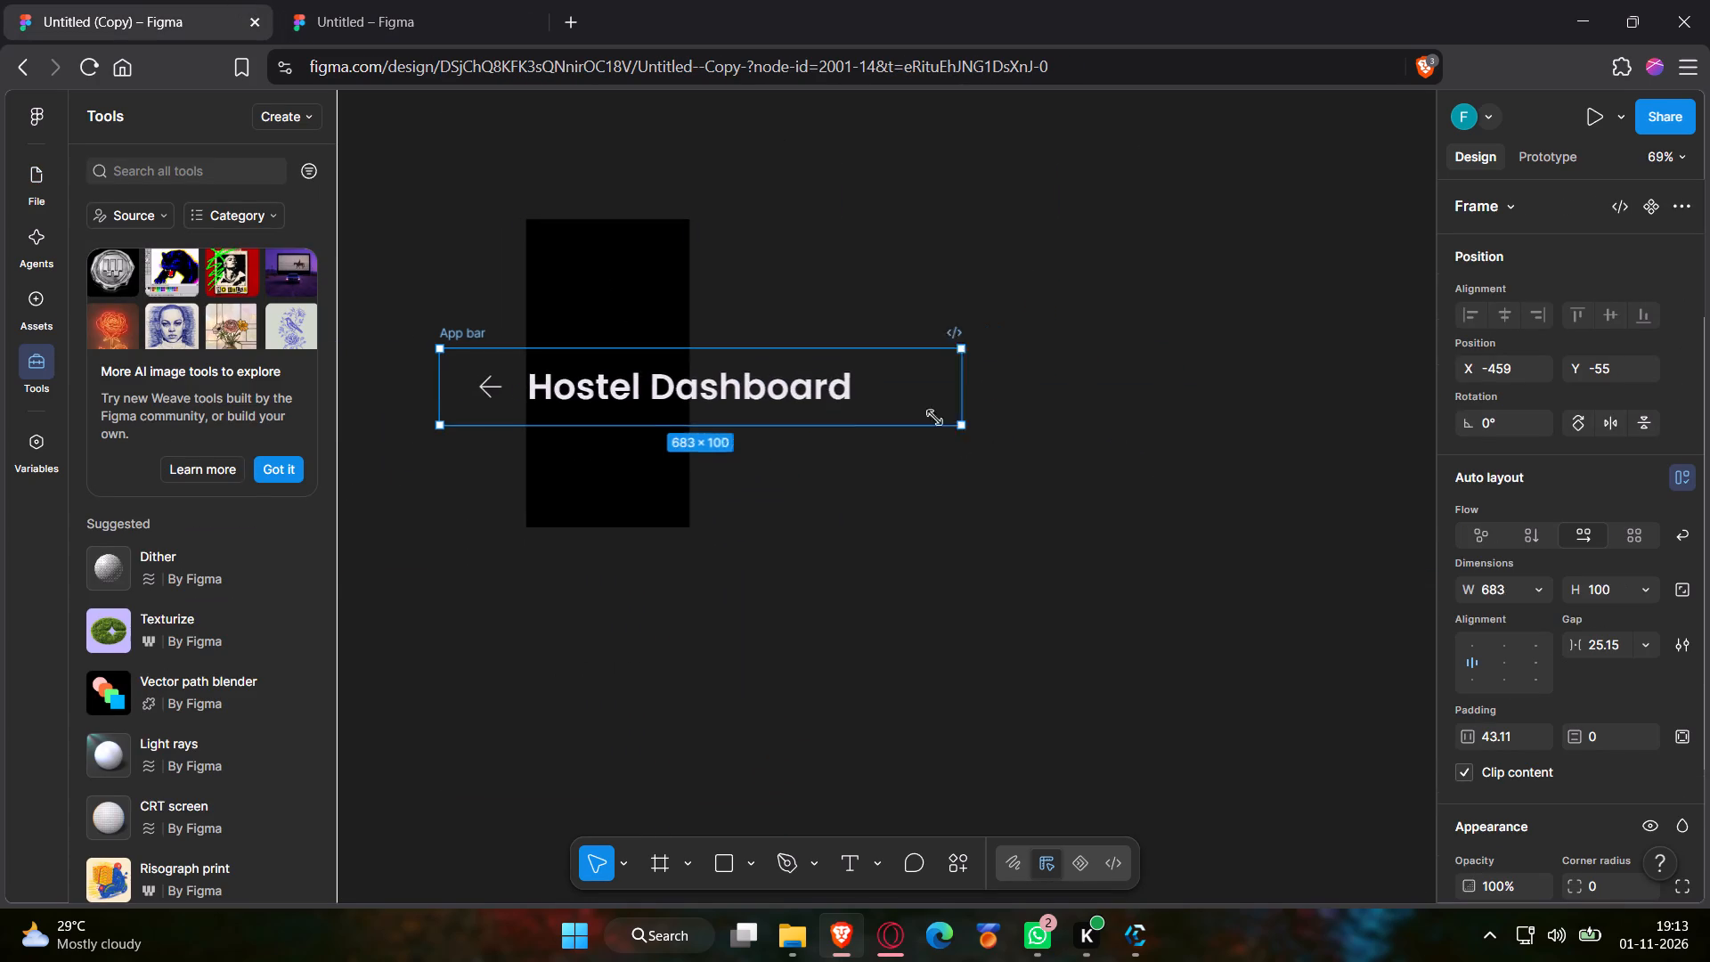
{"action": "left_click_drag", "start_coordinate": [934, 418], "coordinate": [899, 409]}
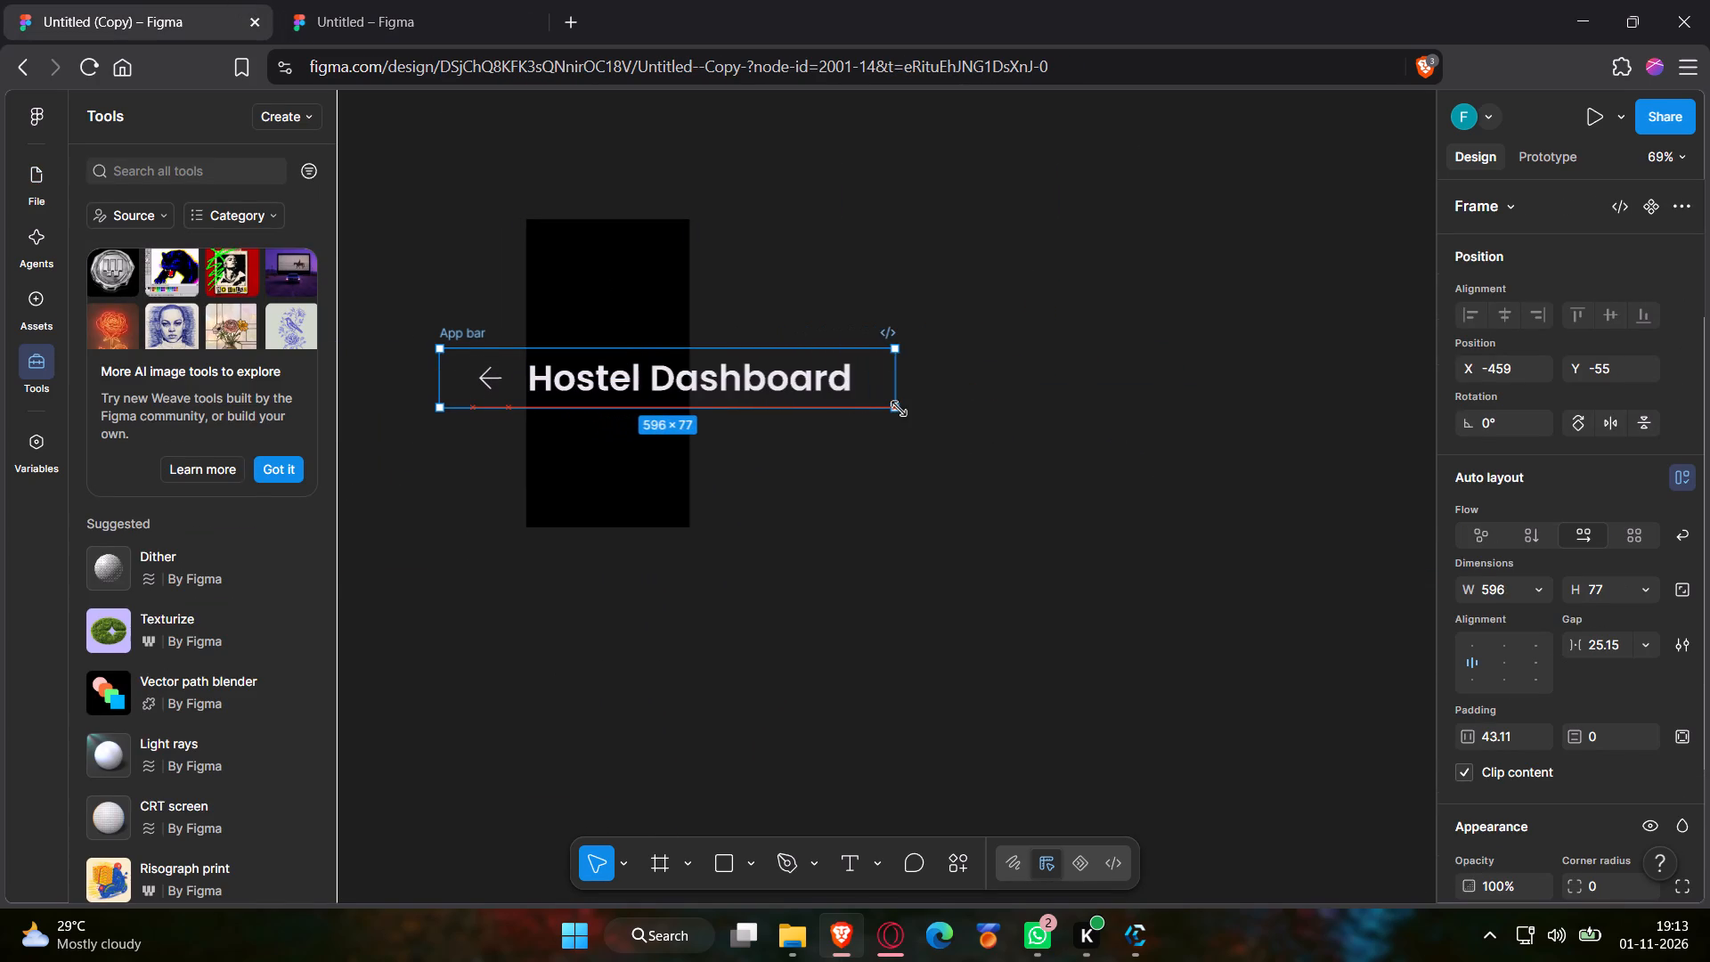
{"action": "left_click_drag", "start_coordinate": [899, 409], "coordinate": [892, 400]}
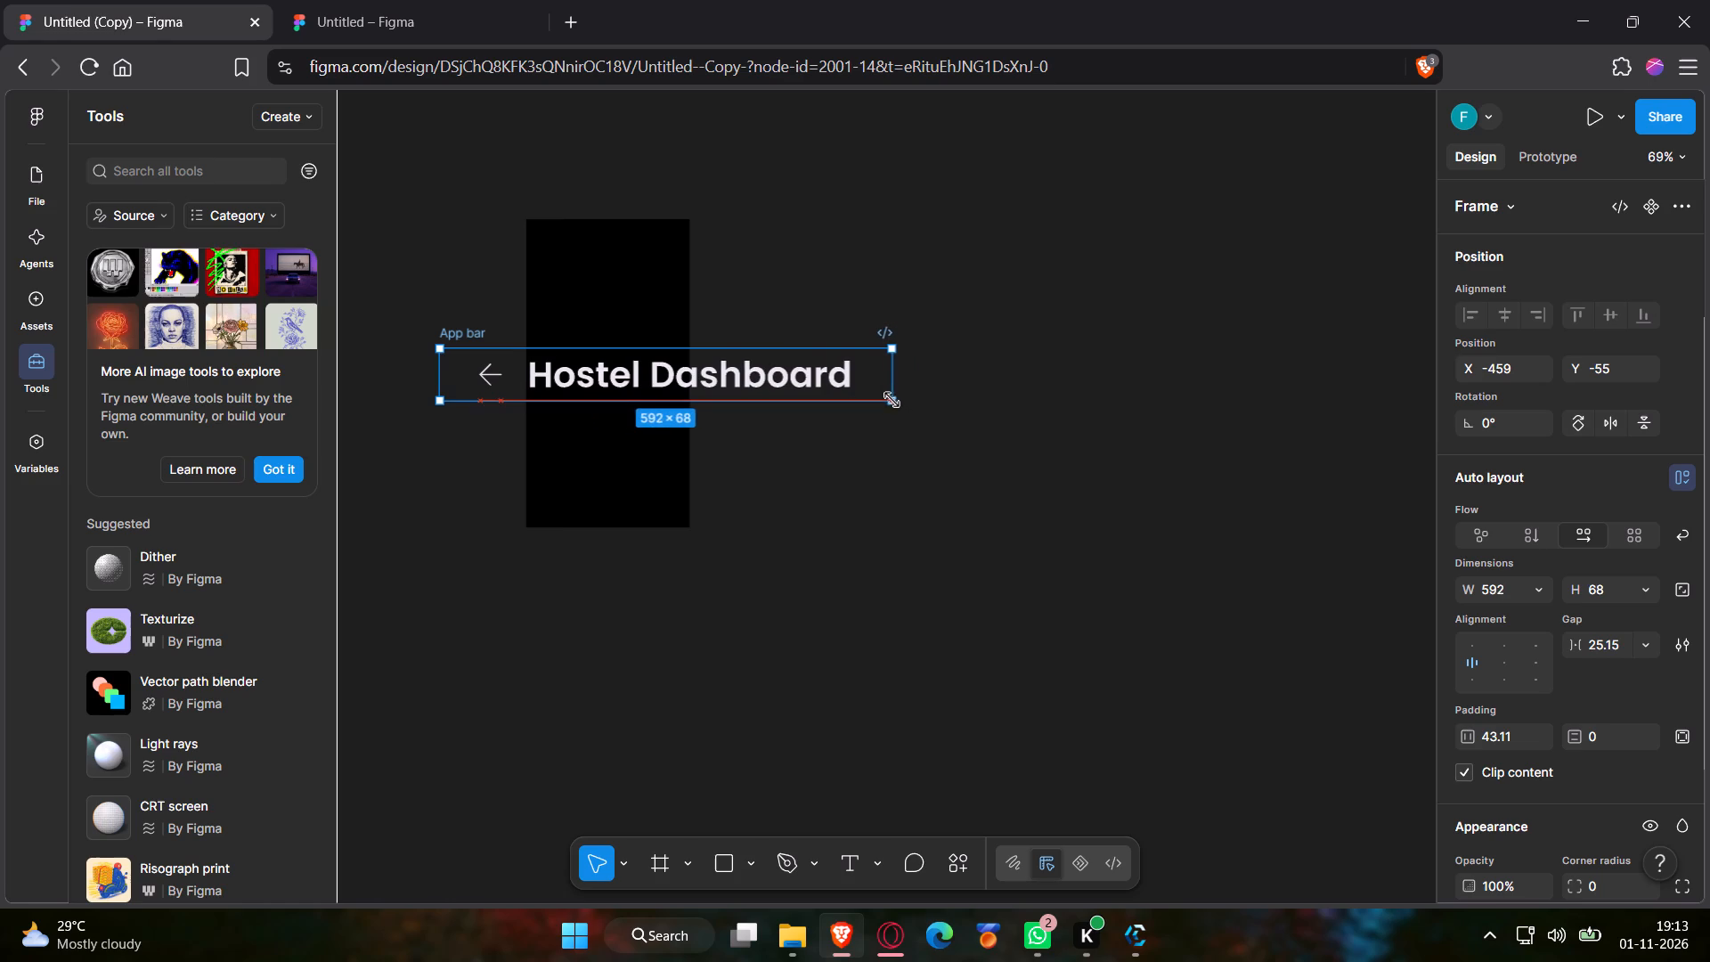
{"action": "left_click_drag", "start_coordinate": [892, 400], "coordinate": [886, 392]}
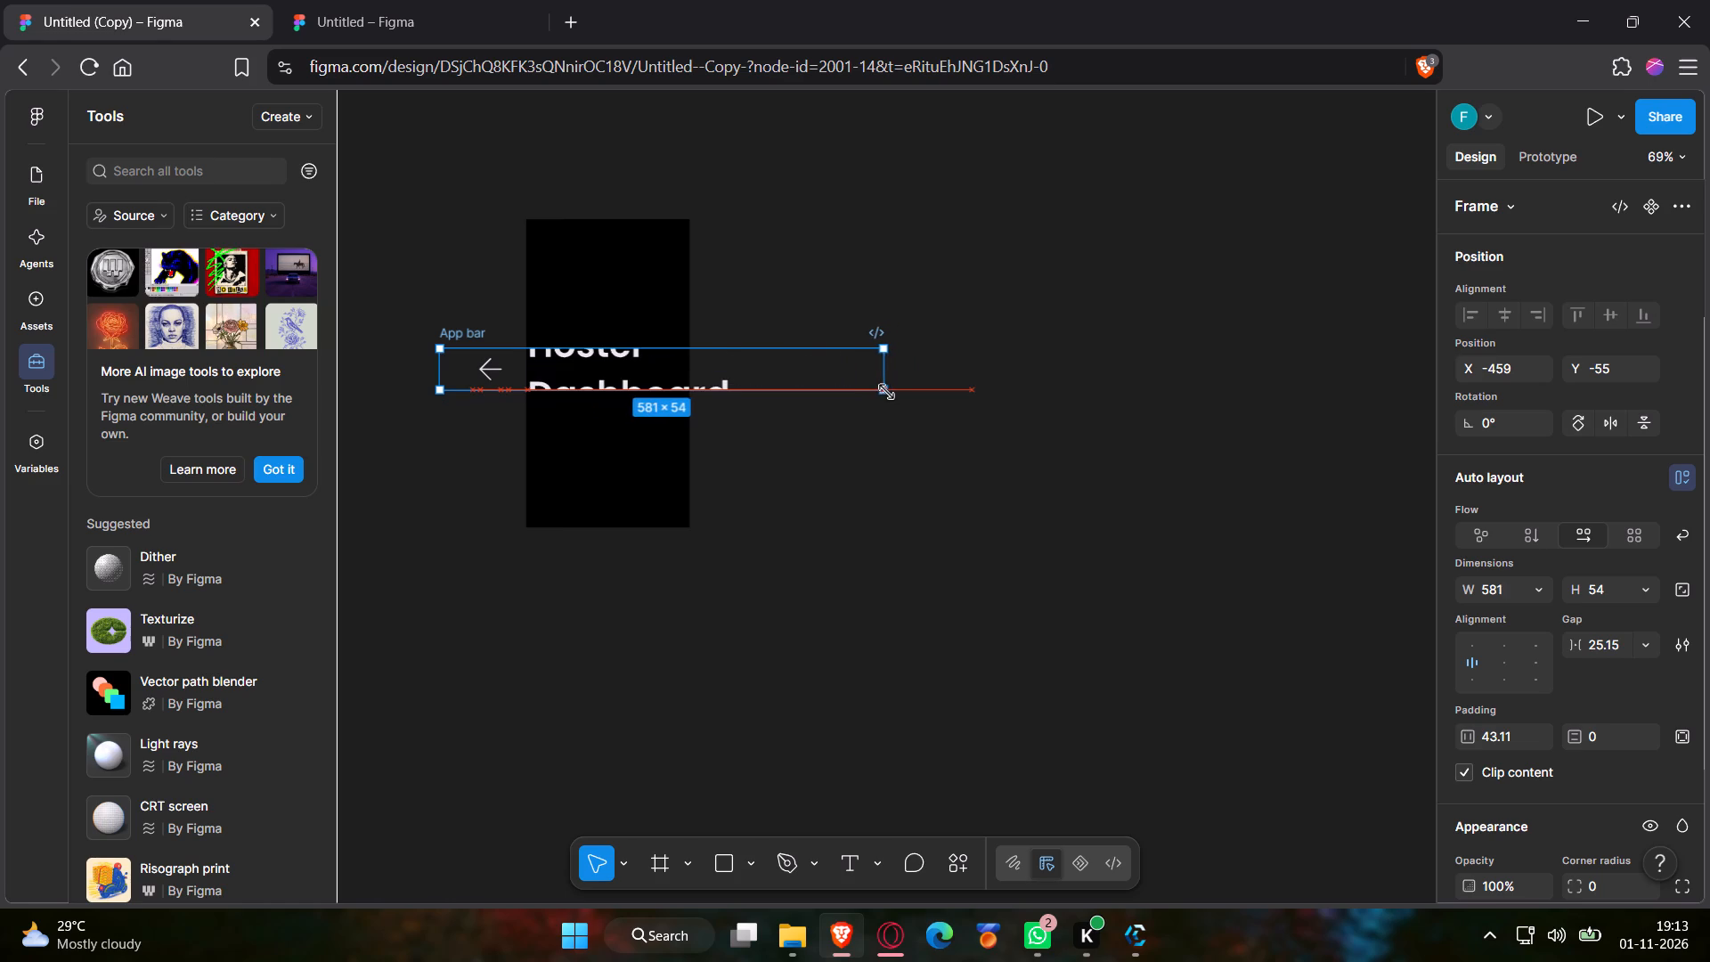
{"action": "left_click_drag", "start_coordinate": [886, 392], "coordinate": [887, 392]}
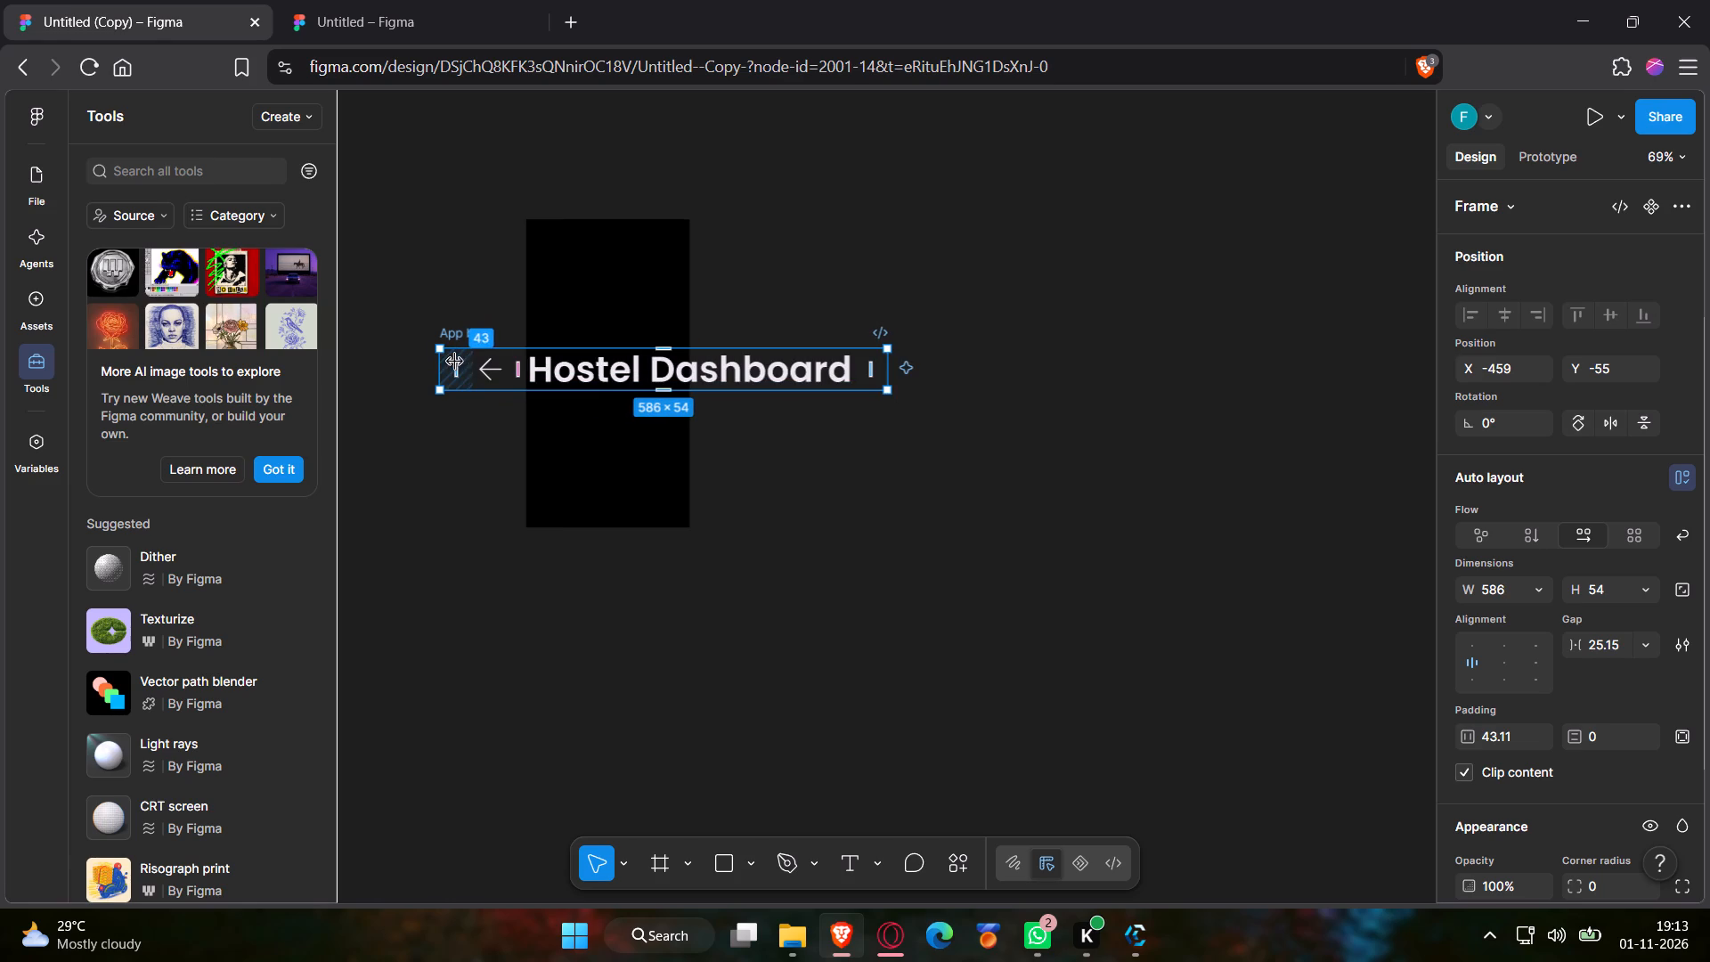
{"action": "left_click_drag", "start_coordinate": [526, 354], "coordinate": [533, 329], "text": "ctrl"}
{"action": "left_click", "coordinate": [513, 374]}
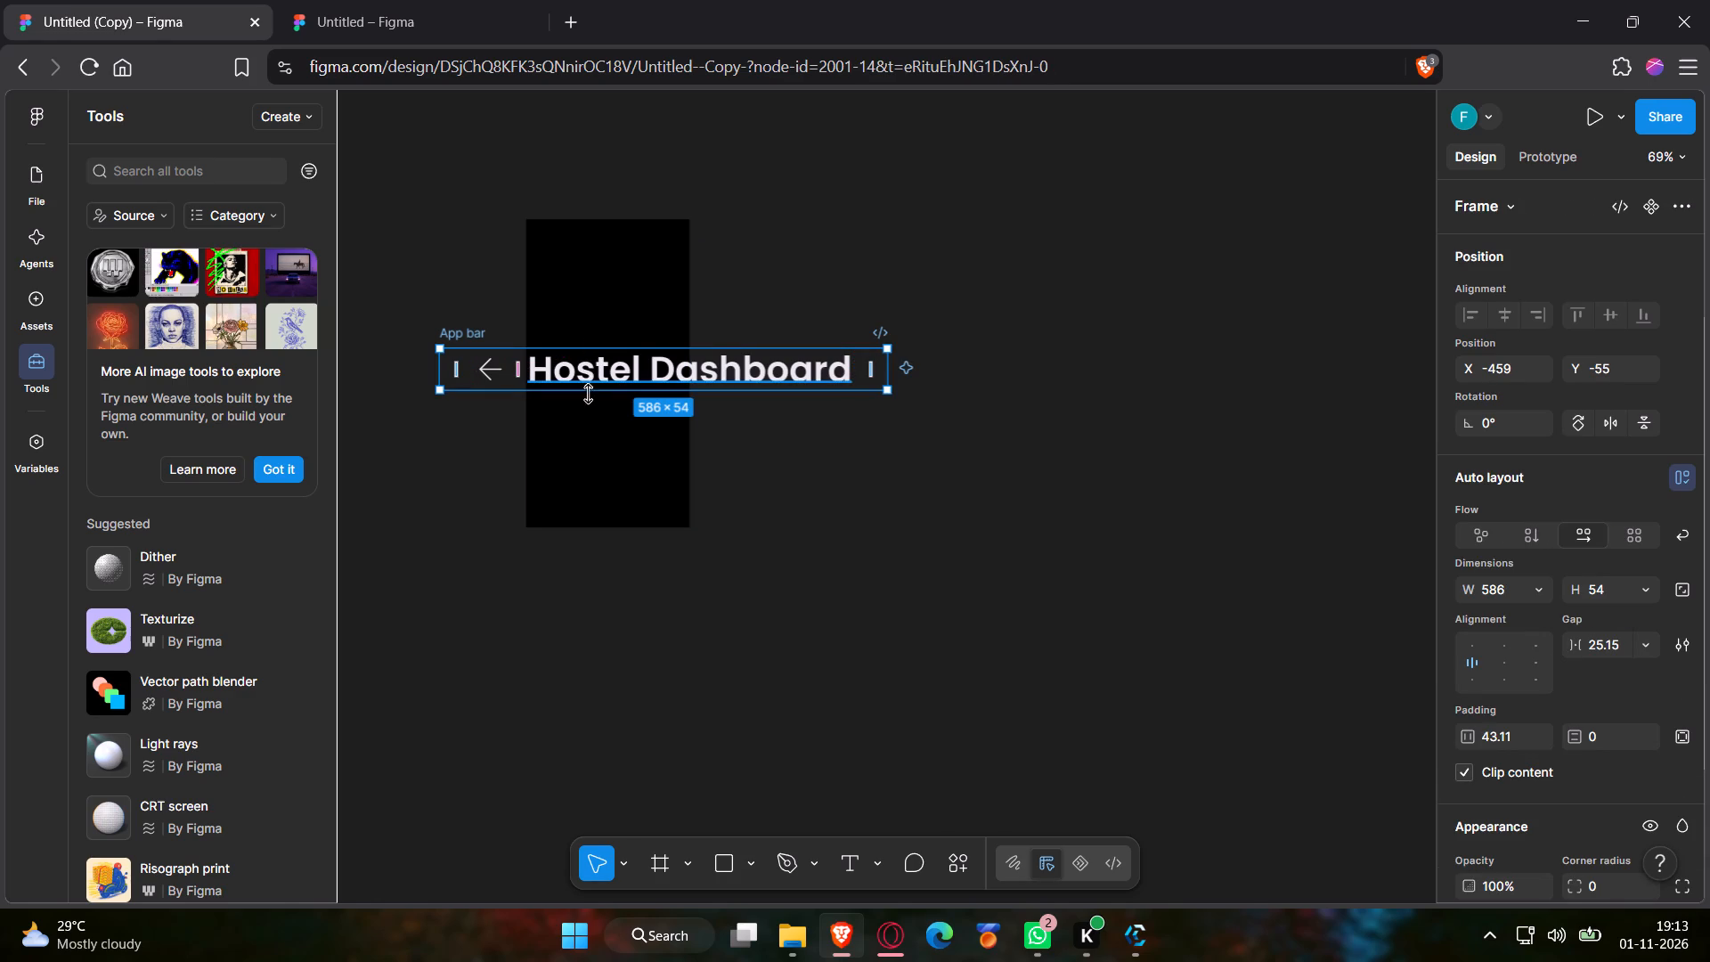
Move the pasted app bar to the top edge of the black rectangle with the Scale tool, at about X -393, Y -224.
{"action": "left_click", "coordinate": [622, 866]}
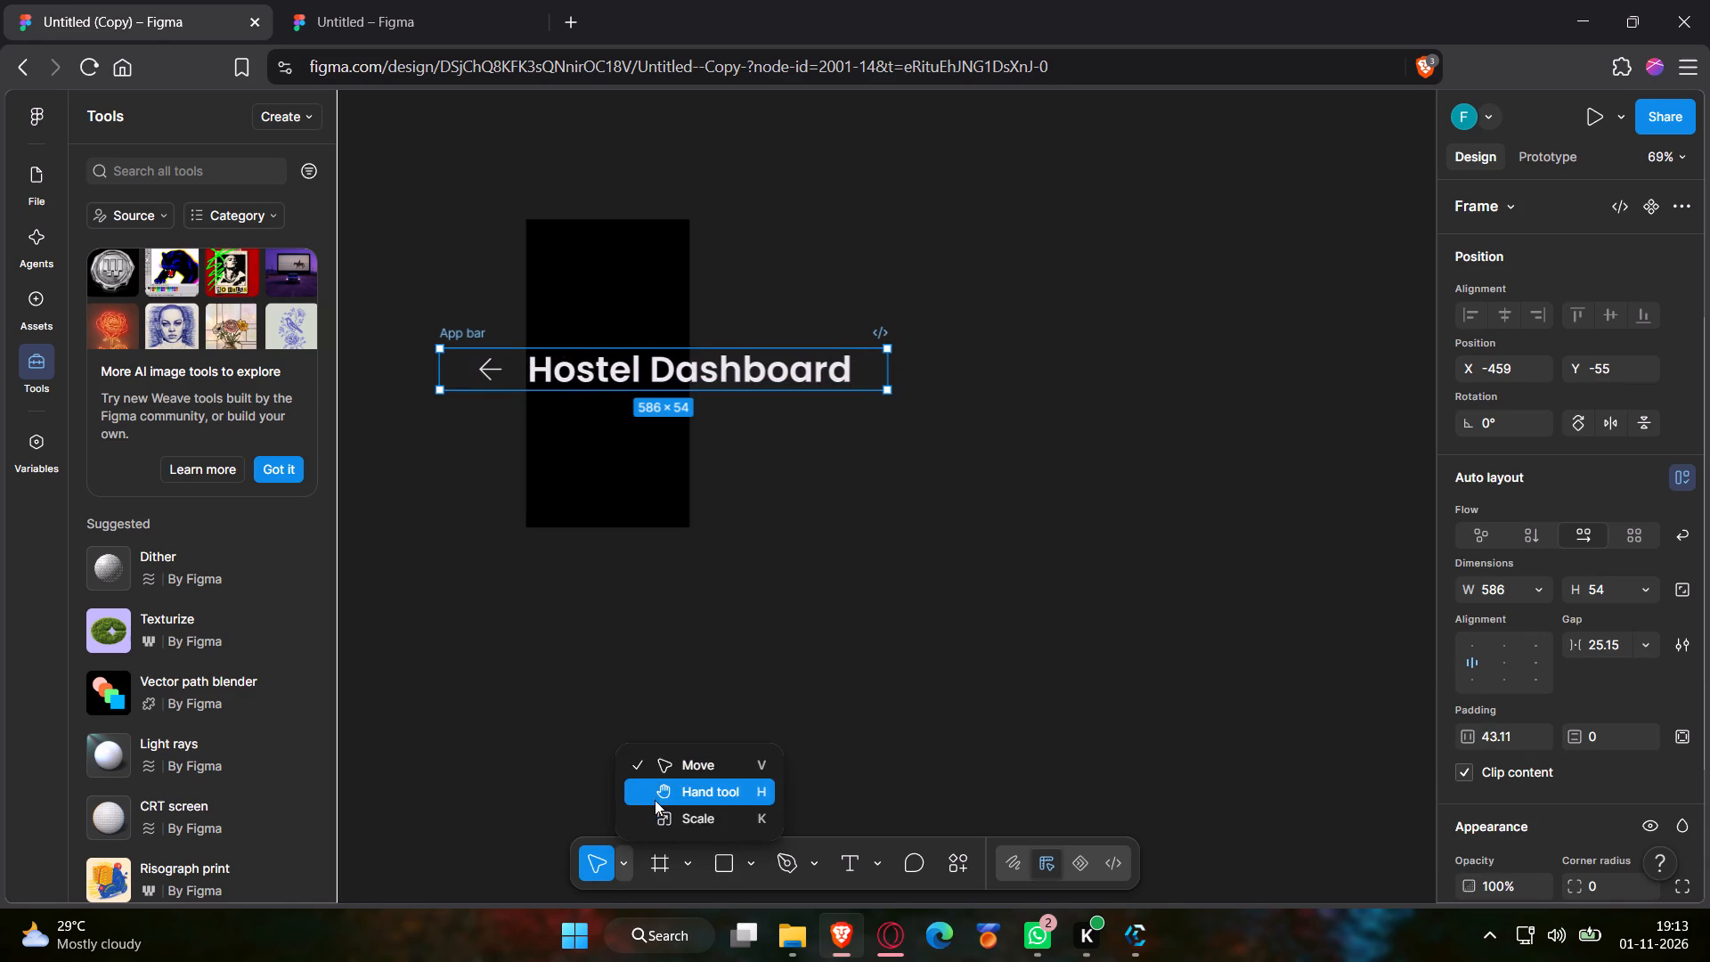
{"action": "left_click", "coordinate": [655, 796]}
{"action": "left_click_drag", "start_coordinate": [615, 427], "coordinate": [615, 471]}
{"action": "left_click", "coordinate": [623, 862]}
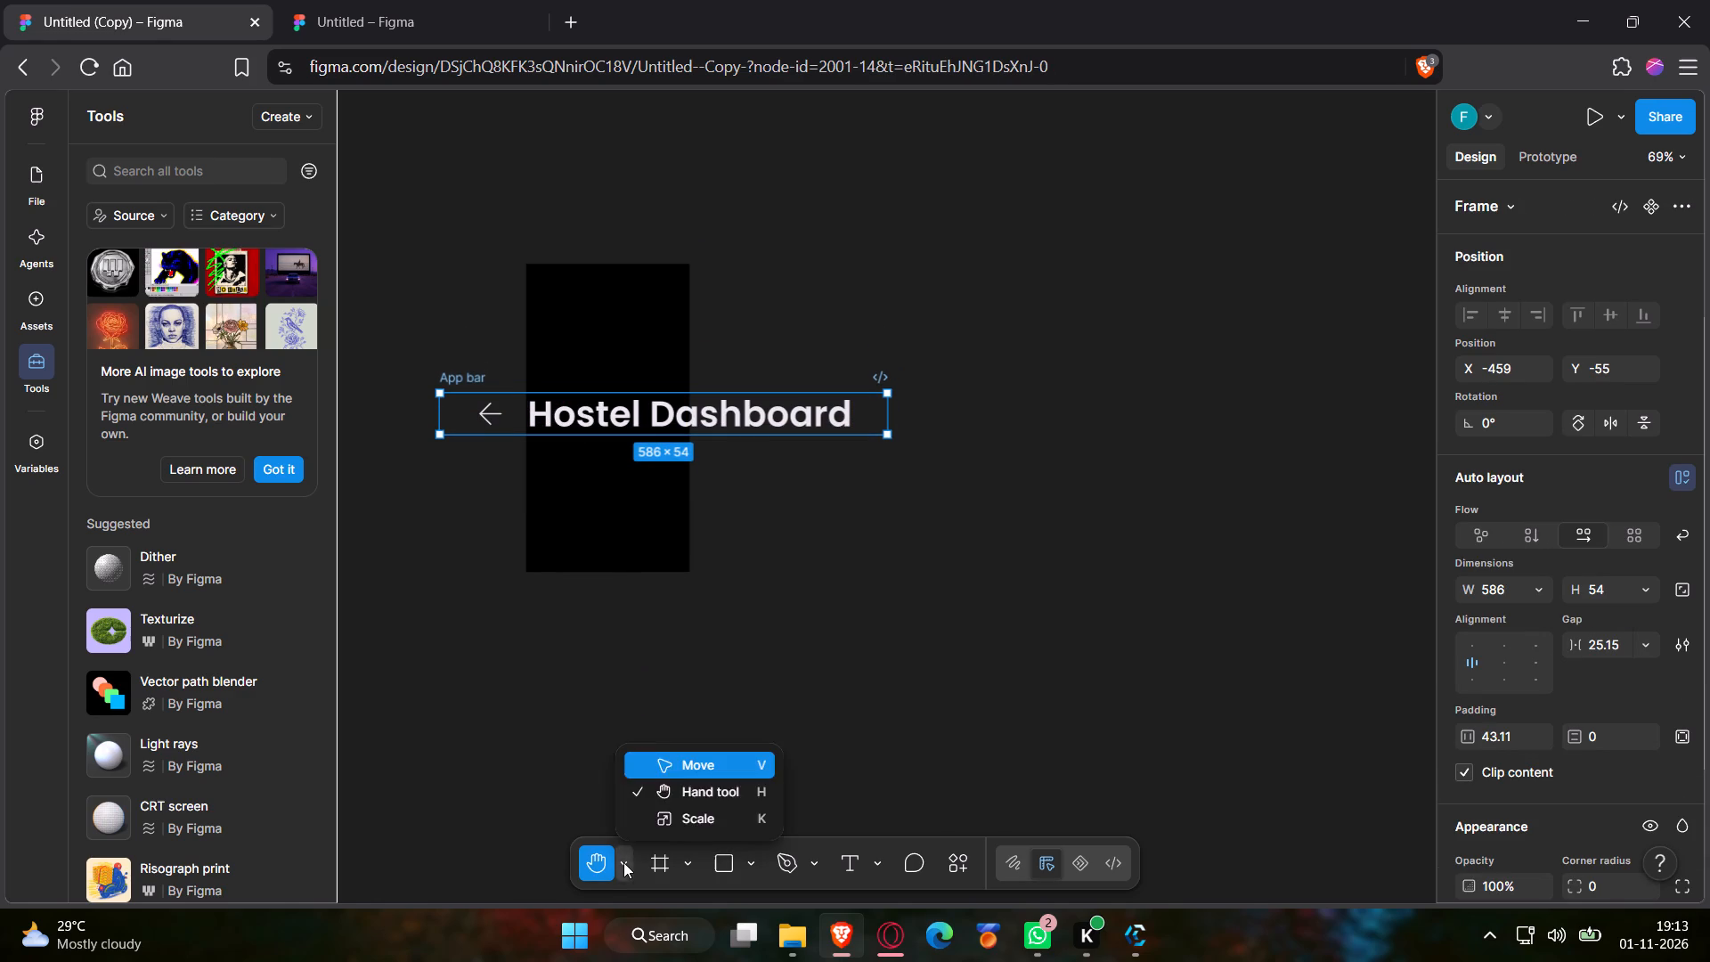
{"action": "left_click", "coordinate": [655, 819]}
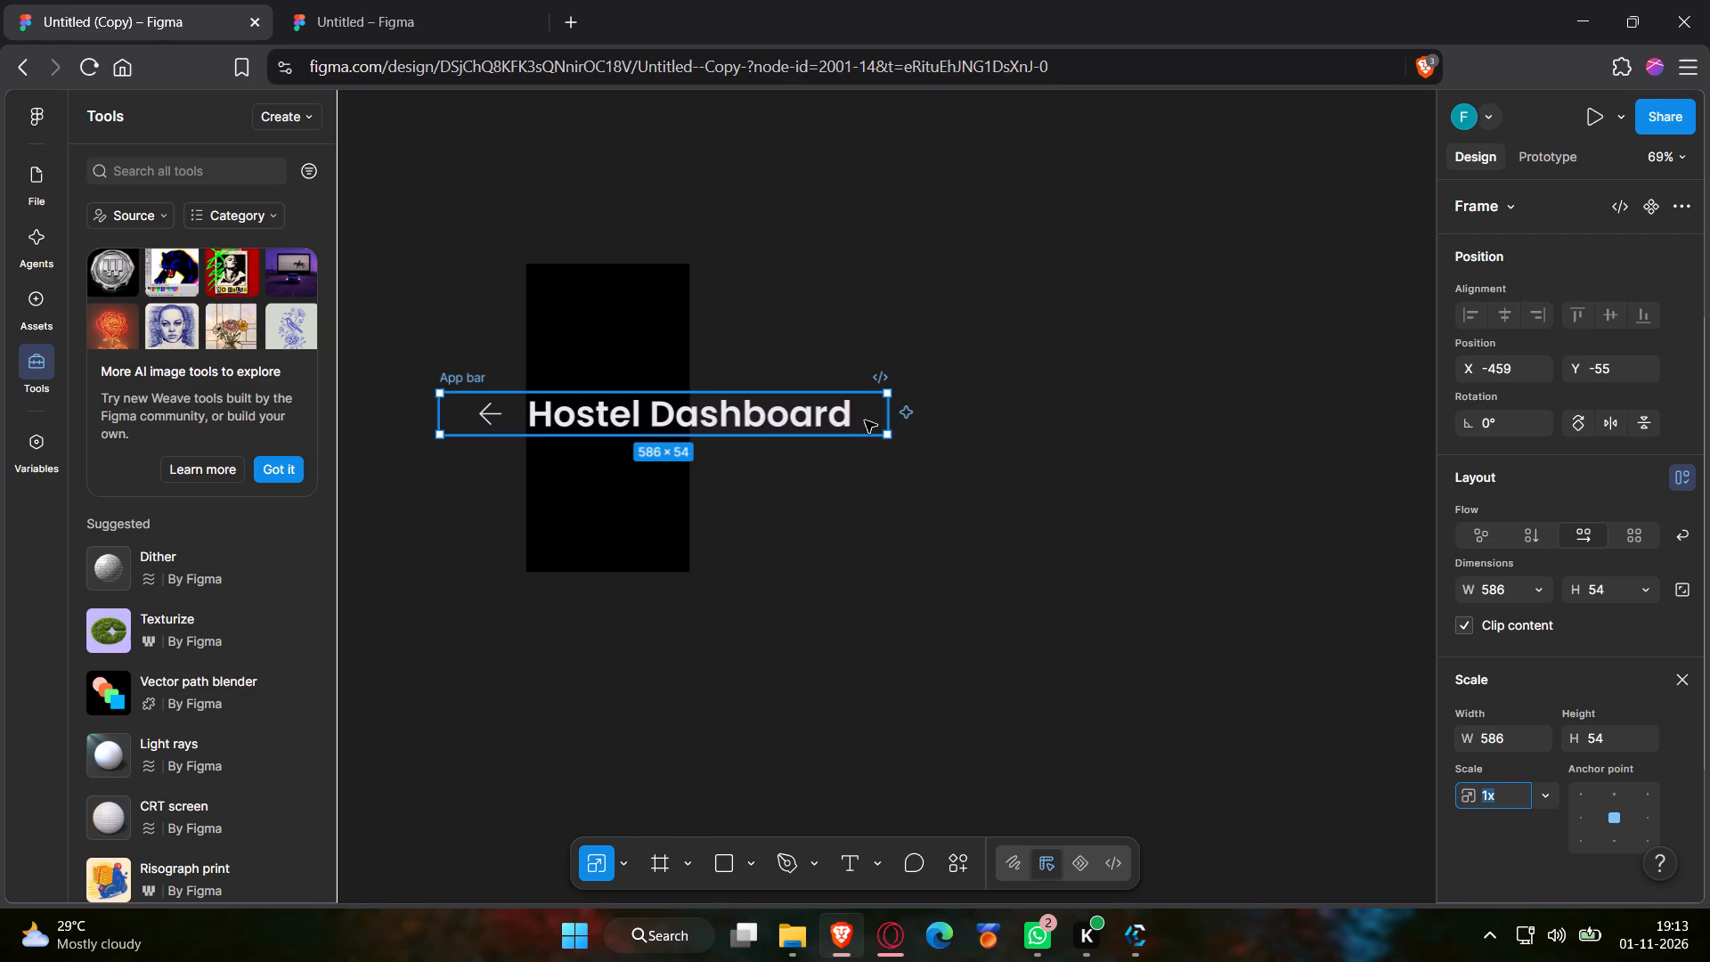
{"action": "left_click_drag", "start_coordinate": [874, 420], "coordinate": [917, 292]}
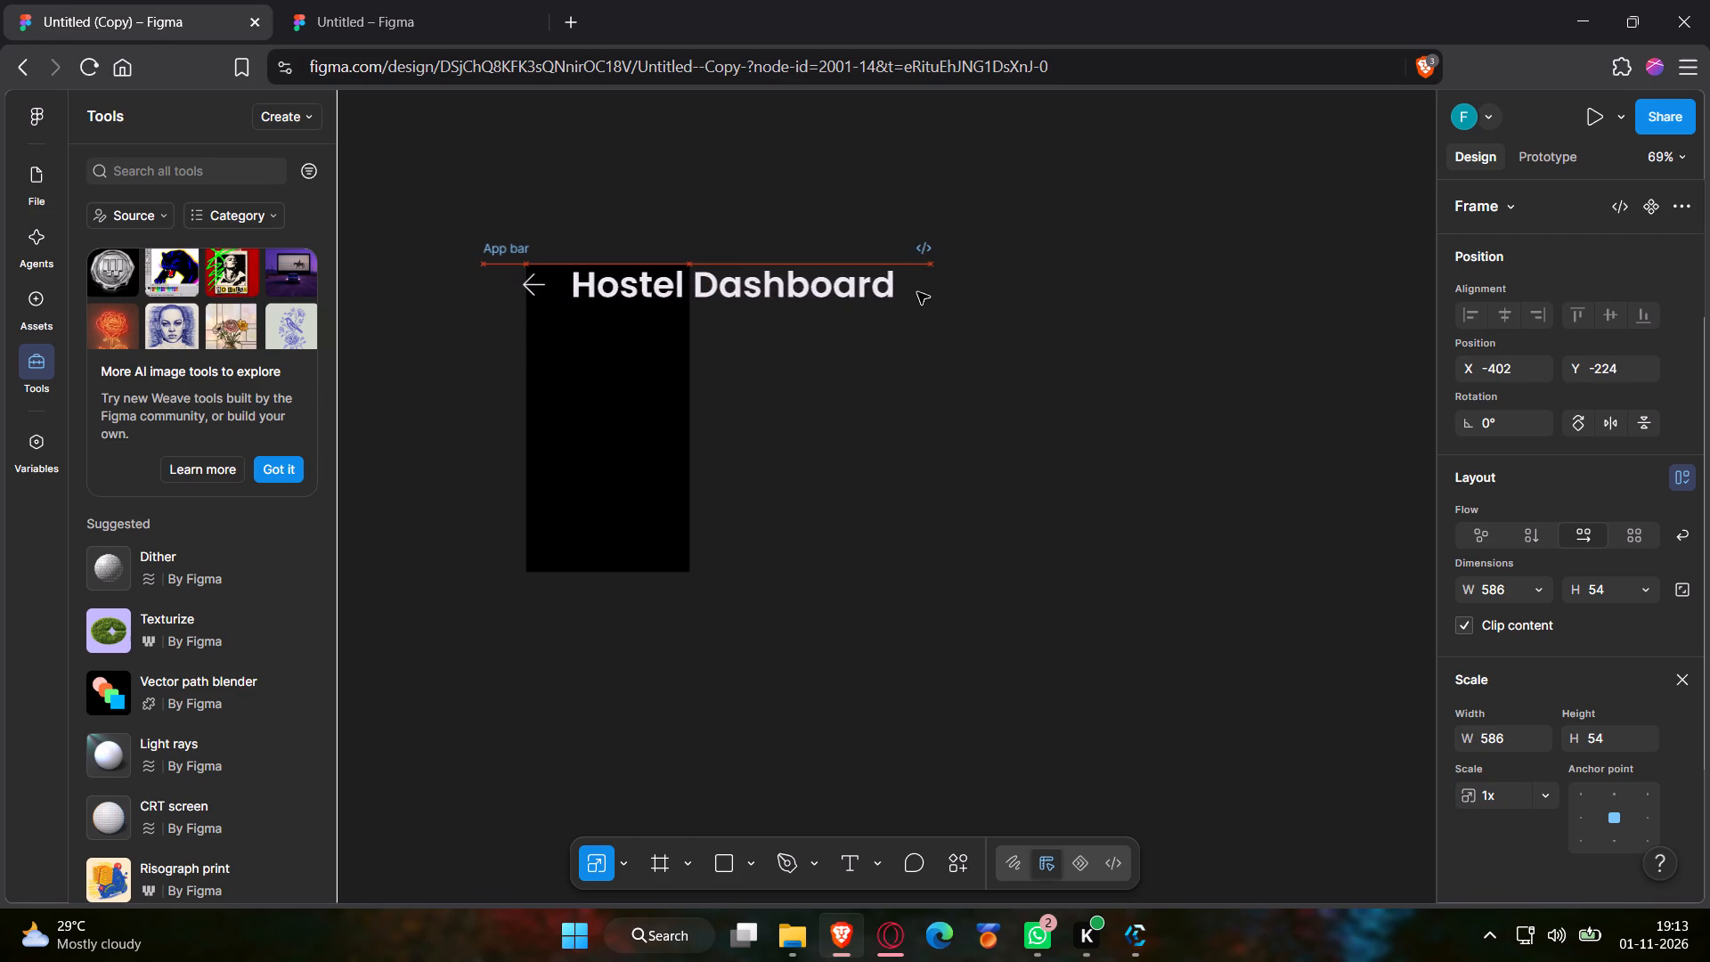
{"action": "left_click_drag", "start_coordinate": [917, 292], "coordinate": [924, 294]}
{"action": "left_click", "coordinate": [942, 298]}
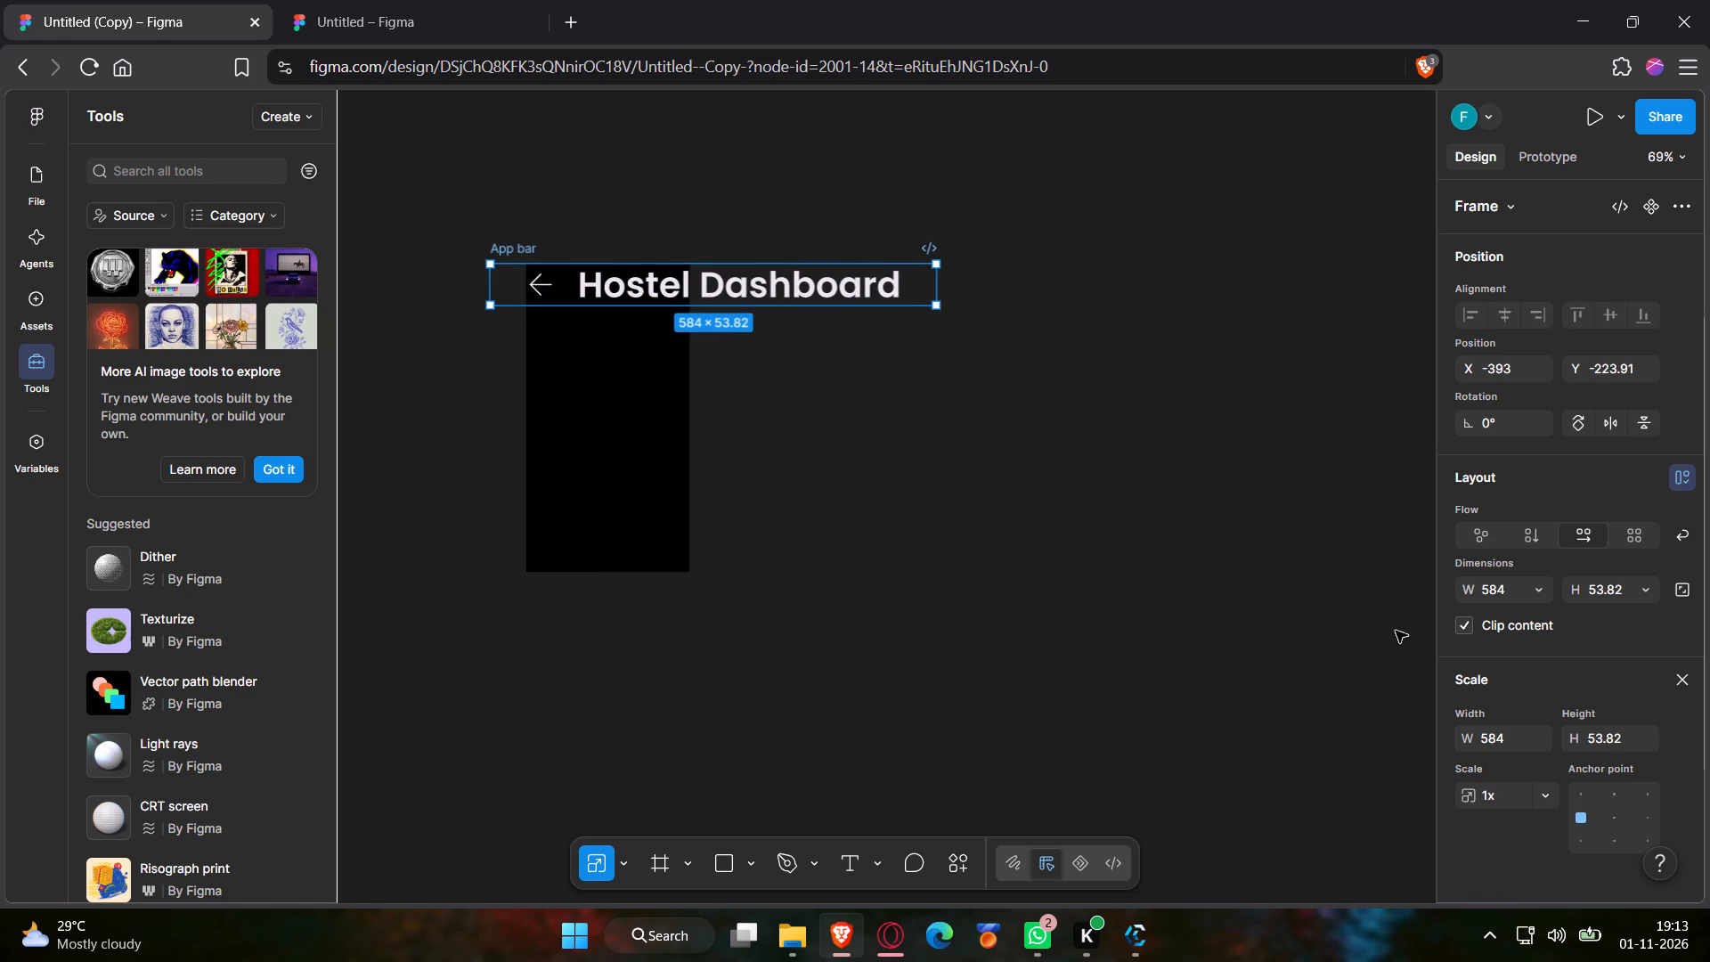
Scale the app bar by preset factors, trying 3x and 0.25x before settling on 0.5x.
{"action": "left_click", "coordinate": [1544, 792]}
{"action": "left_click", "coordinate": [1538, 677]}
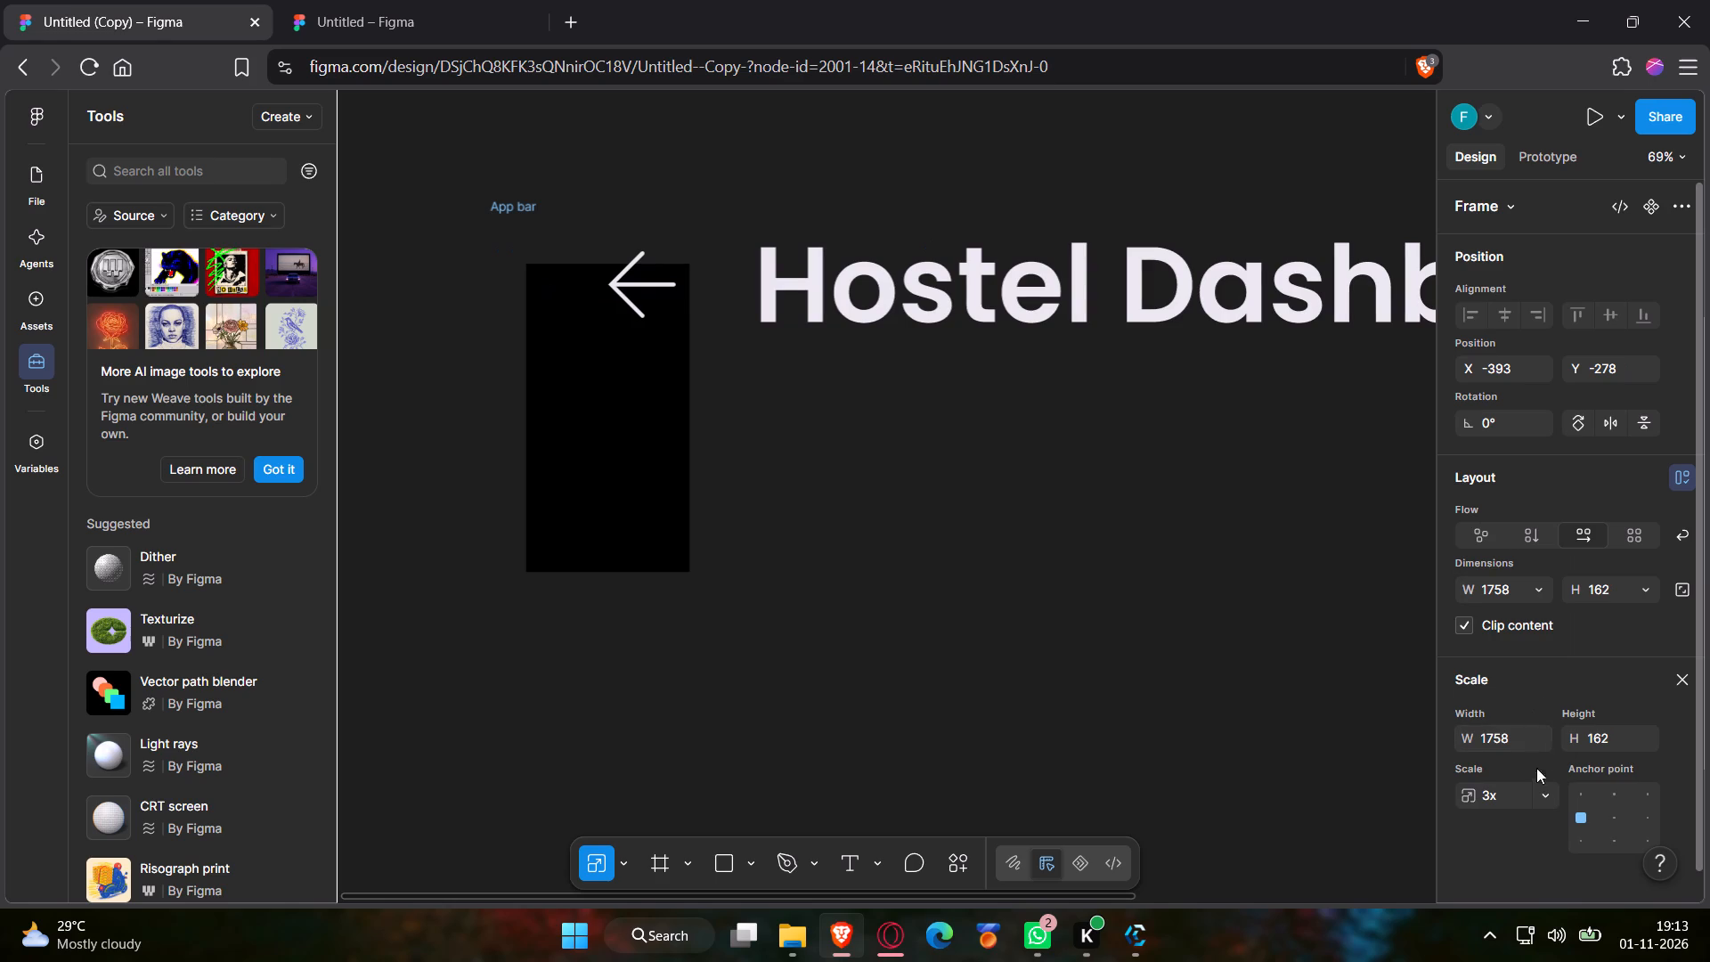
{"action": "left_click", "coordinate": [1547, 794]}
{"action": "left_click", "coordinate": [1538, 553]}
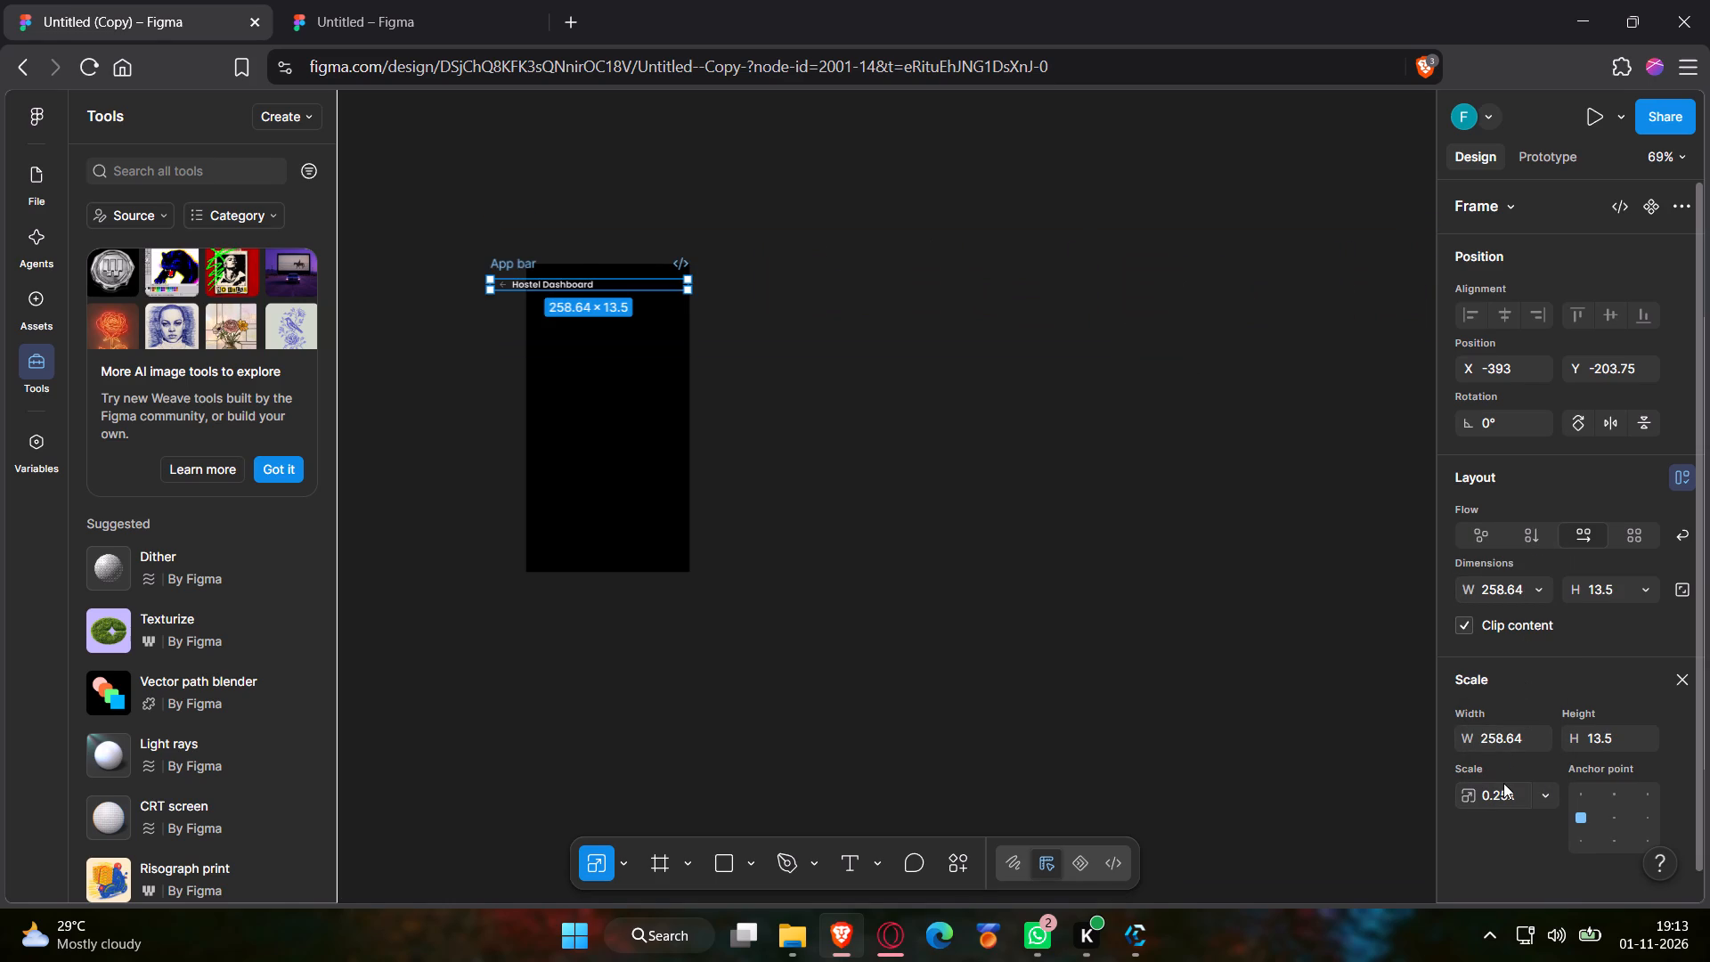
{"action": "left_click", "coordinate": [1539, 795]}
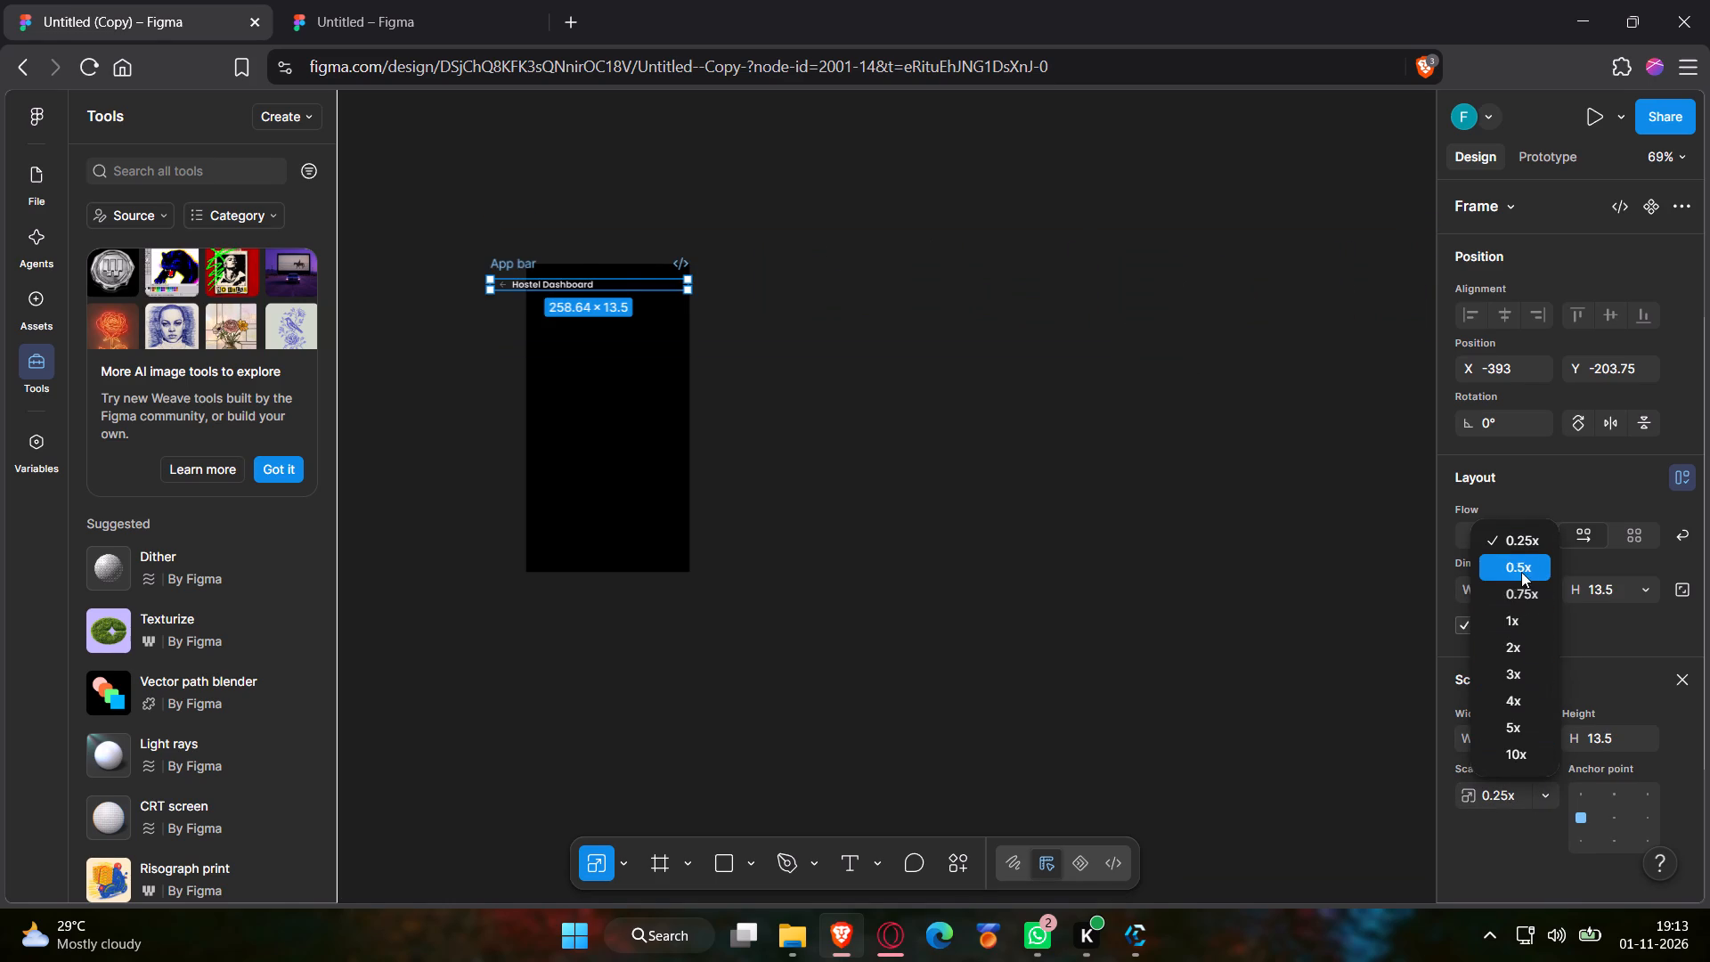
{"action": "left_click", "coordinate": [1521, 572]}
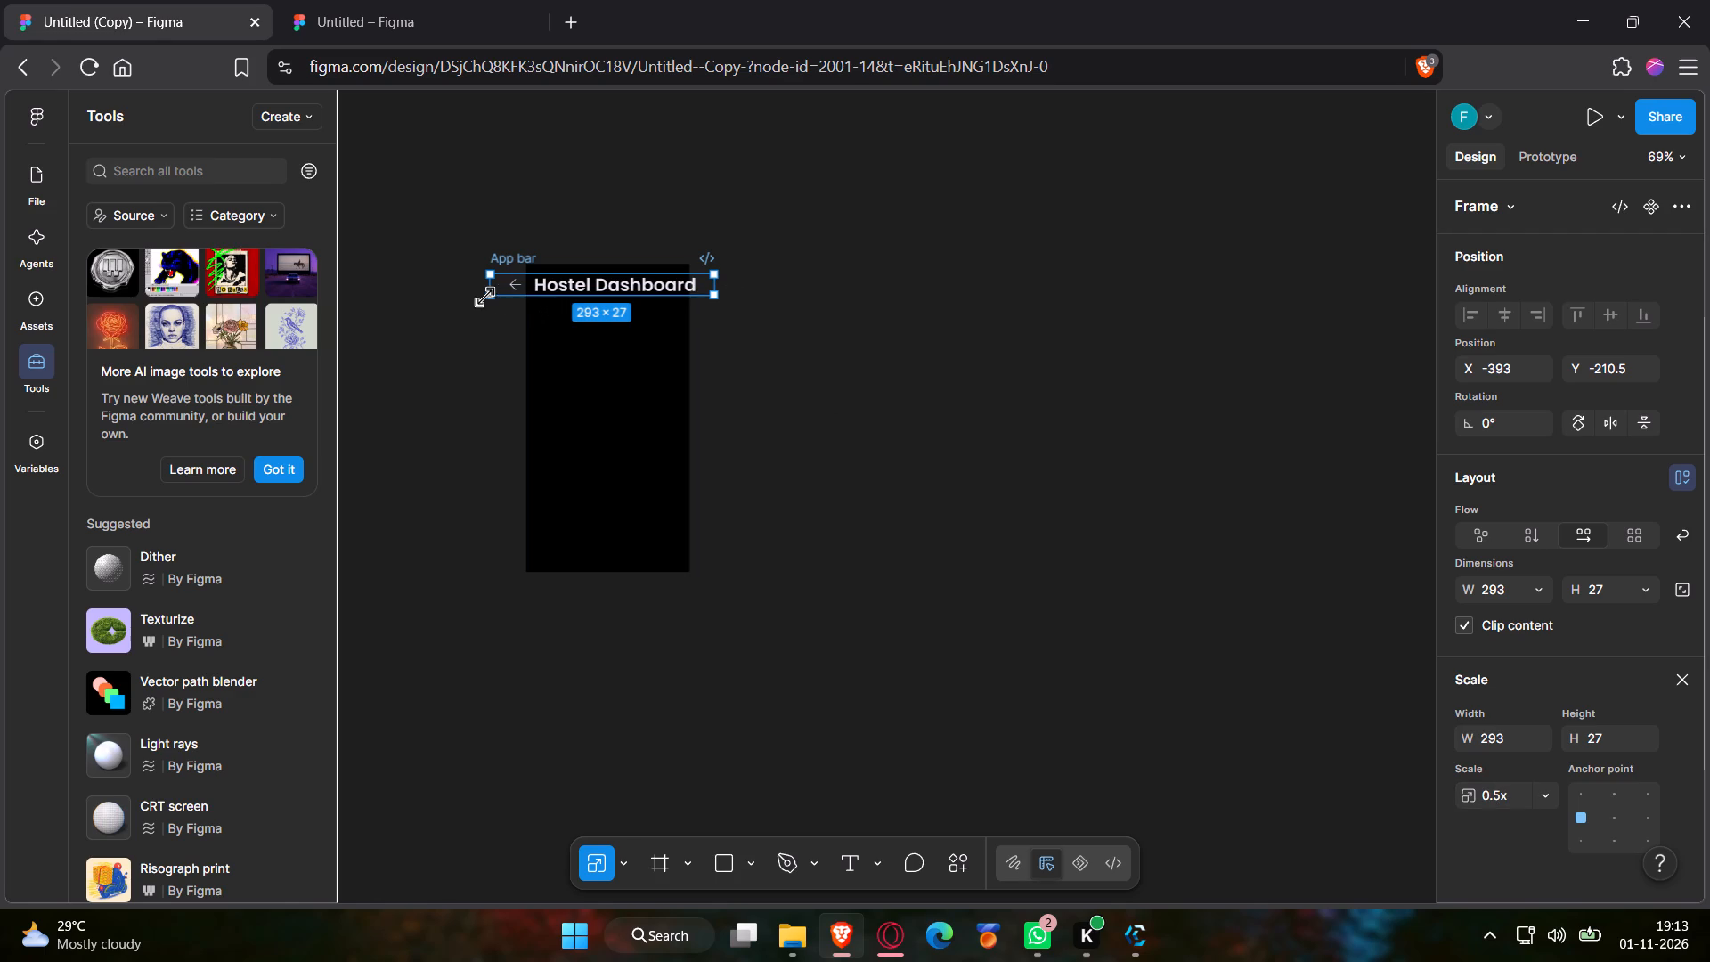
Scale the app bar down to about 214 × 20 so it spans the width of the black rectangle.
{"action": "left_click_drag", "start_coordinate": [484, 297], "coordinate": [527, 282]}
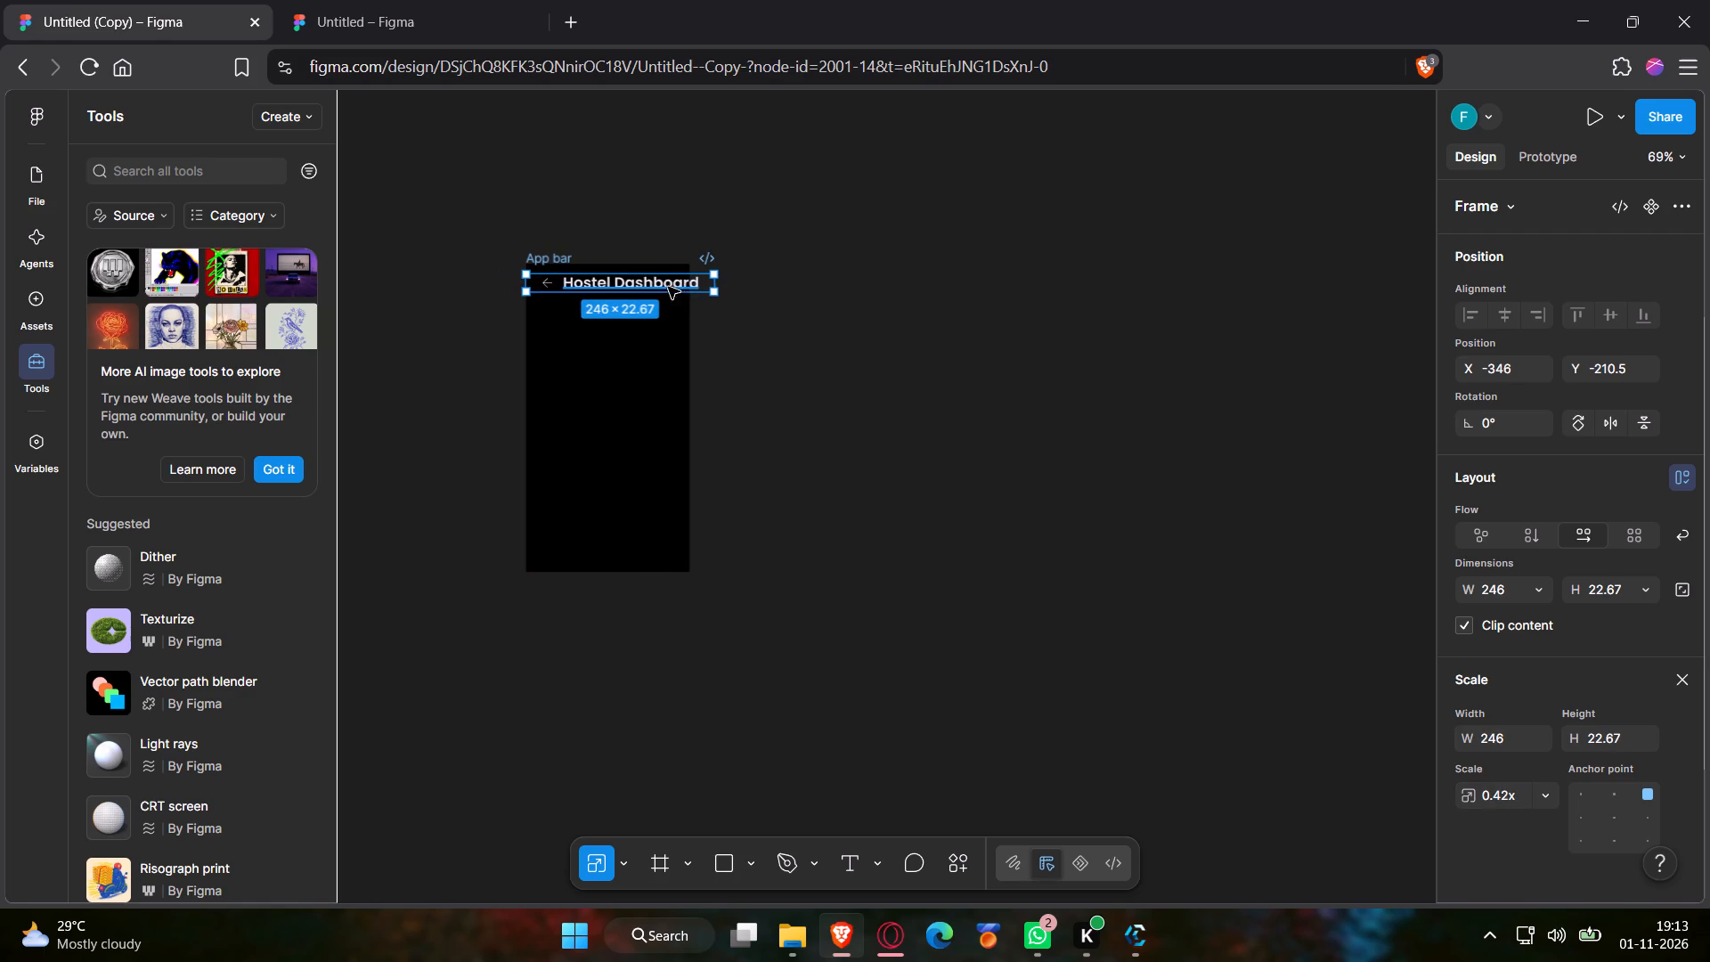
{"action": "left_click_drag", "start_coordinate": [716, 294], "coordinate": [691, 283]}
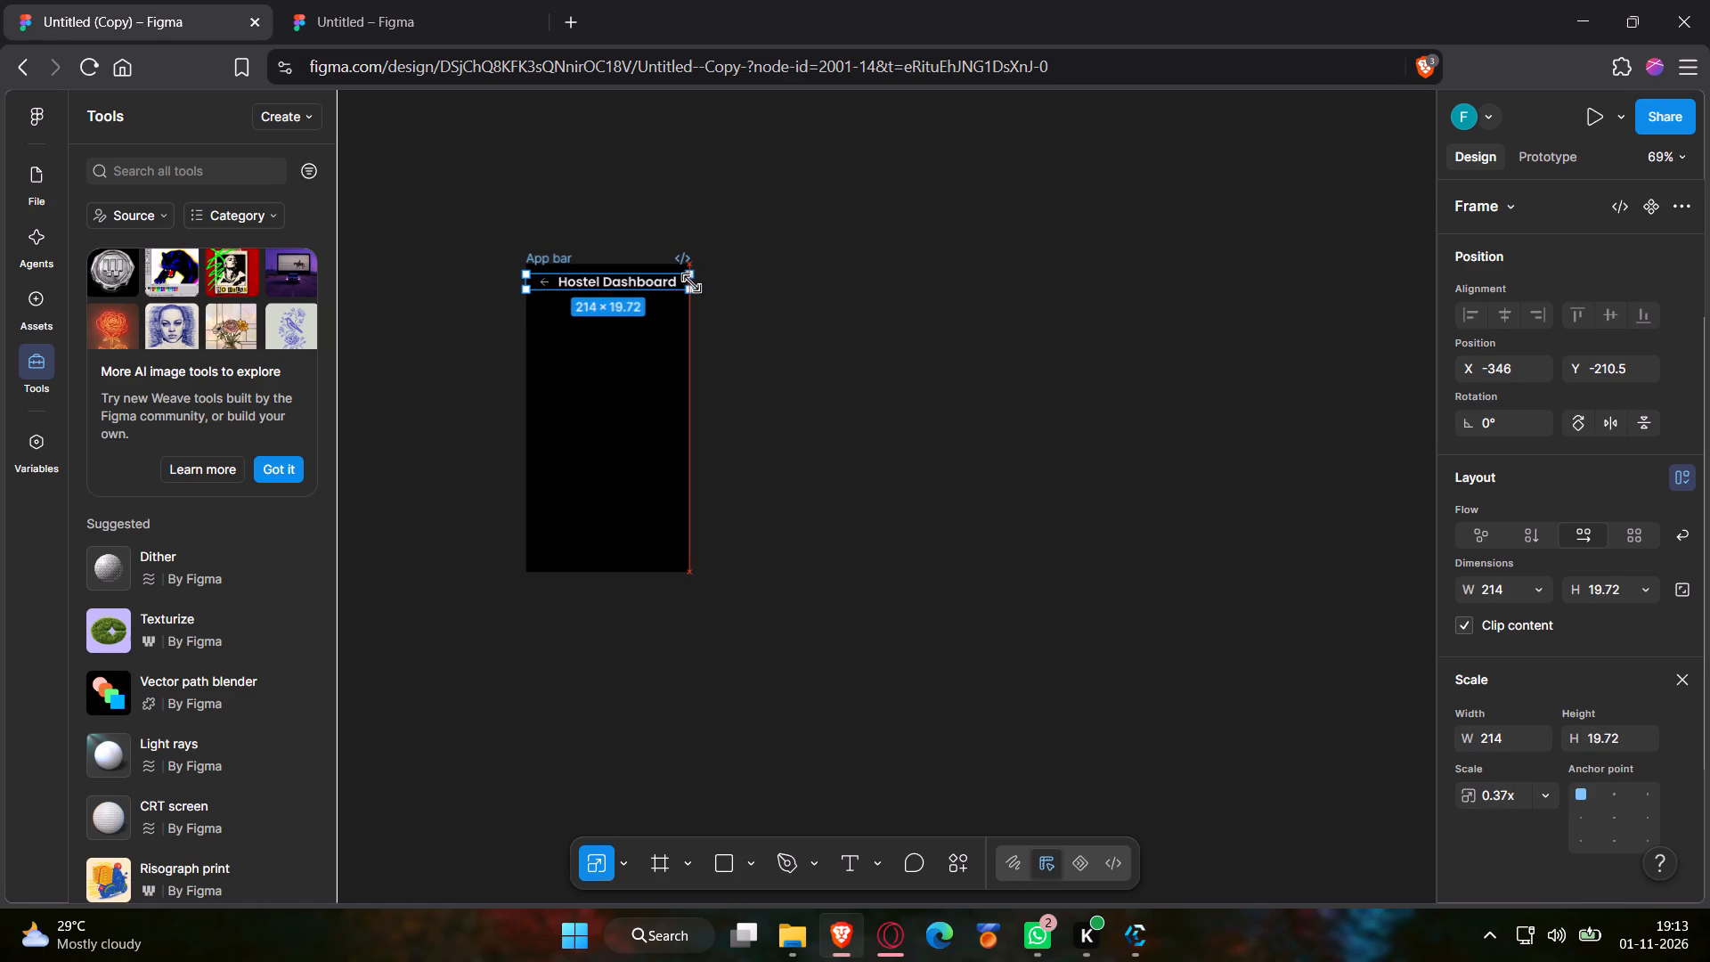
{"action": "left_click_drag", "start_coordinate": [691, 283], "coordinate": [689, 283]}
{"action": "left_click", "coordinate": [788, 307]}
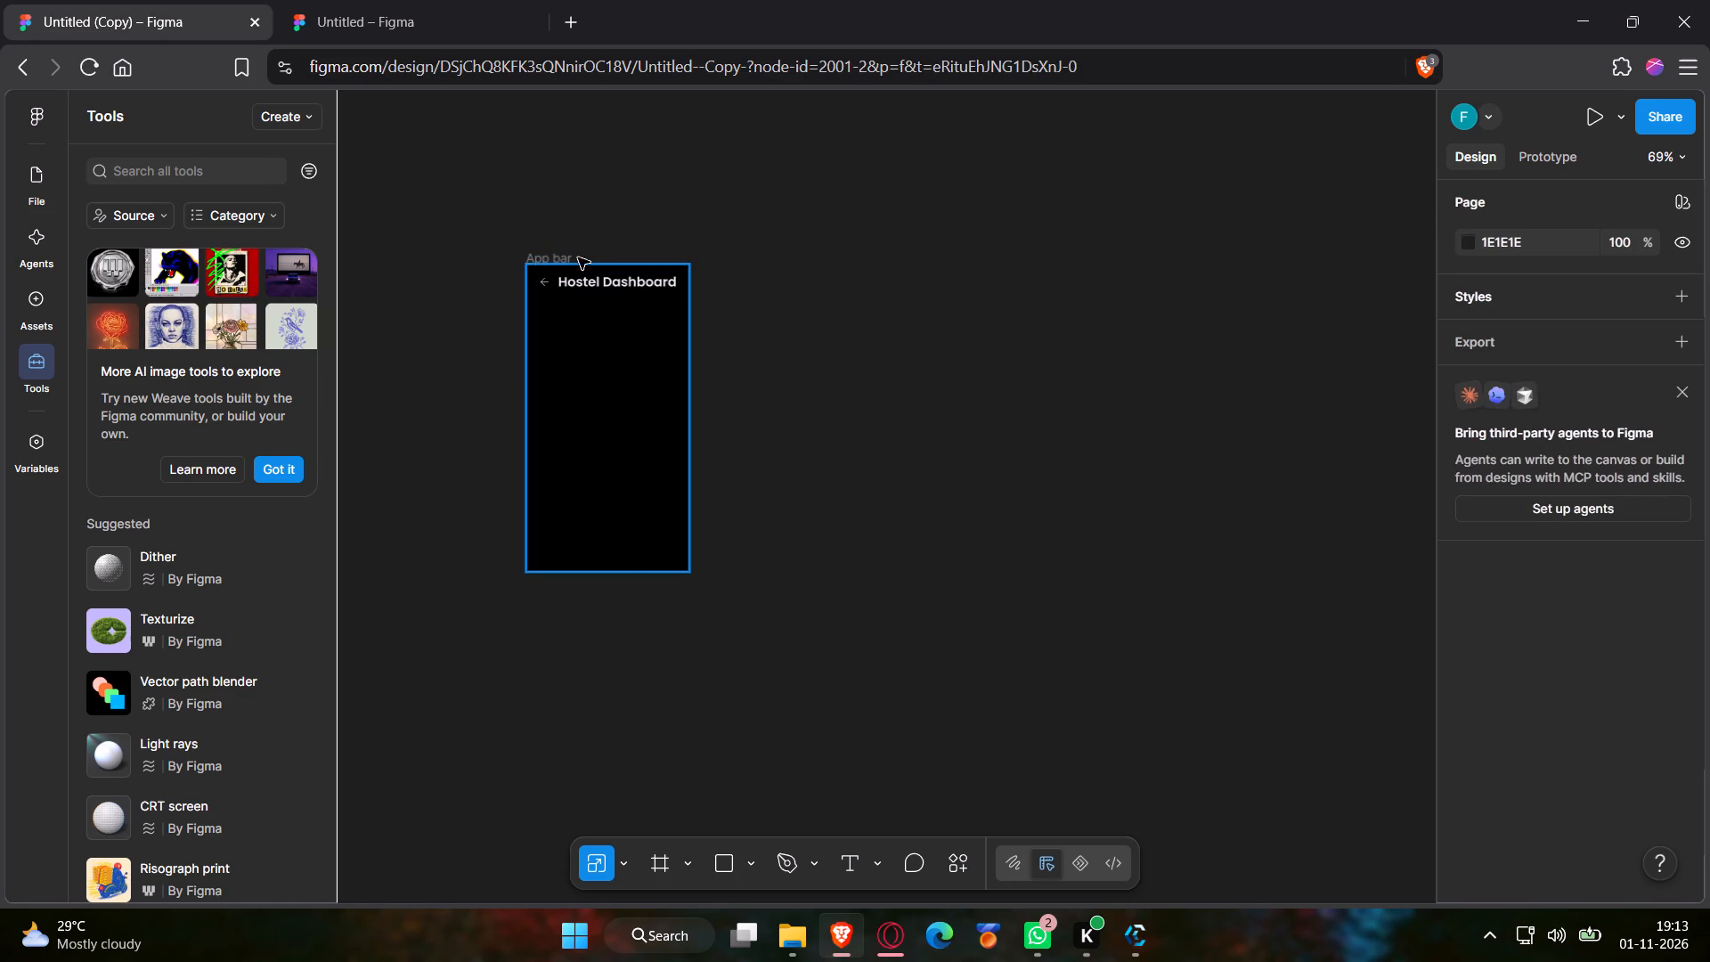
Rename the app bar frame as Trial.
{"action": "double_click", "coordinate": [552, 257]}
{"action": "key", "text": "BackSpace"}
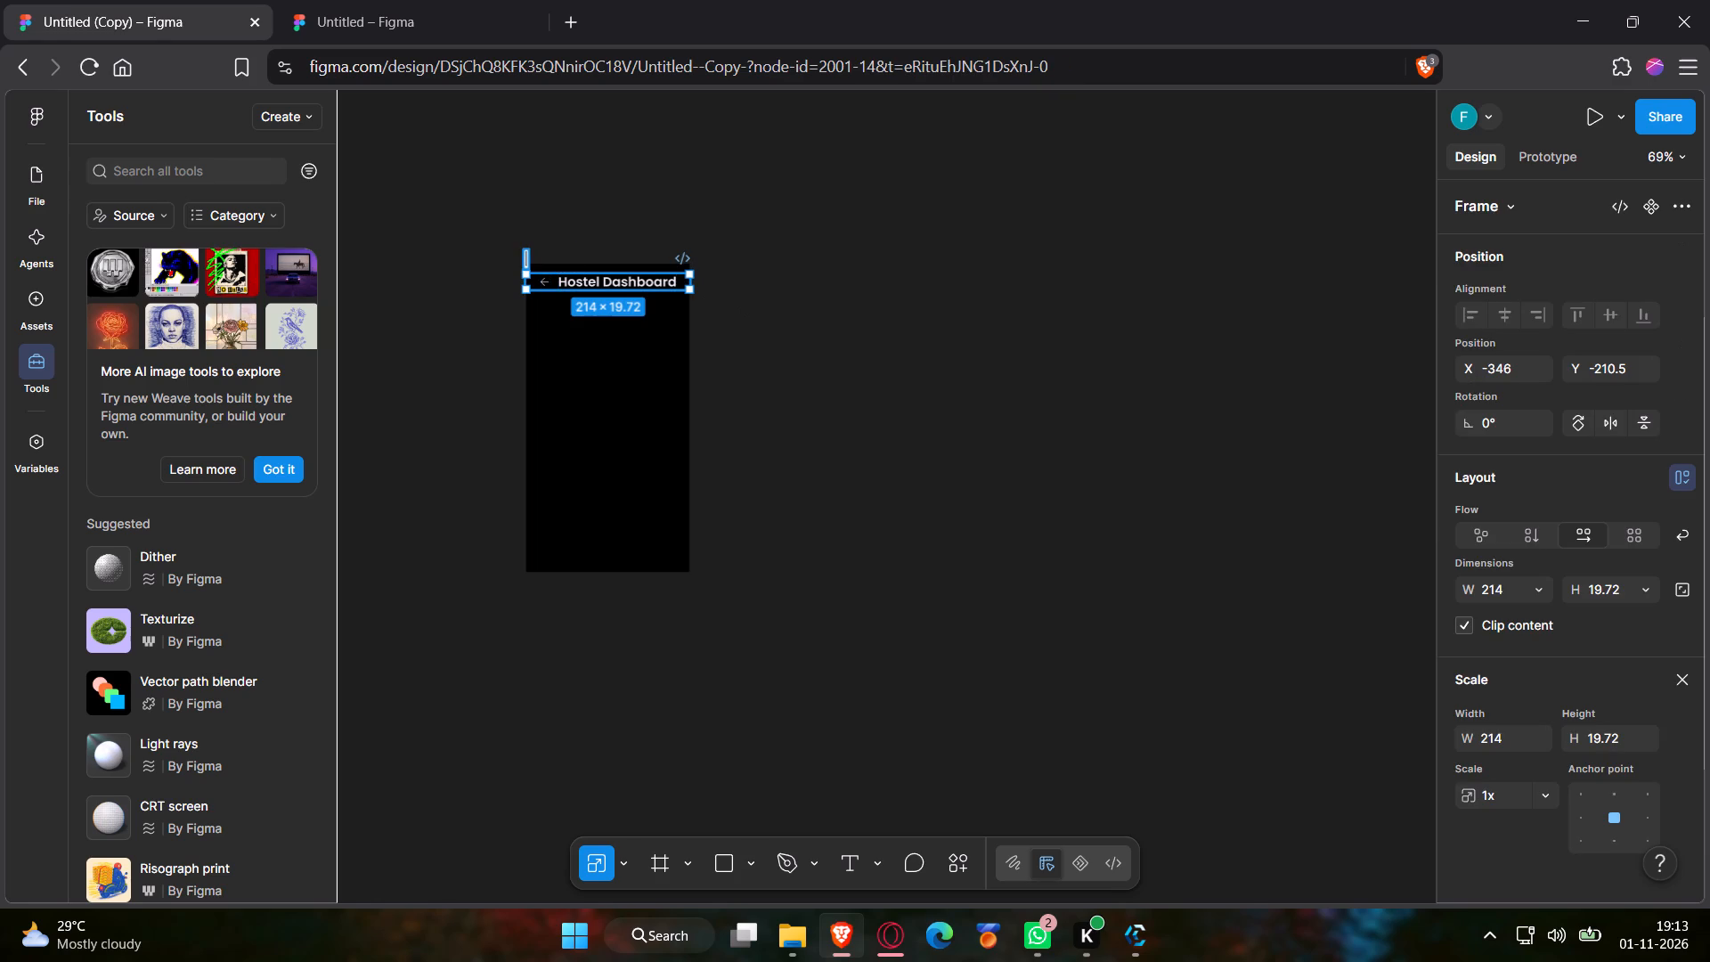
{"action": "left_click", "coordinate": [821, 265]}
{"action": "double_click", "coordinate": [554, 258]}
{"action": "type", "text": "Trial"}
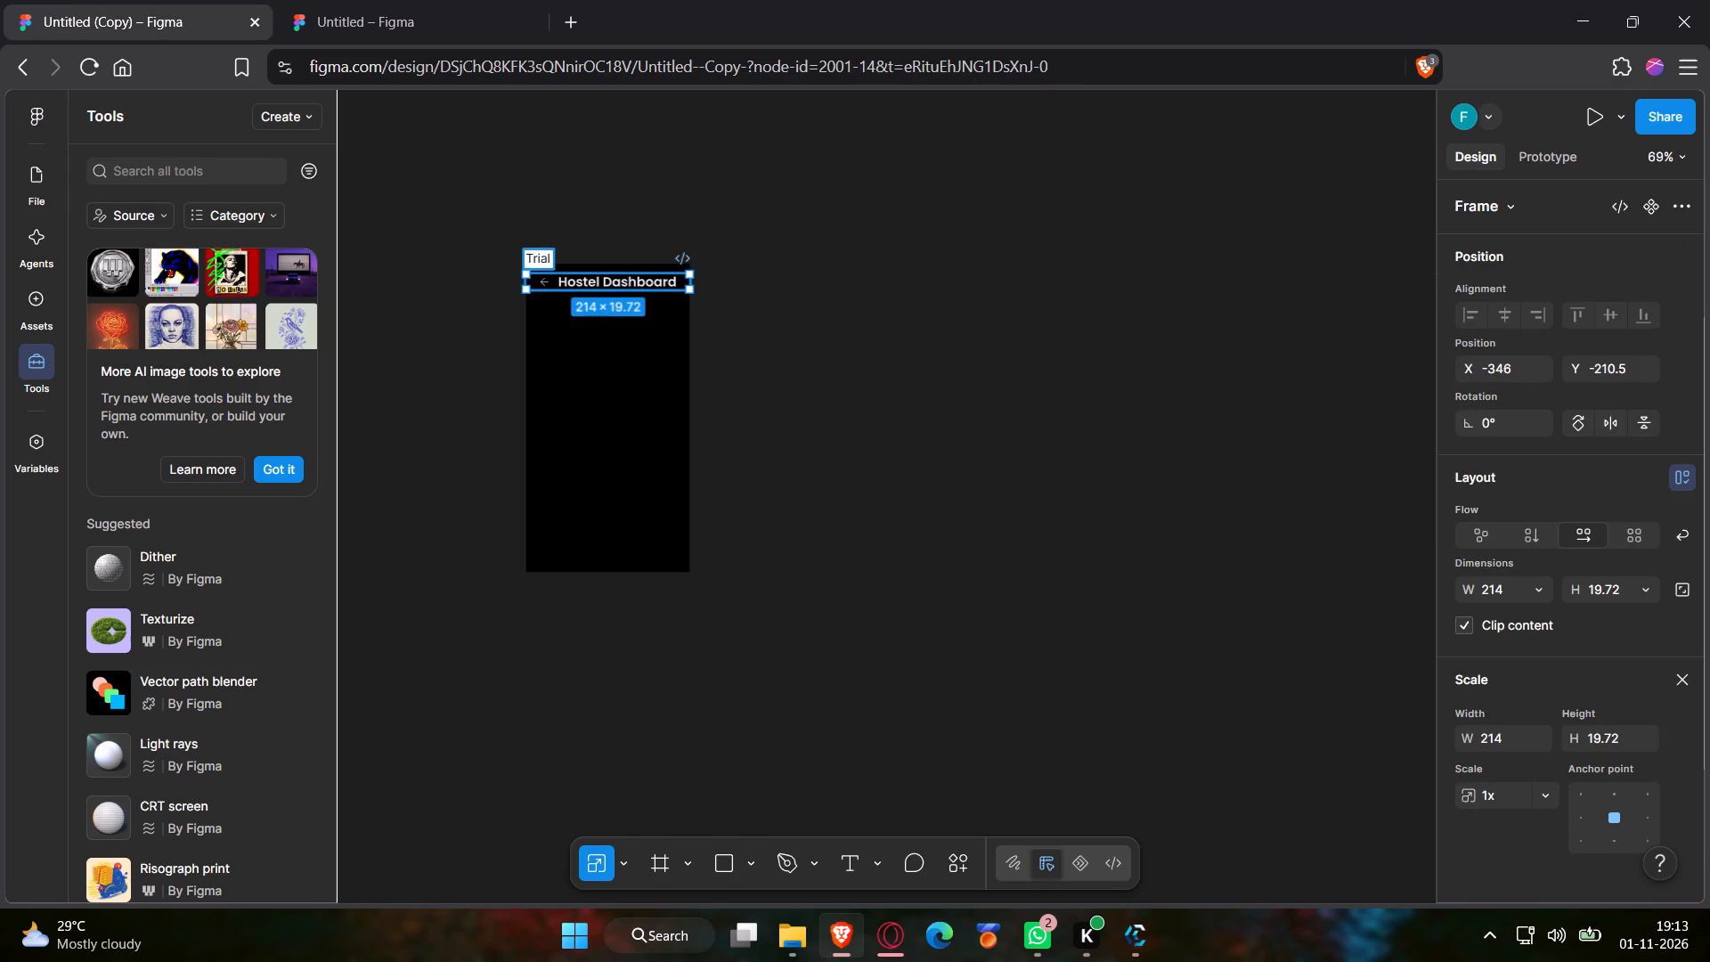
{"action": "left_click", "coordinate": [796, 342]}
Nudge the Trial frame up and slightly past the black rectangle's left edge, ending at Y -216.5.
{"action": "left_click", "coordinate": [393, 0]}
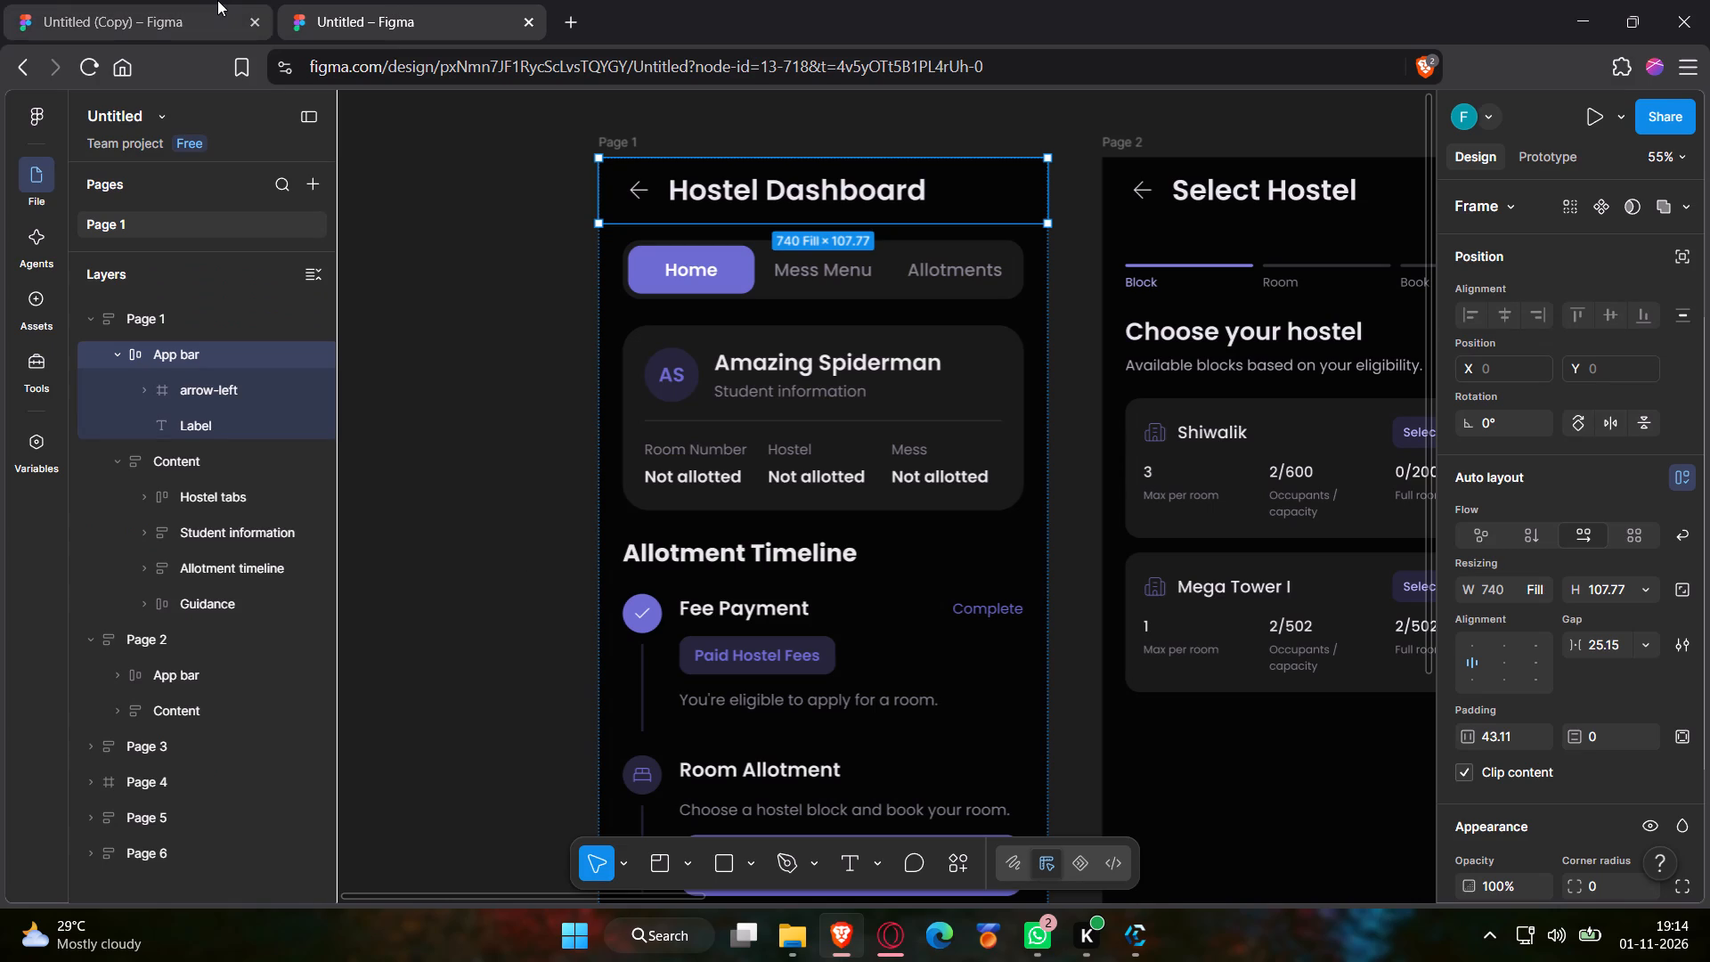
{"action": "left_click", "coordinate": [214, 0]}
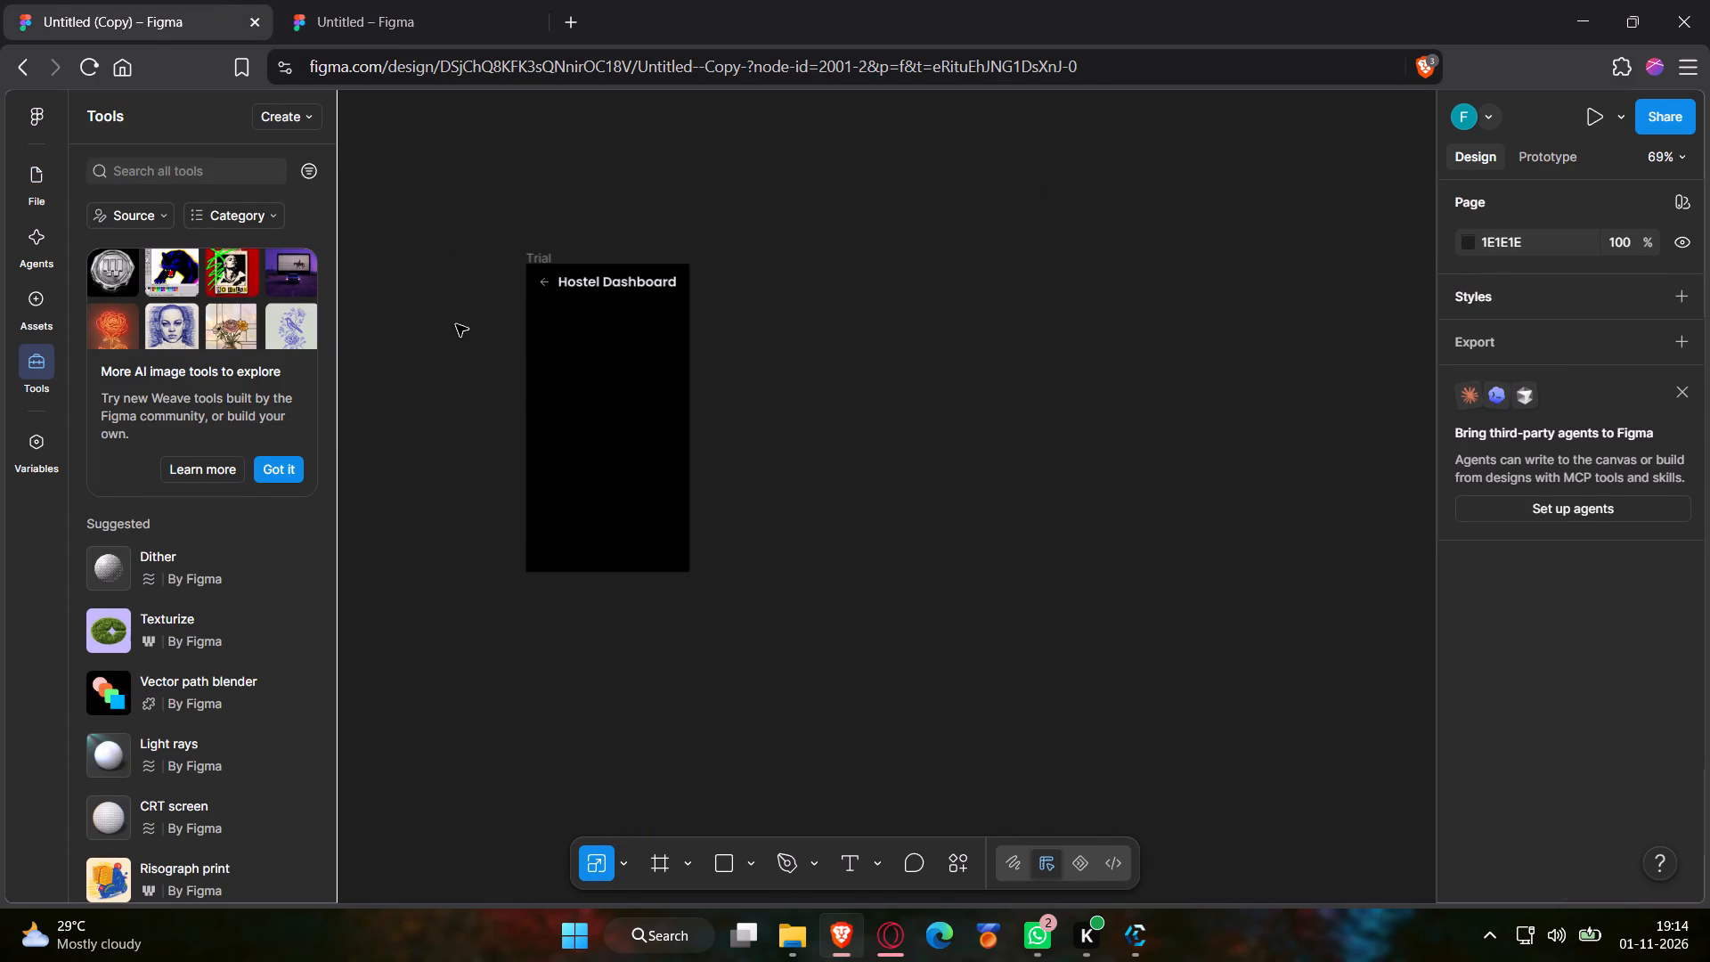
{"action": "scroll", "coordinate": [456, 324], "scroll_direction": "up", "scroll_amount": 7, "text": "ctrl"}
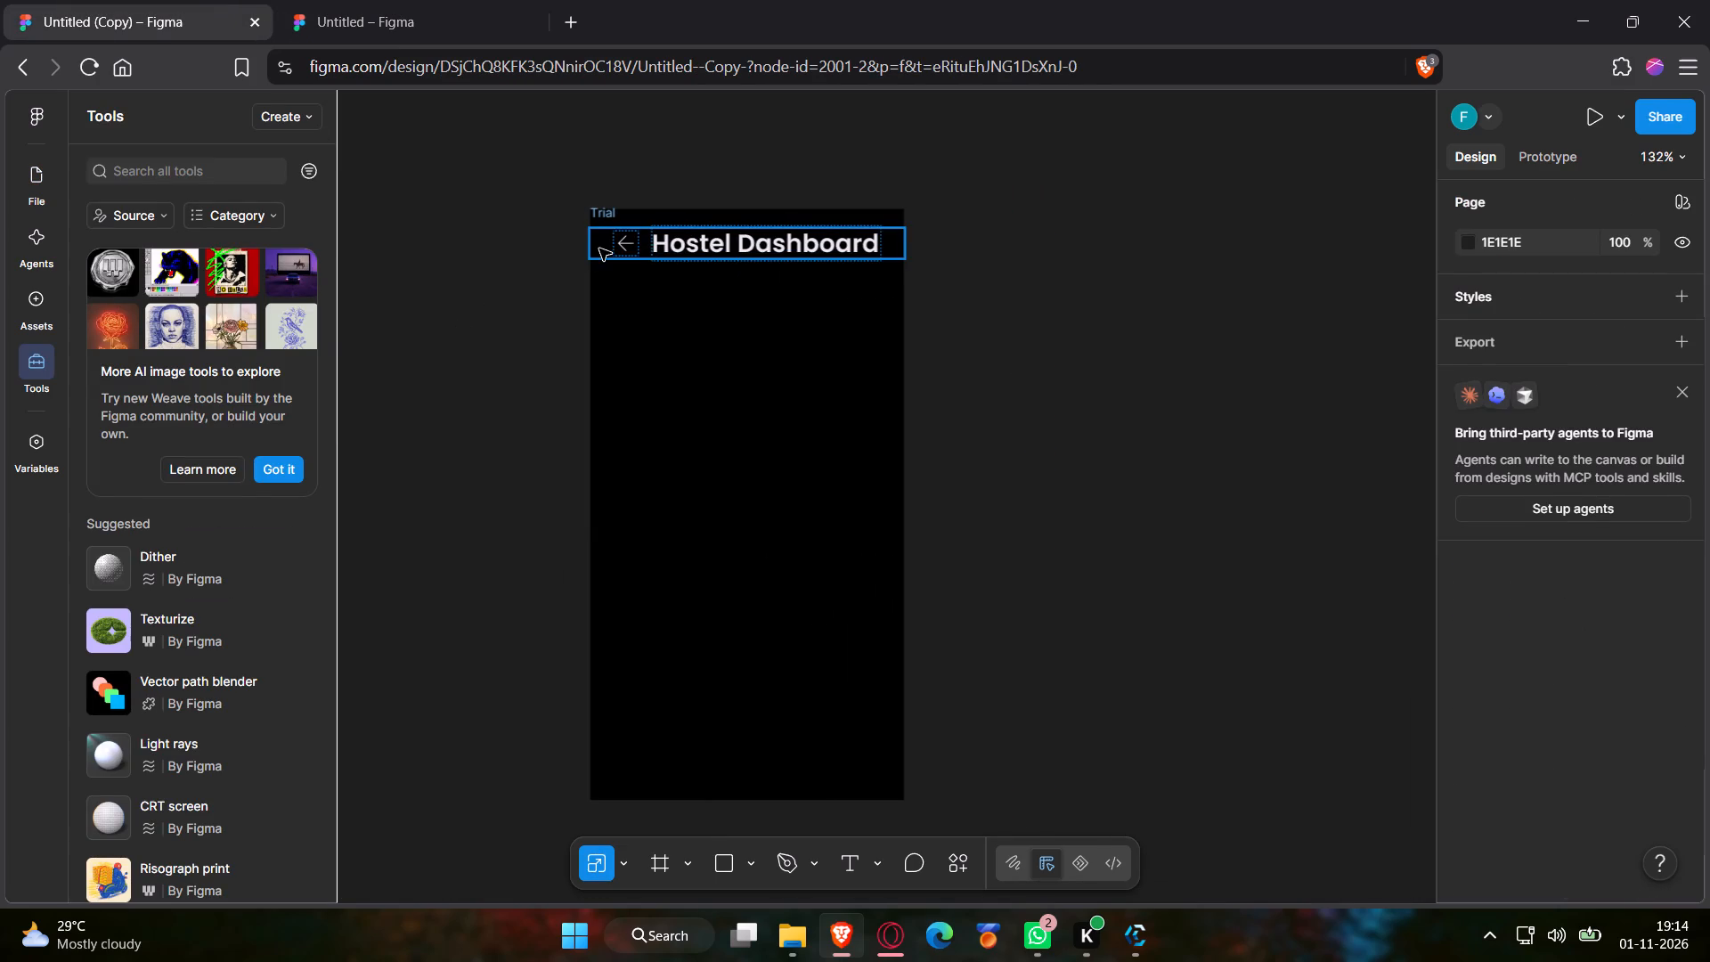
{"action": "left_click", "coordinate": [604, 252]}
{"action": "key", "text": "Left"}
{"action": "key", "text": "Left"}
{"action": "key", "text": "Left"}
{"action": "key", "text": "Up"}
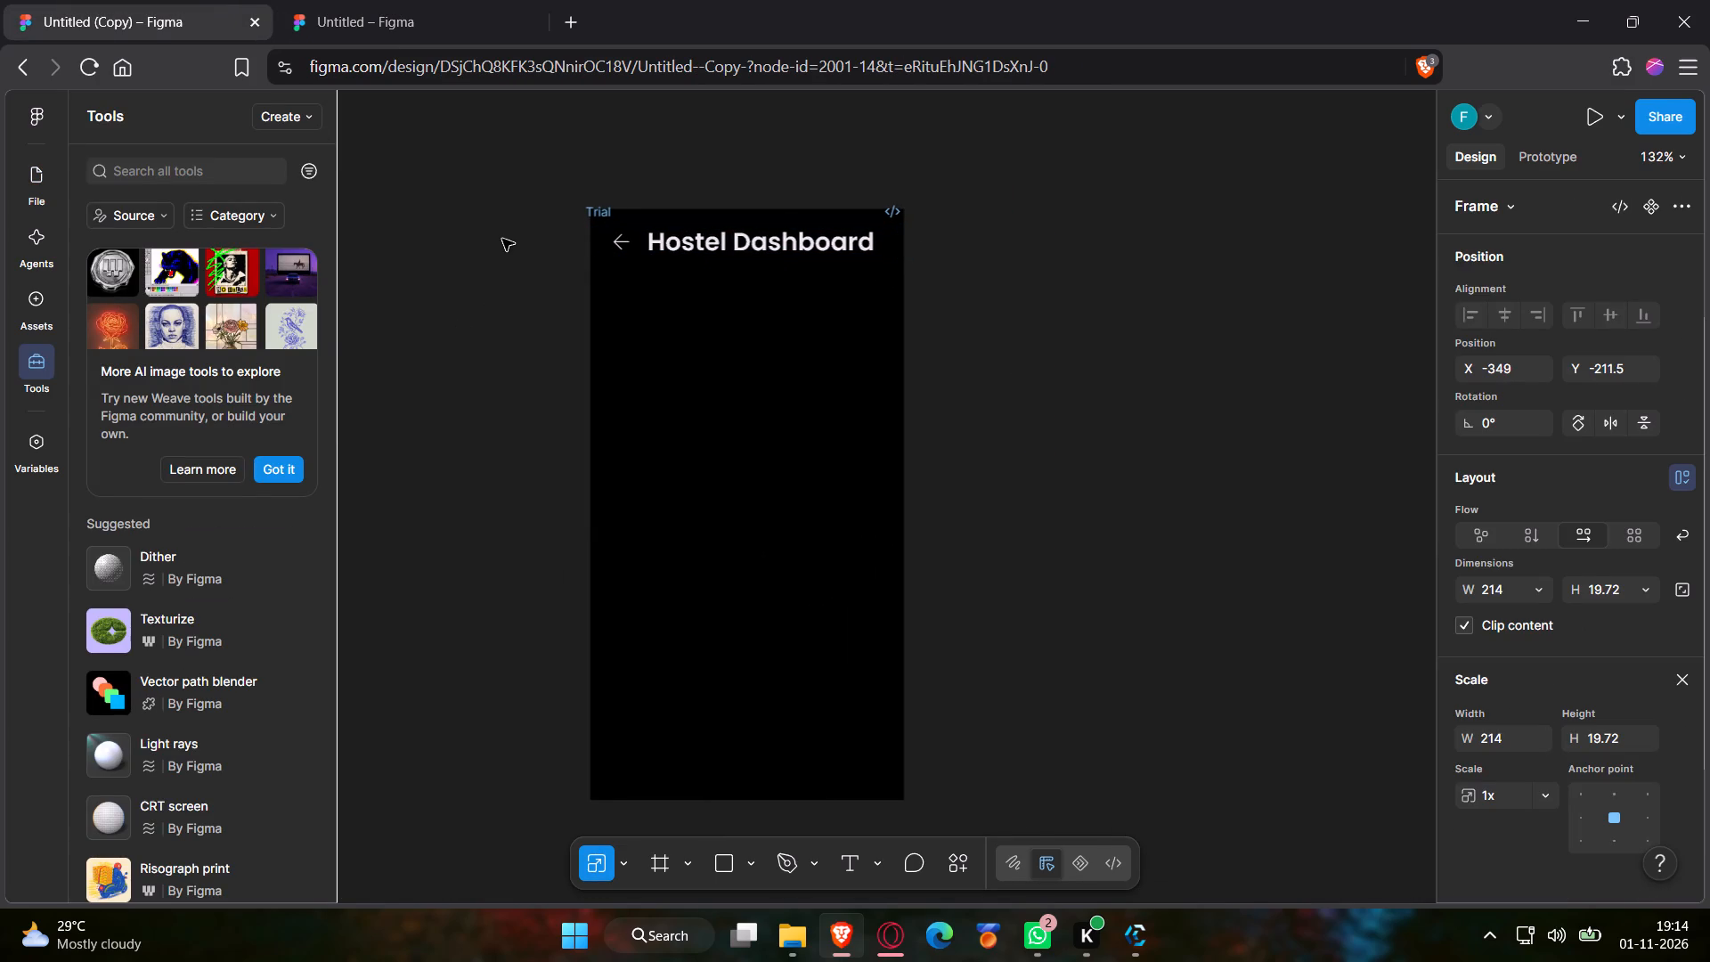
{"action": "key", "text": "Up"}
{"action": "key", "text": "Up"}
{"action": "key", "text": "Left"}
{"action": "key", "text": "Up"}
{"action": "key", "text": "Left"}
{"action": "key", "text": "Up"}
{"action": "key", "text": "Left"}
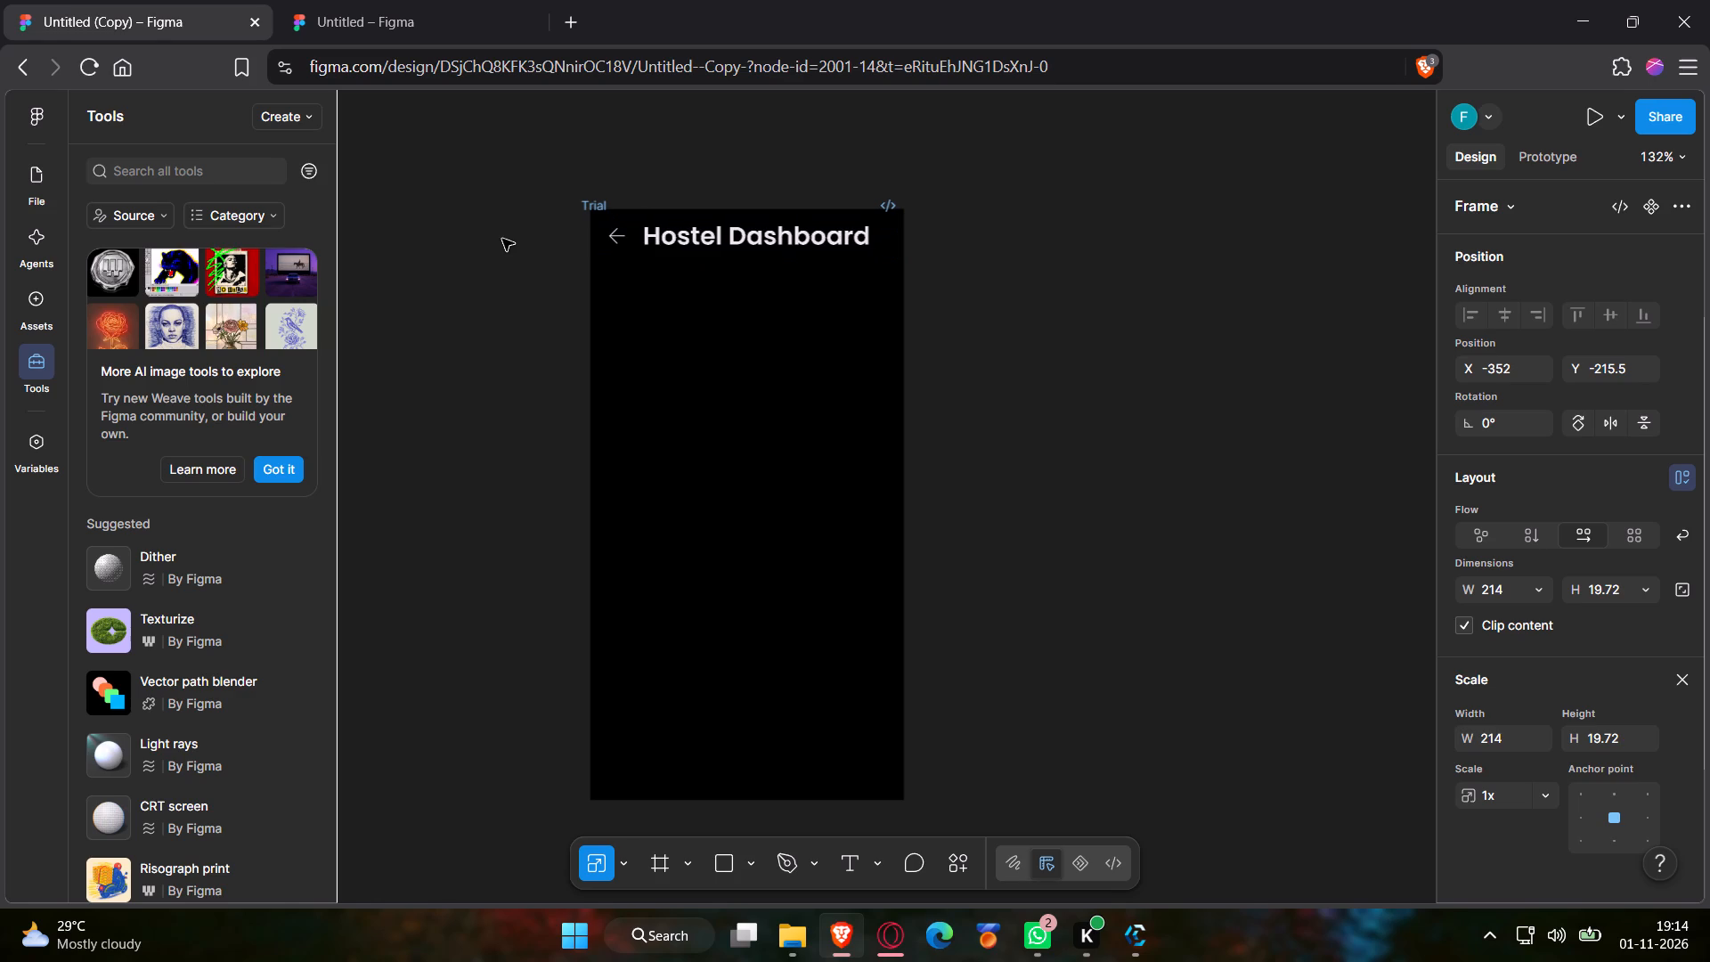
{"action": "key", "text": "Up"}
{"action": "key", "text": "Left"}
{"action": "key", "text": "Up"}
{"action": "key", "text": "Up"}
{"action": "key", "text": "Up"}
{"action": "key", "text": "Up"}
{"action": "key", "text": "Up"}
{"action": "key", "text": "Left"}
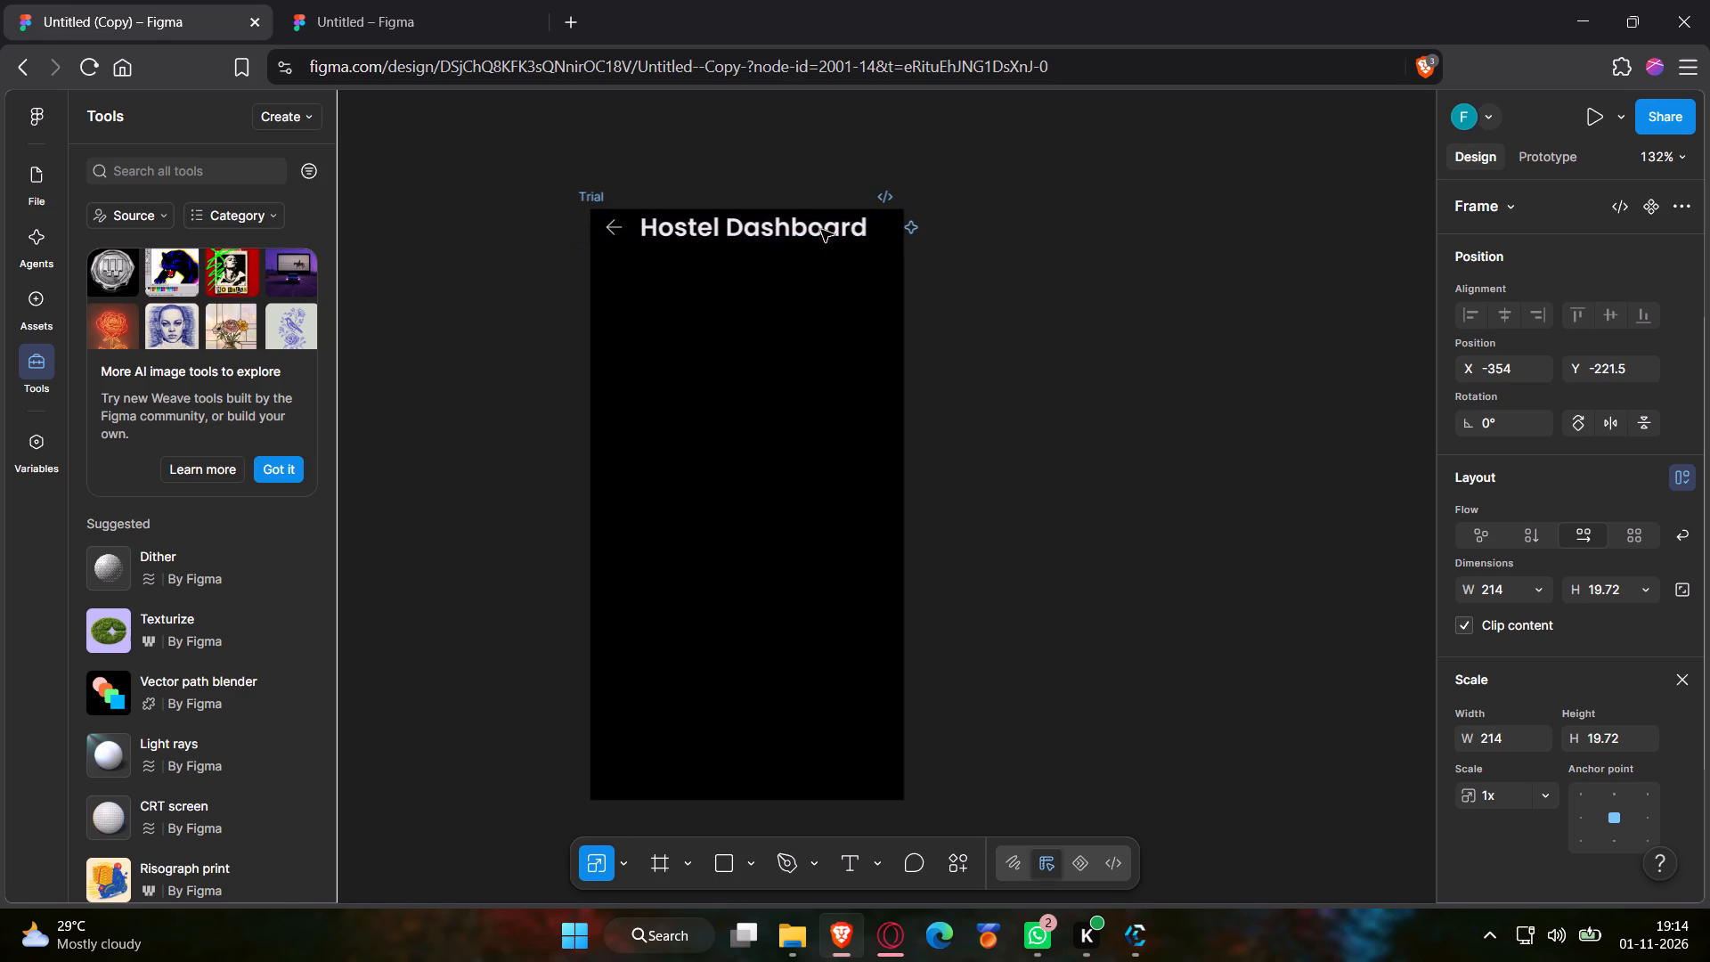
{"action": "key", "text": "Left"}
{"action": "key", "text": "Left"}
{"action": "key", "text": "Down"}
{"action": "key", "text": "Down"}
{"action": "key", "text": "Down"}
{"action": "key", "text": "Down"}
{"action": "key", "text": "Down"}
Compare with the original Hostel Dashboard header and nudge the Trial frame right to X -352 in the copied file.
{"action": "left_click", "coordinate": [439, 0]}
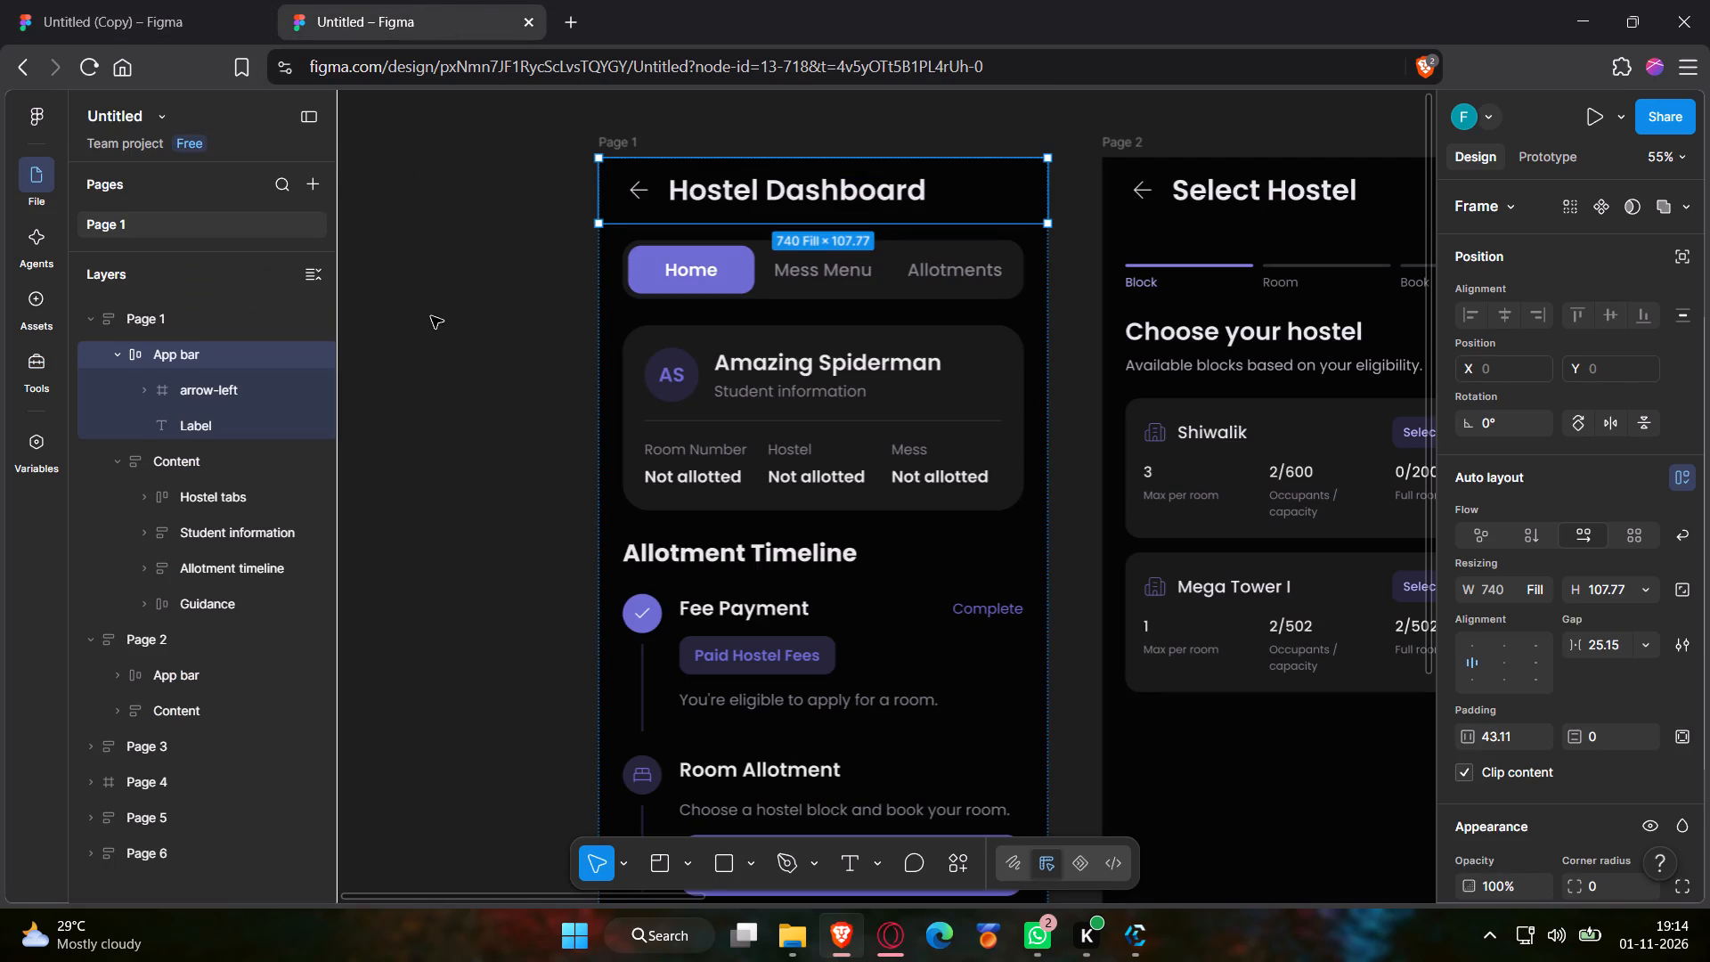
{"action": "left_click", "coordinate": [431, 316]}
{"action": "left_click", "coordinate": [159, 0]}
{"action": "scroll", "coordinate": [159, 0], "scroll_direction": "right", "scroll_amount": 1}
{"action": "key", "text": "Right"}
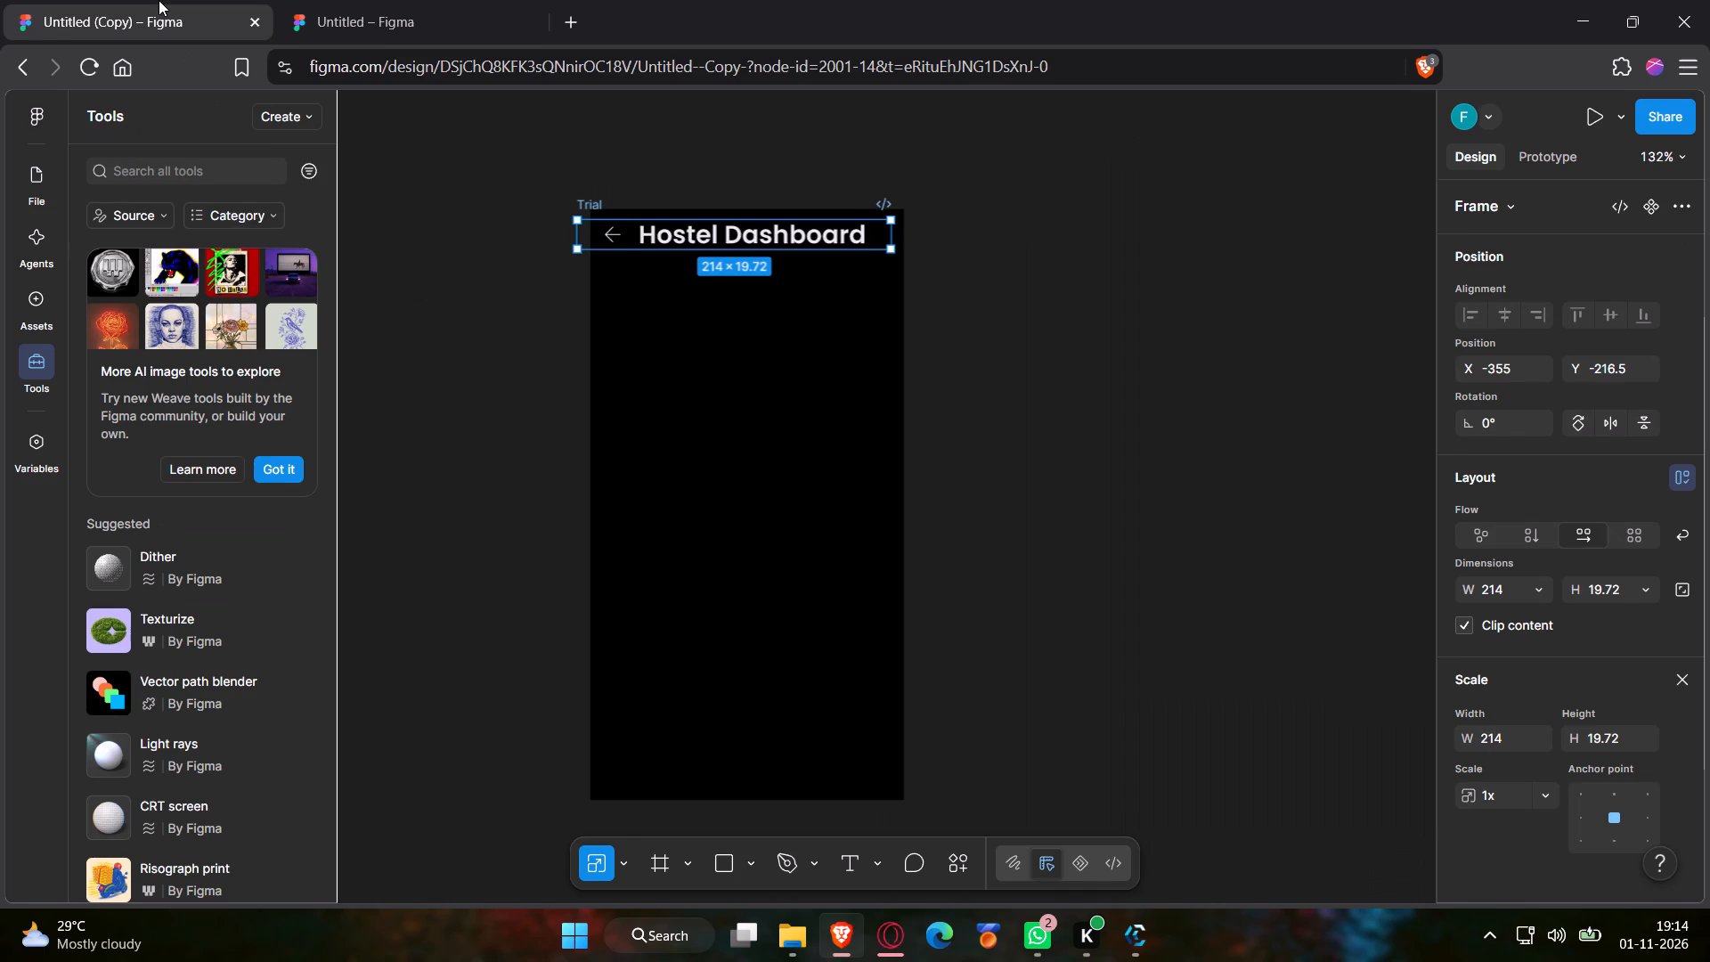
{"action": "key", "text": "Right"}
{"action": "key", "text": "Right"}
{"action": "key", "text": "Right"}
{"action": "left_click", "coordinate": [1034, 261]}
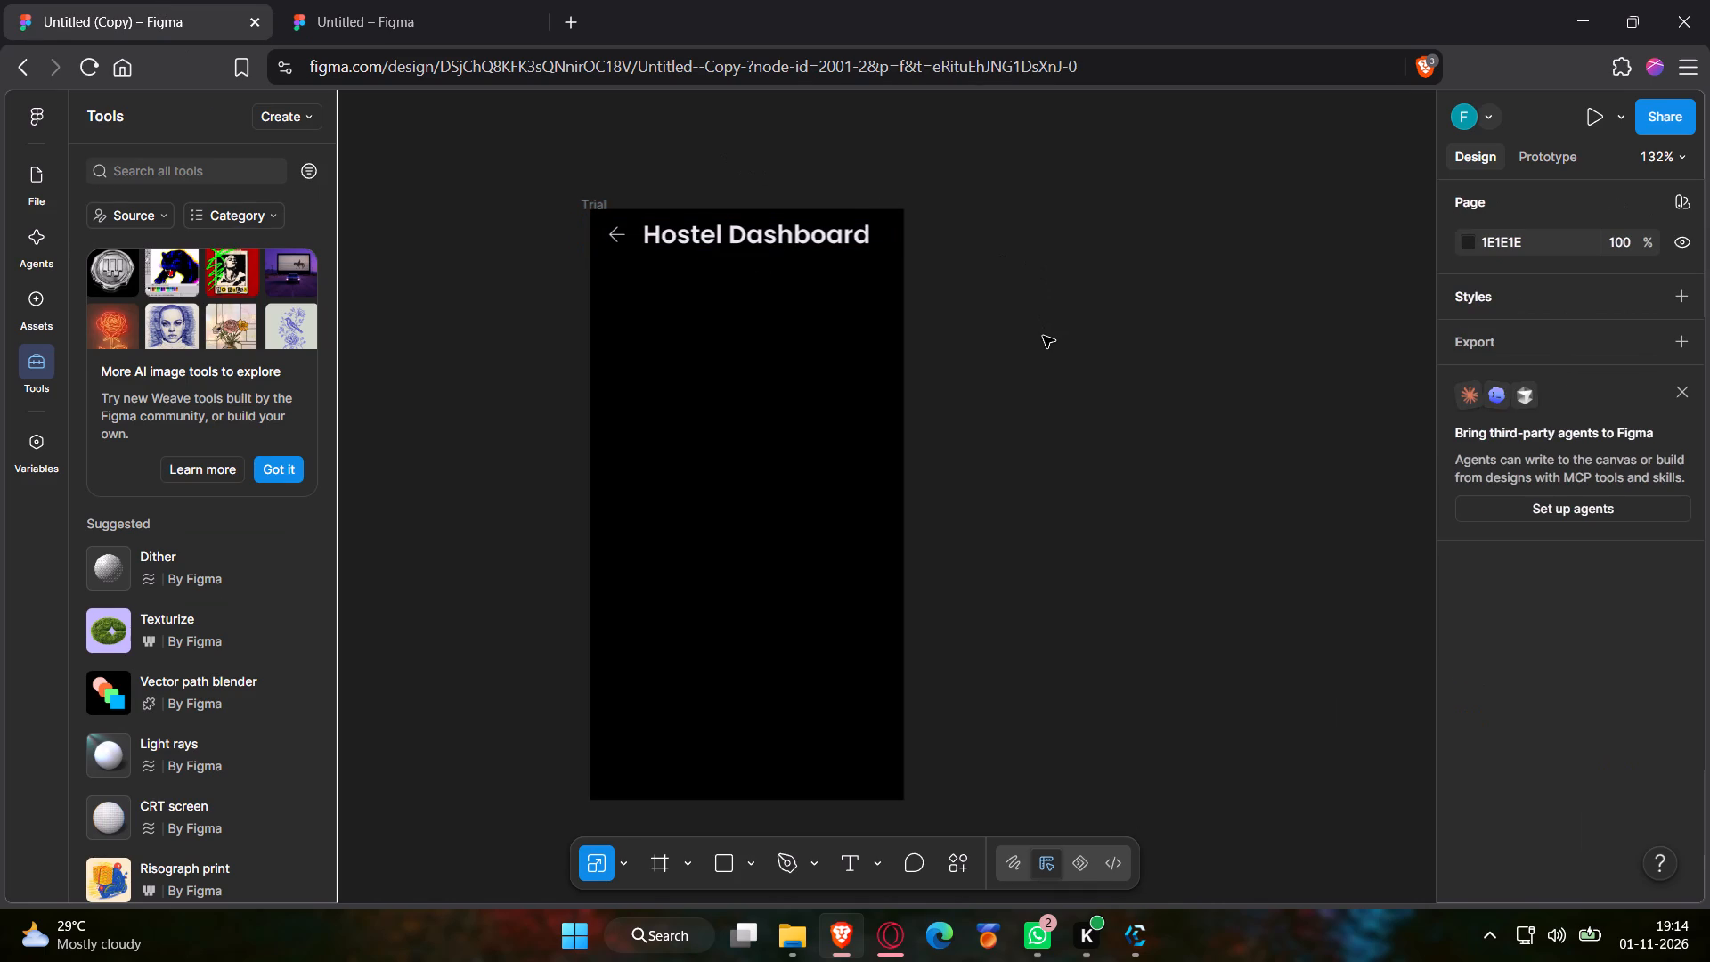
Scale the Trial frame with its contents up to about 222 × 20.5.
{"action": "left_click", "coordinate": [763, 243]}
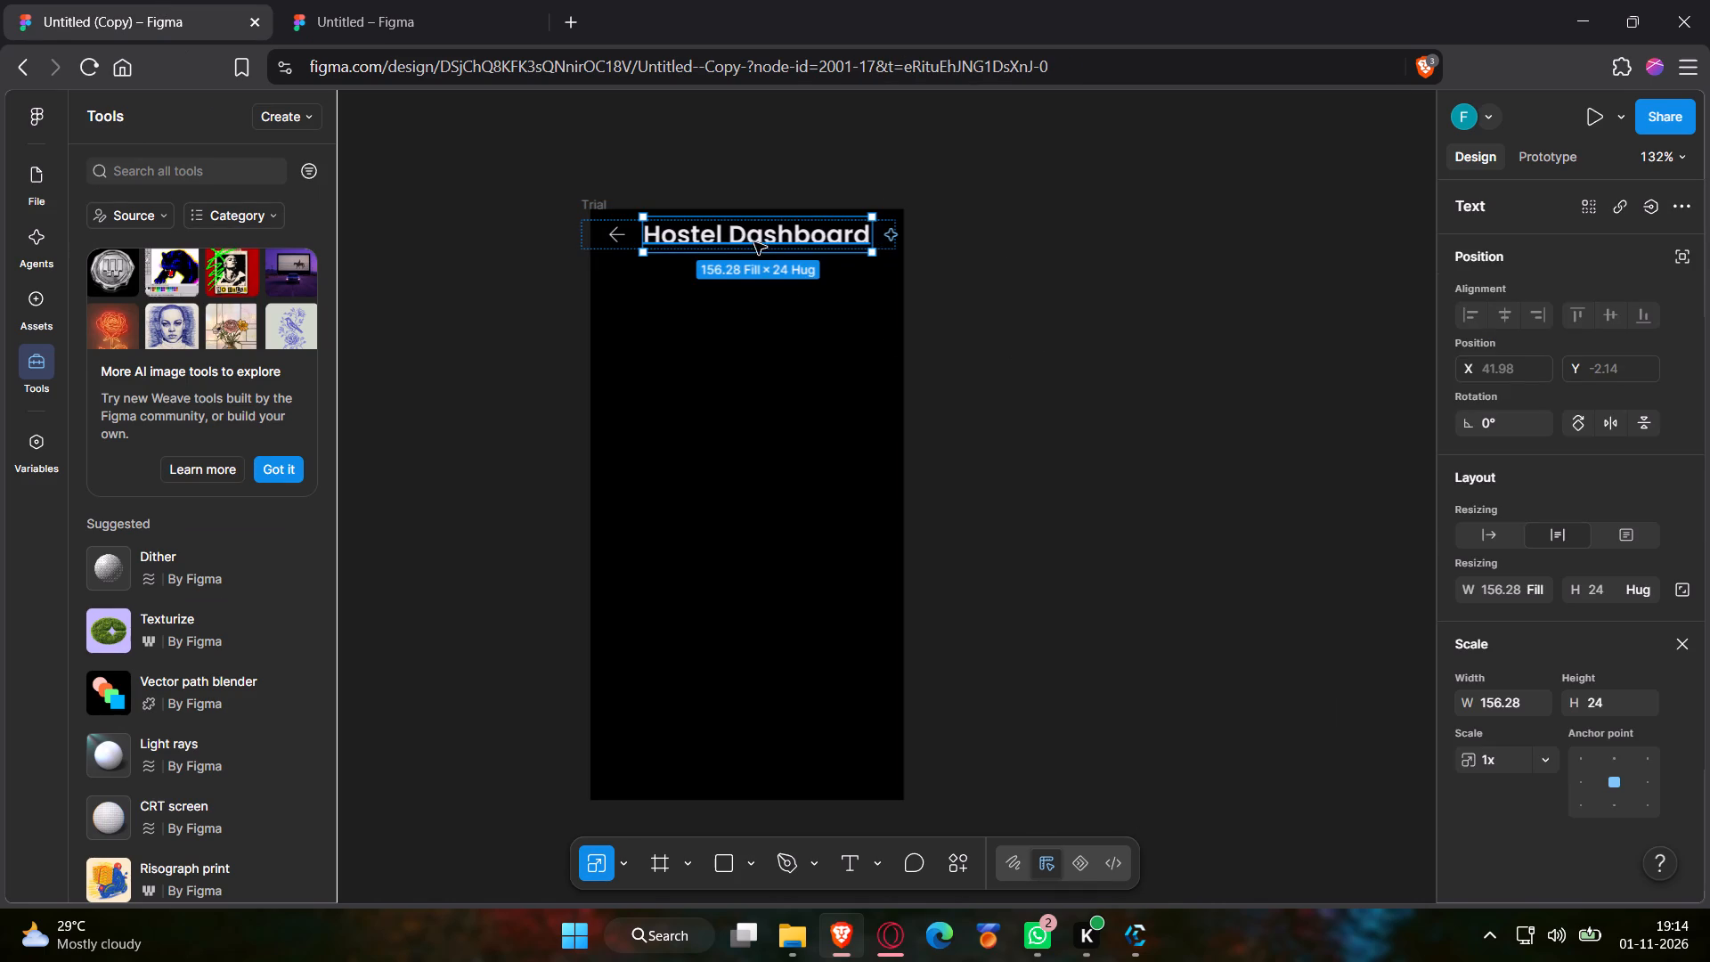
{"action": "left_click", "coordinate": [891, 242]}
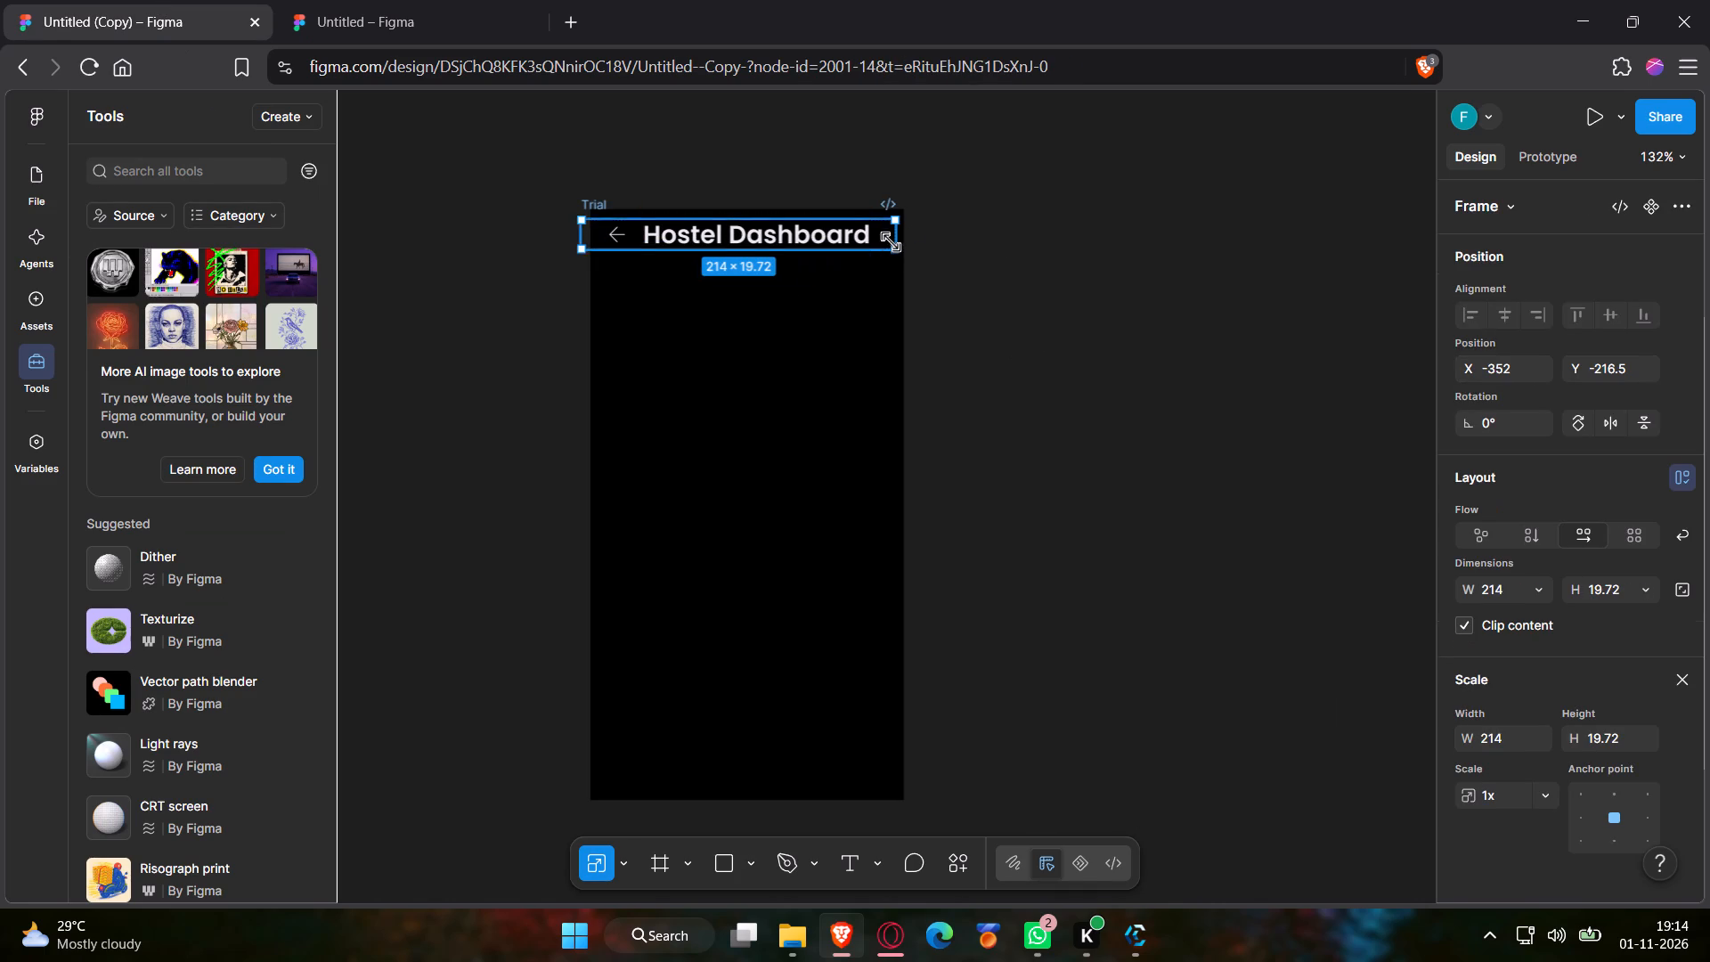
{"action": "left_click_drag", "start_coordinate": [900, 253], "coordinate": [896, 257]}
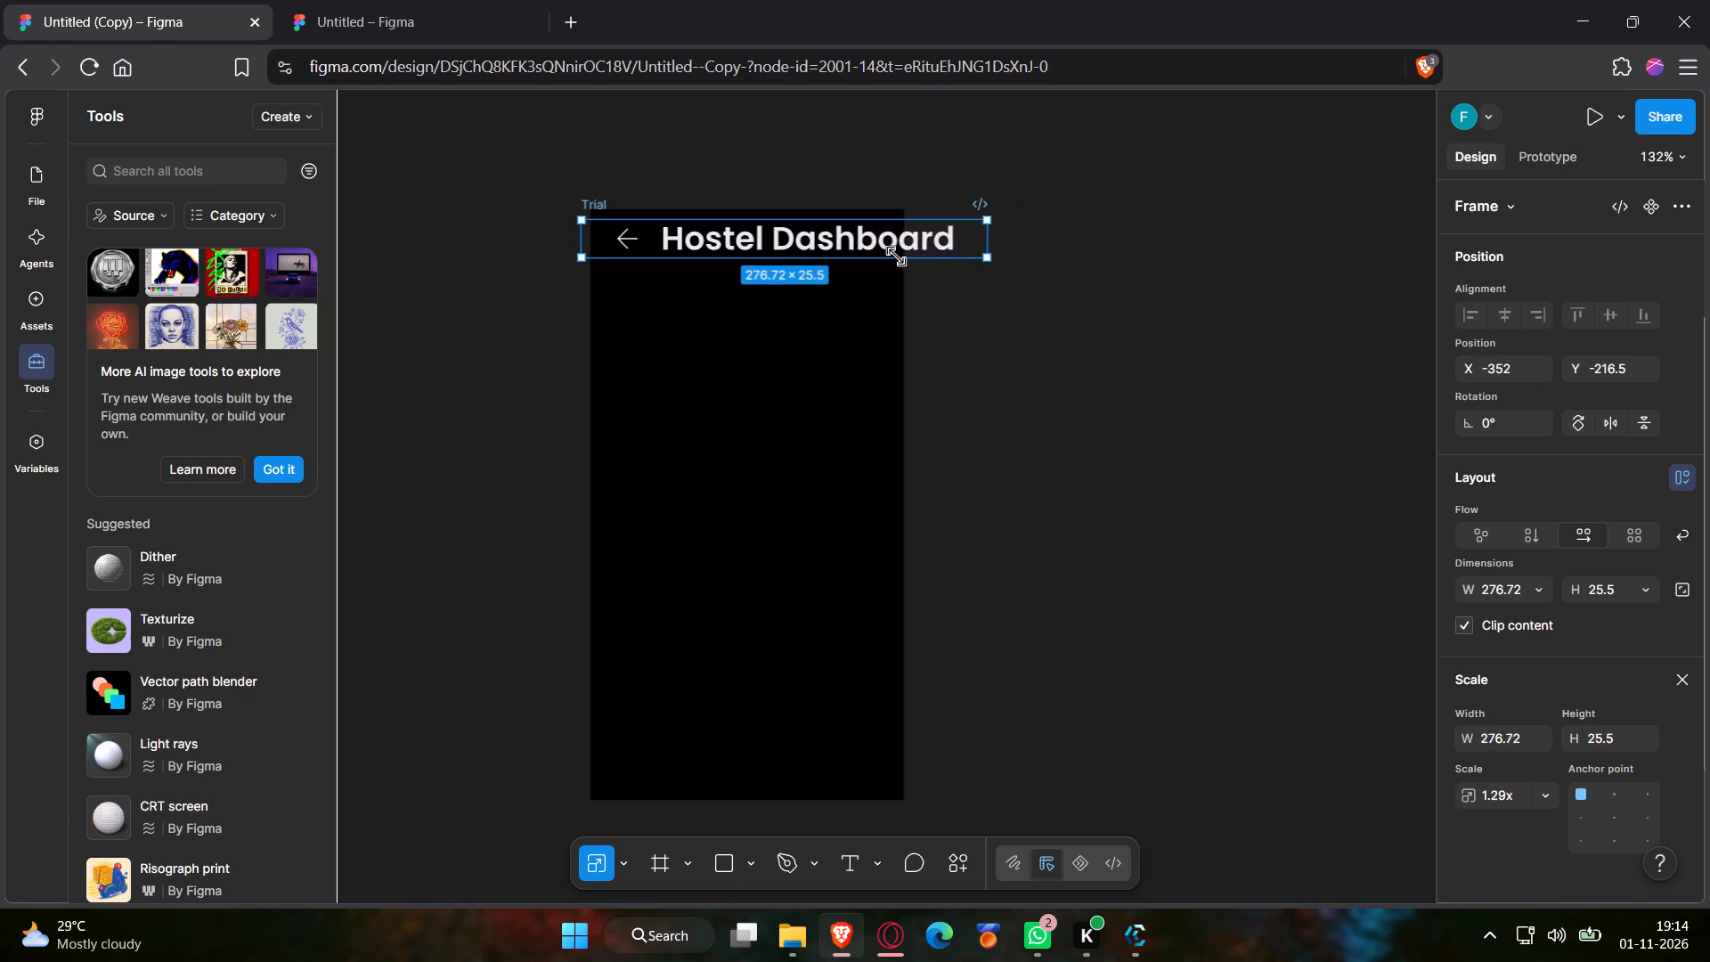
{"action": "left_click_drag", "start_coordinate": [896, 257], "coordinate": [883, 250]}
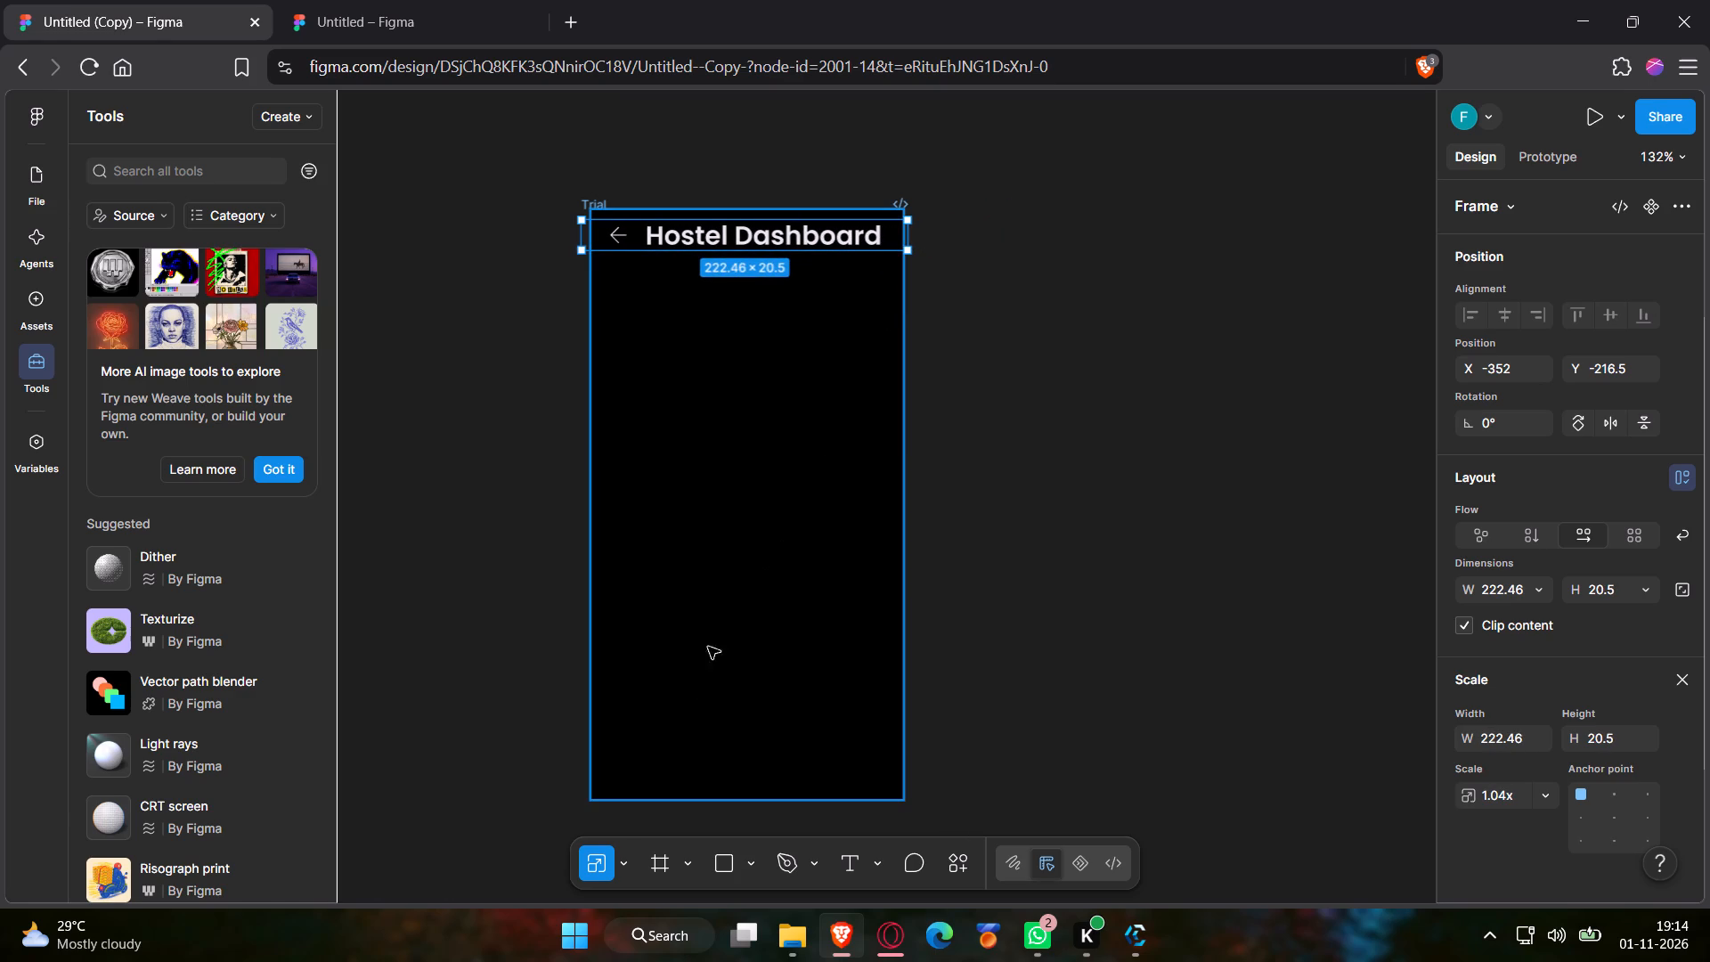
Resize the Trial frame without scaling its contents to about 220 × 37, ending at the black rectangle's right edge.
{"action": "left_click", "coordinate": [619, 876]}
{"action": "left_click", "coordinate": [649, 760]}
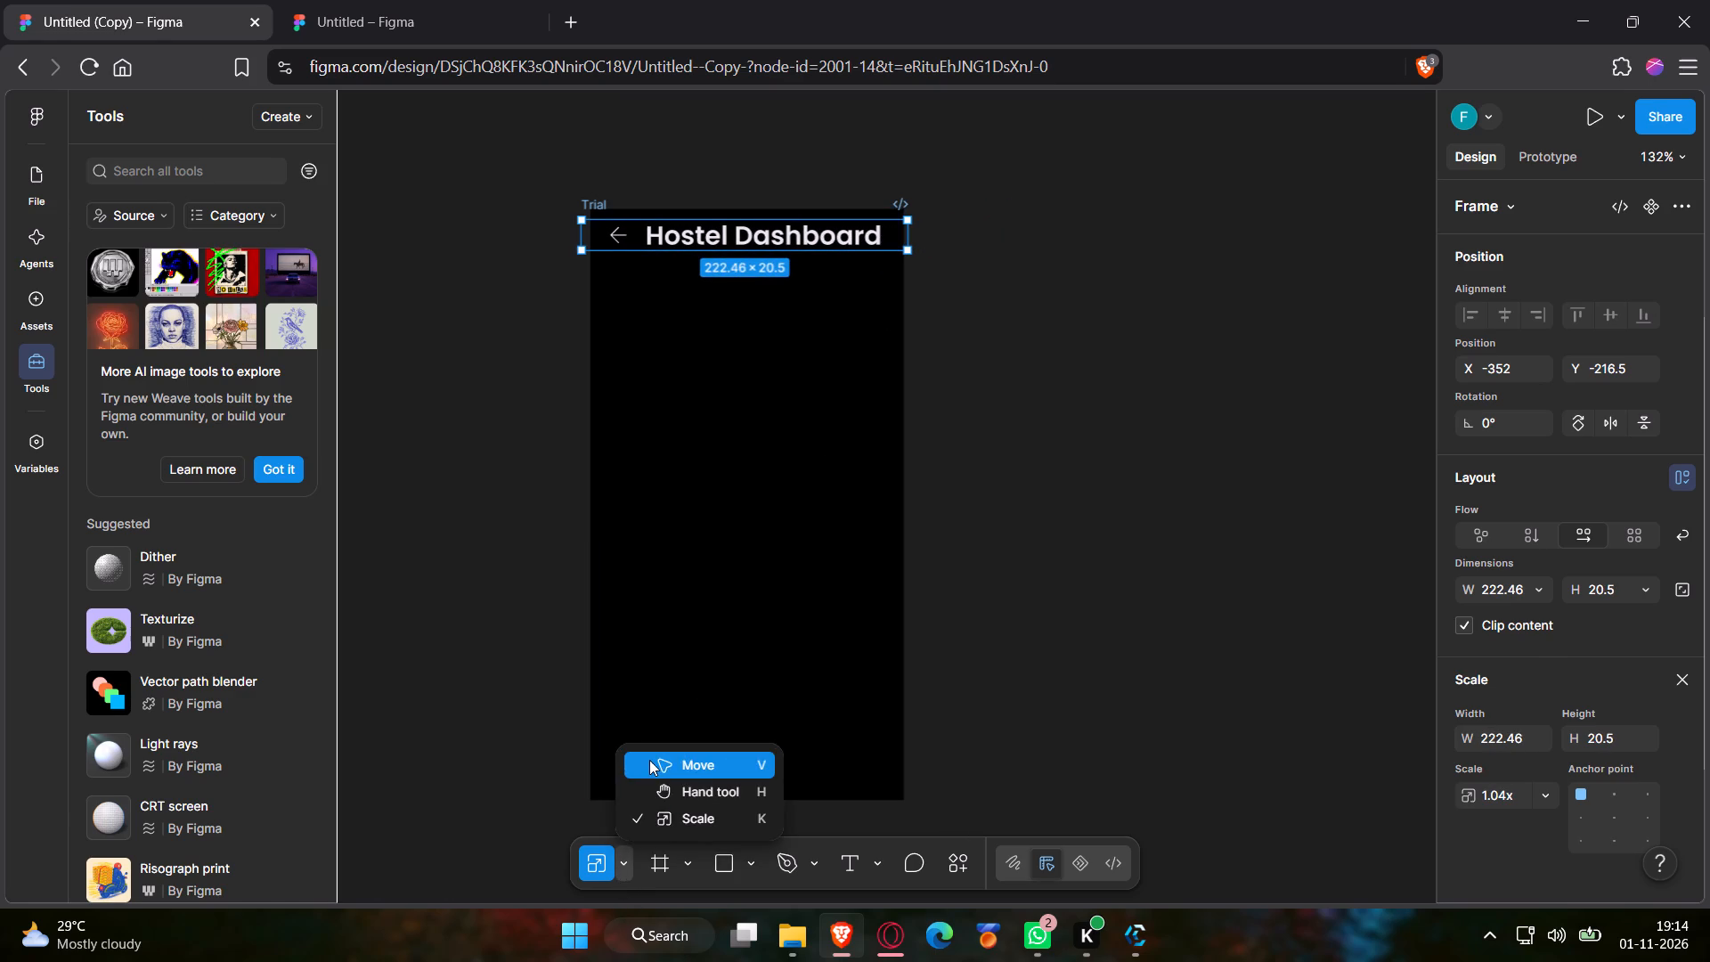
{"action": "left_click_drag", "start_coordinate": [908, 255], "coordinate": [909, 257]}
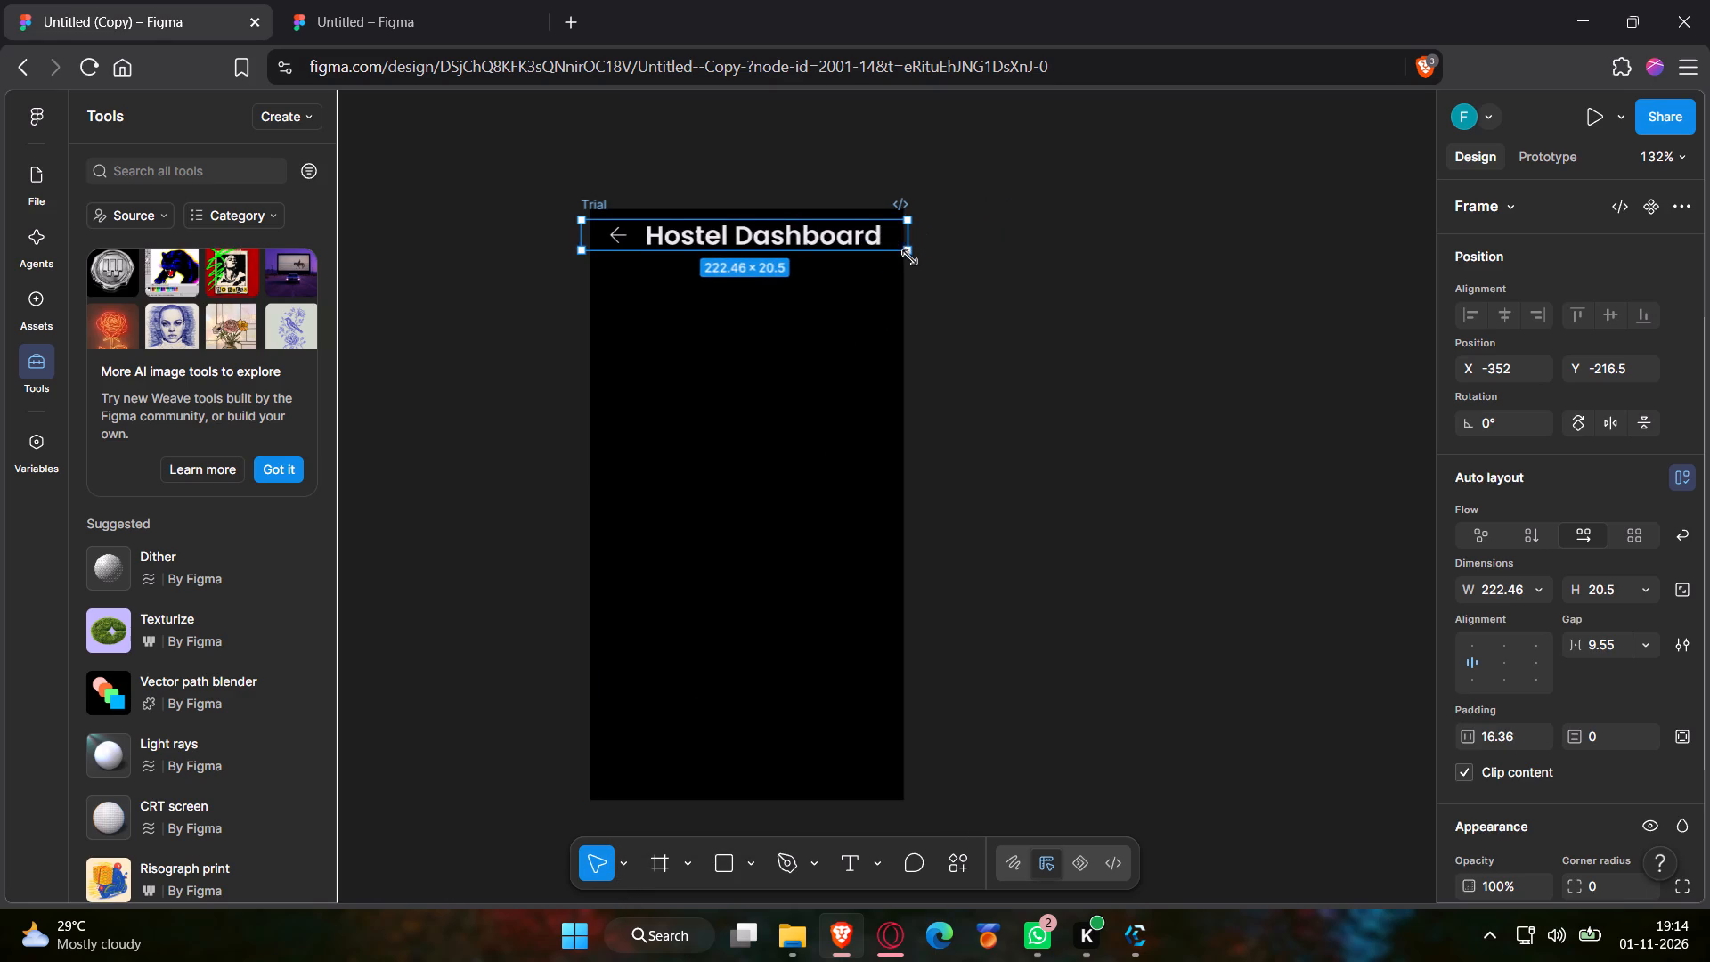
{"action": "left_click_drag", "start_coordinate": [909, 257], "coordinate": [924, 273]}
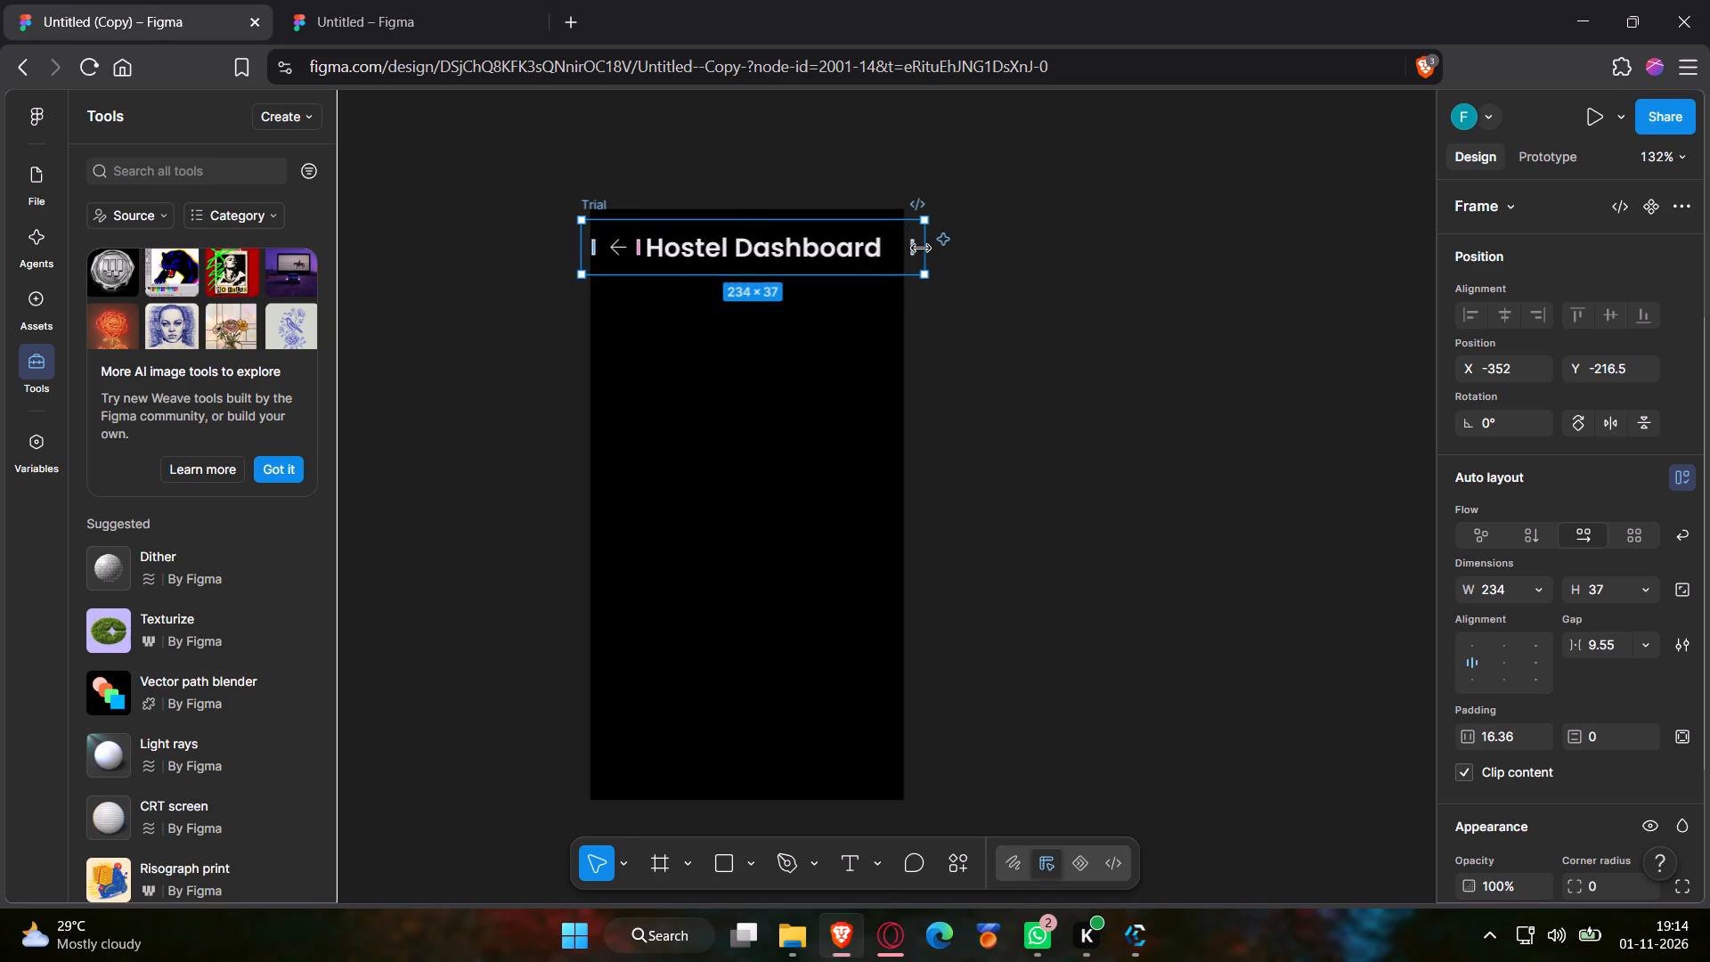
{"action": "left_click_drag", "start_coordinate": [923, 249], "coordinate": [919, 249]}
{"action": "left_click_drag", "start_coordinate": [919, 249], "coordinate": [905, 251]}
Reduce the Trial frame's right padding to 0.
{"action": "left_click_drag", "start_coordinate": [888, 247], "coordinate": [902, 247]}
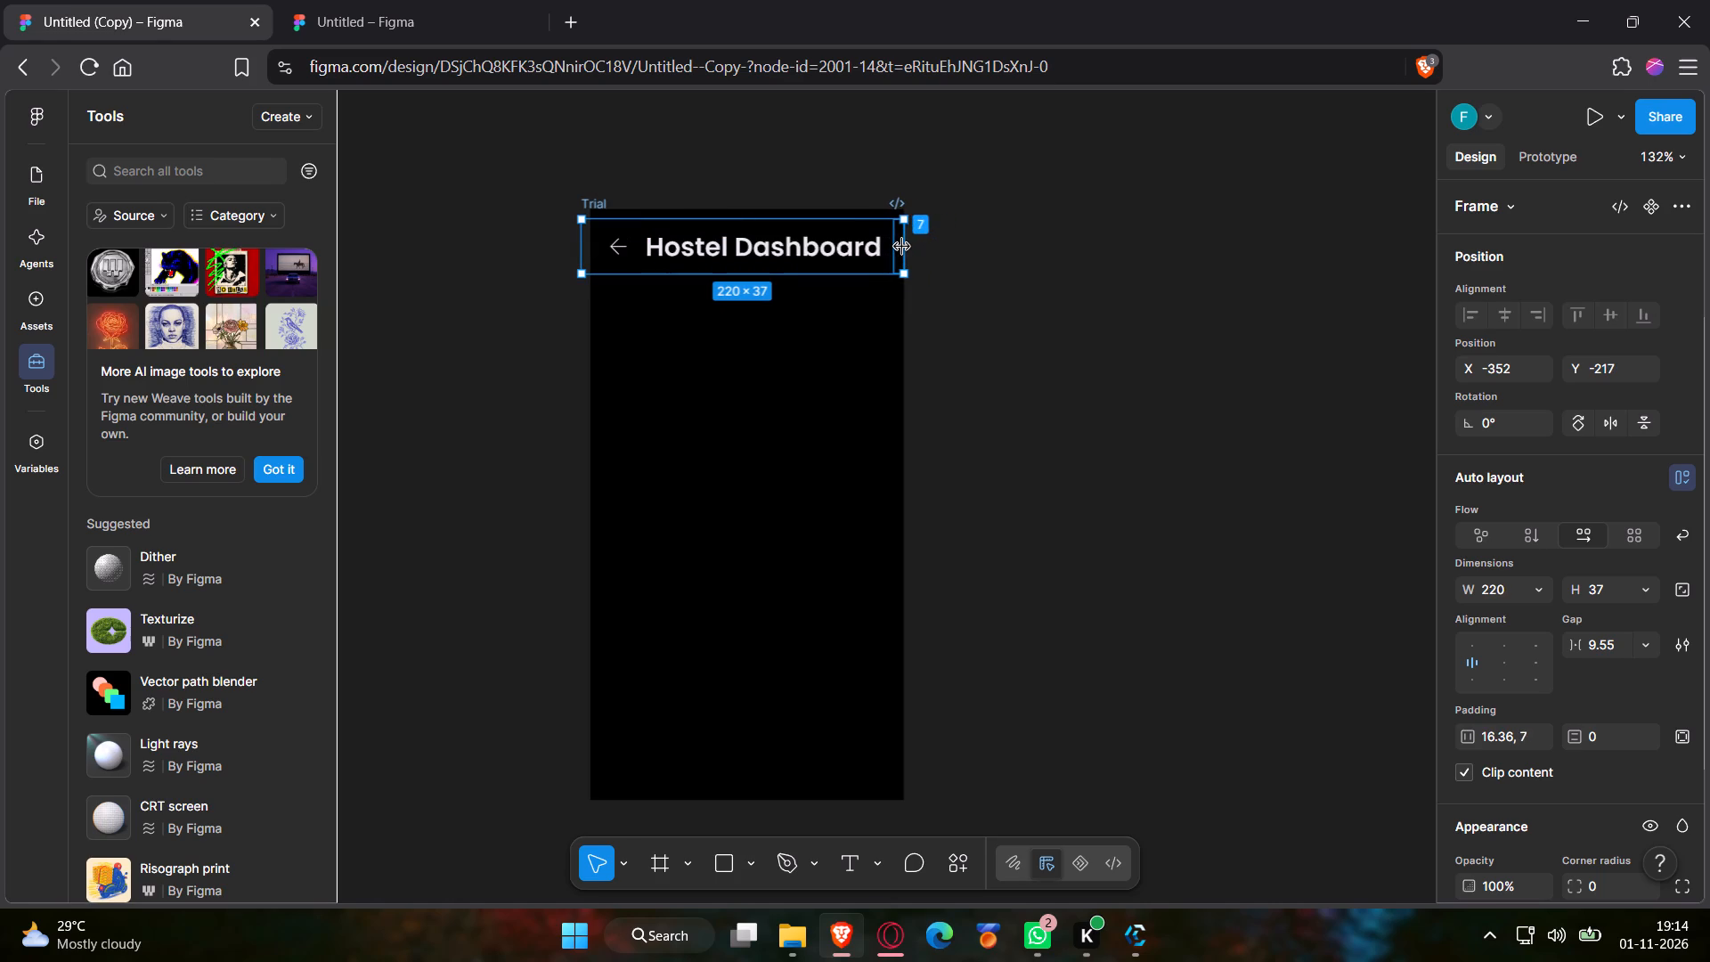
{"action": "left_click_drag", "start_coordinate": [902, 247], "coordinate": [910, 249]}
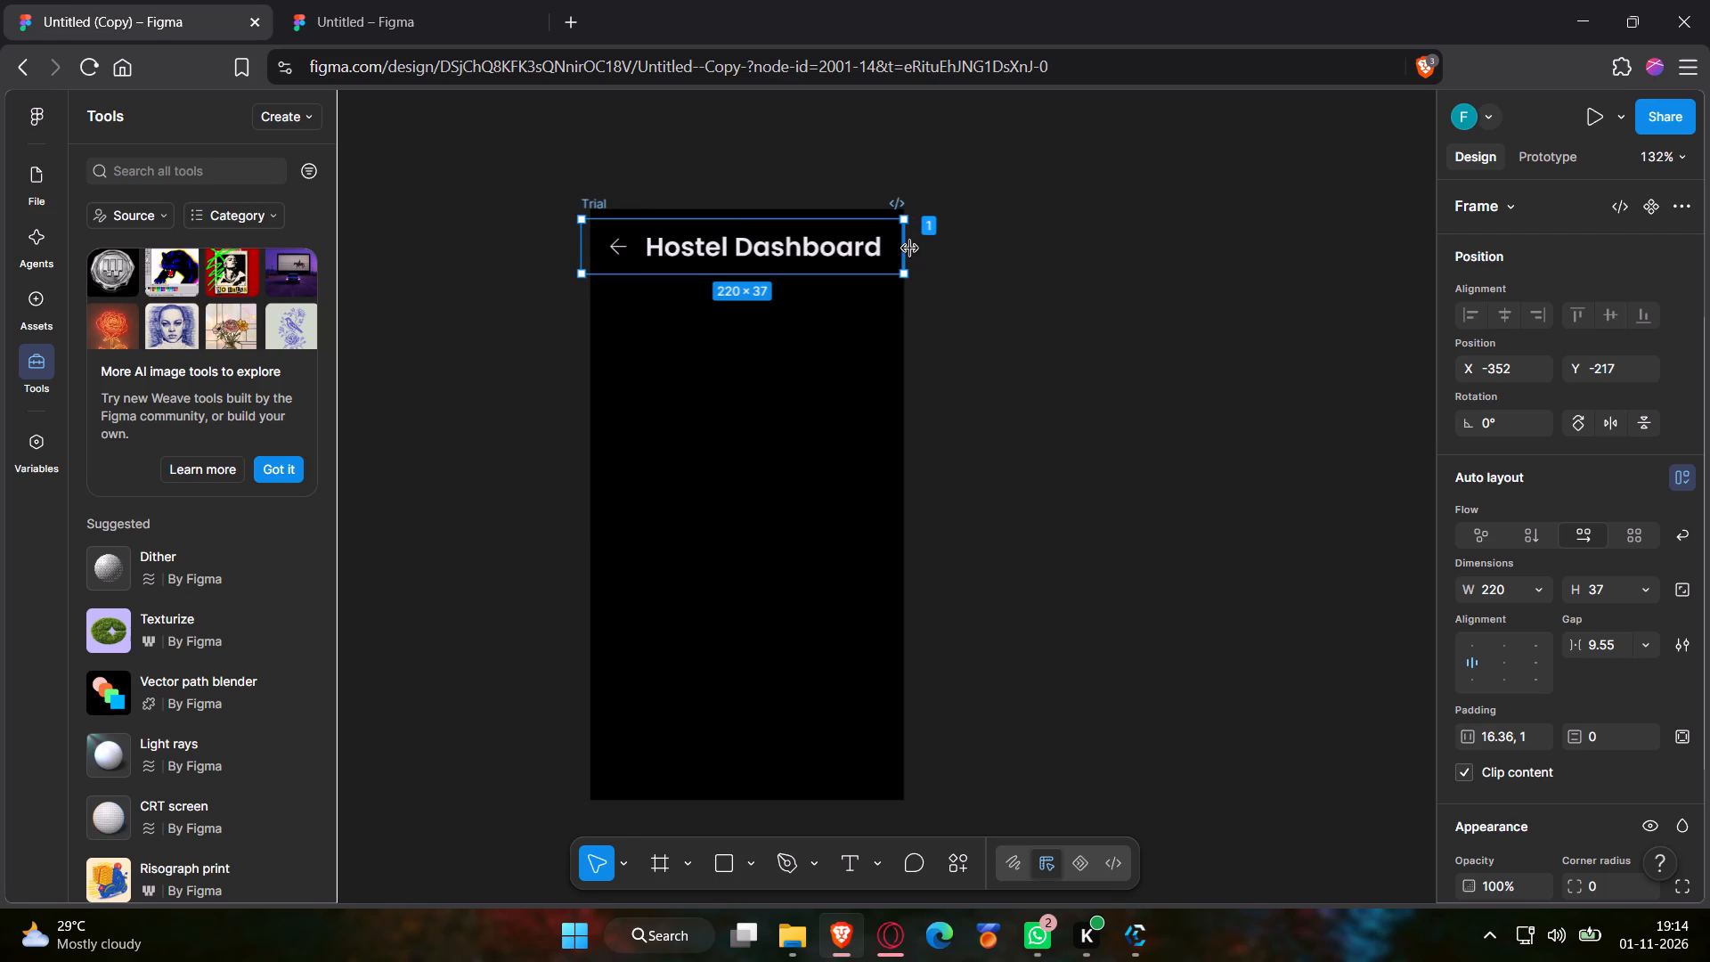
{"action": "left_click_drag", "start_coordinate": [910, 249], "coordinate": [912, 249]}
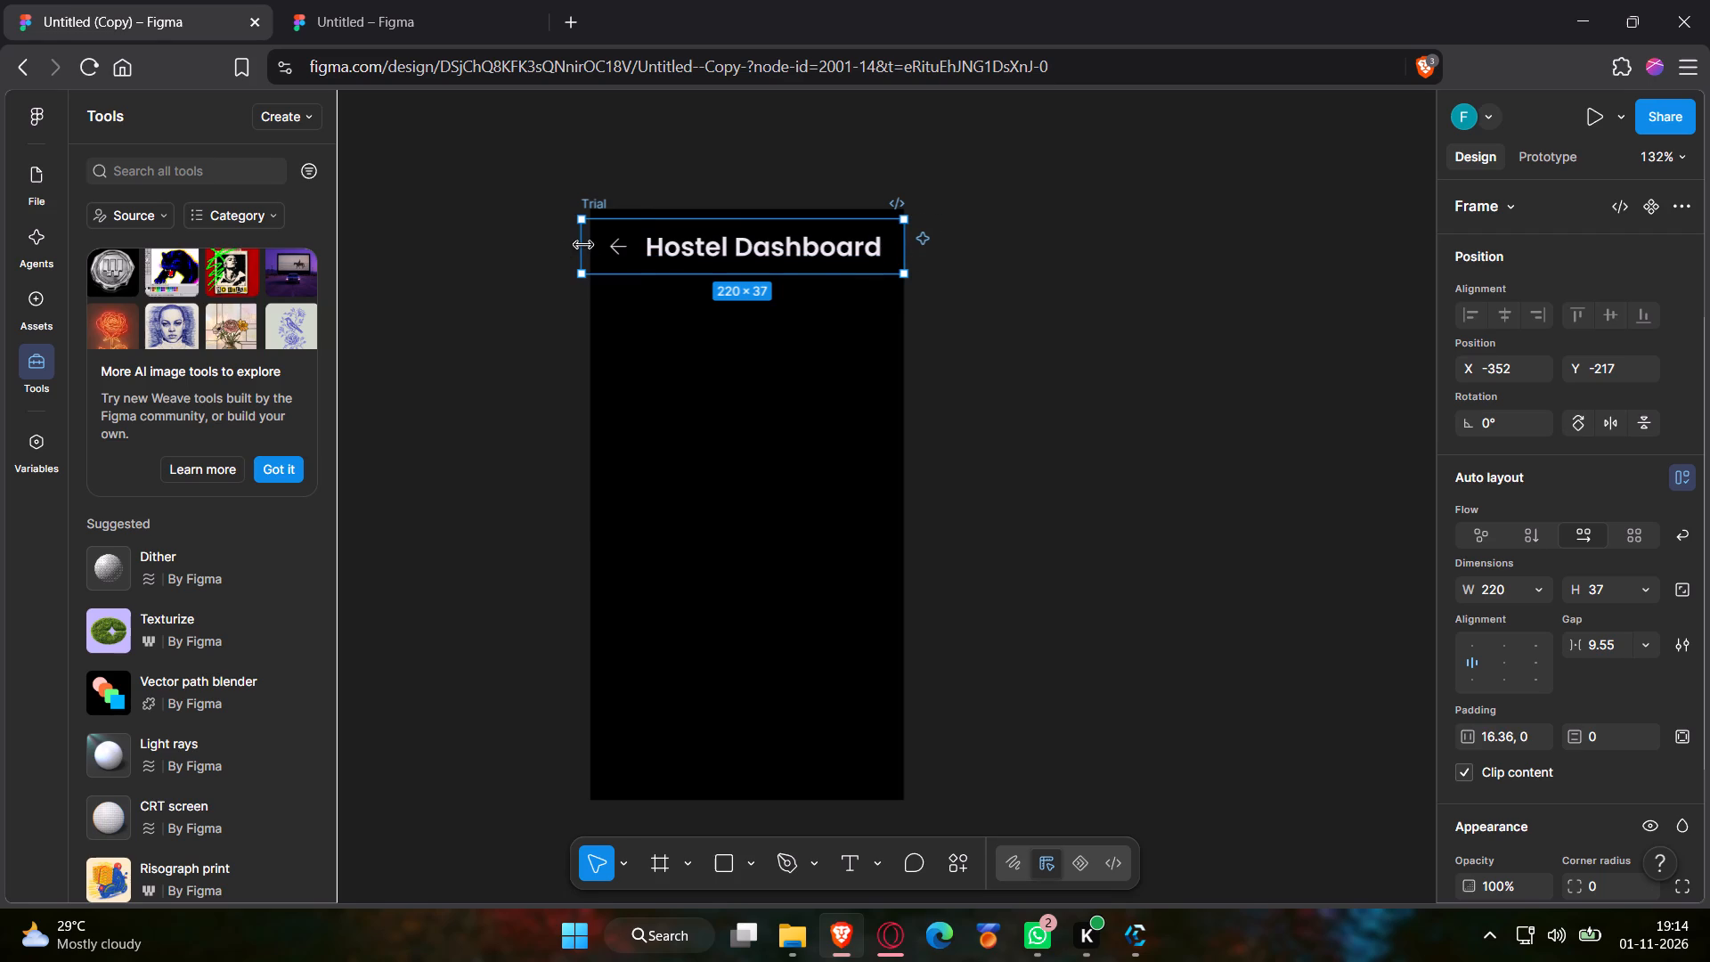
Narrow the Trial frame to 214 × 37 so its left edge meets the black rectangle's left edge.
{"action": "left_click_drag", "start_coordinate": [583, 244], "coordinate": [593, 244]}
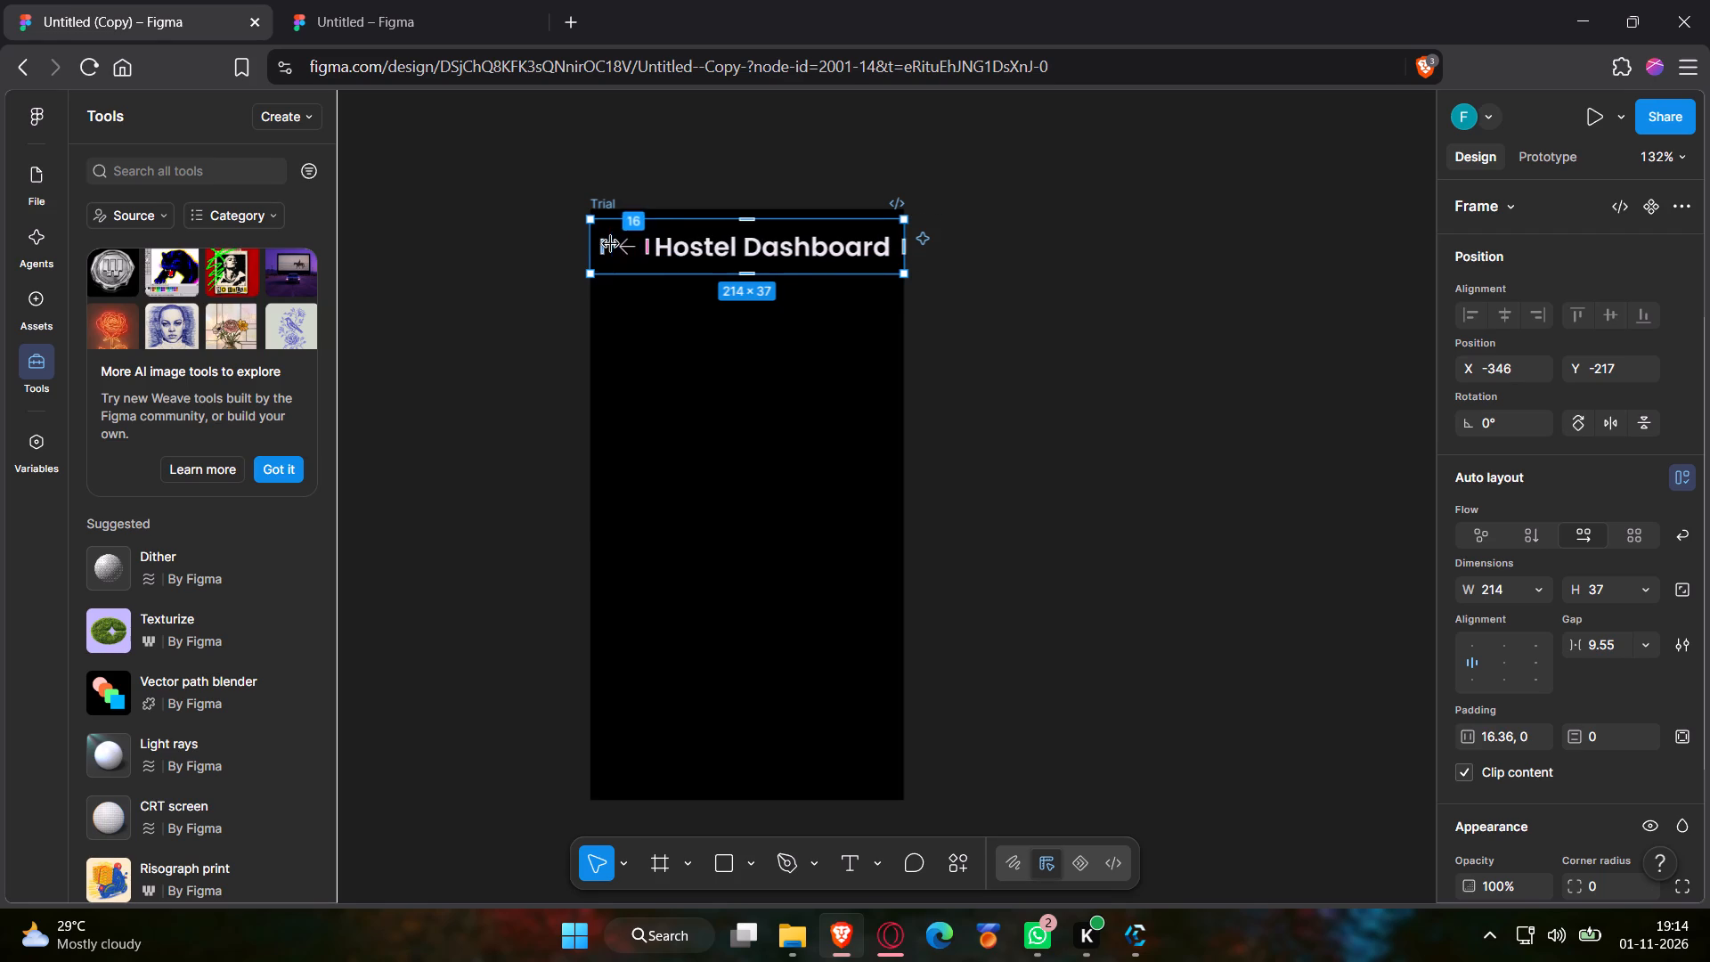
Set the Trial frame's left padding to 8.
{"action": "left_click_drag", "start_coordinate": [607, 245], "coordinate": [589, 247]}
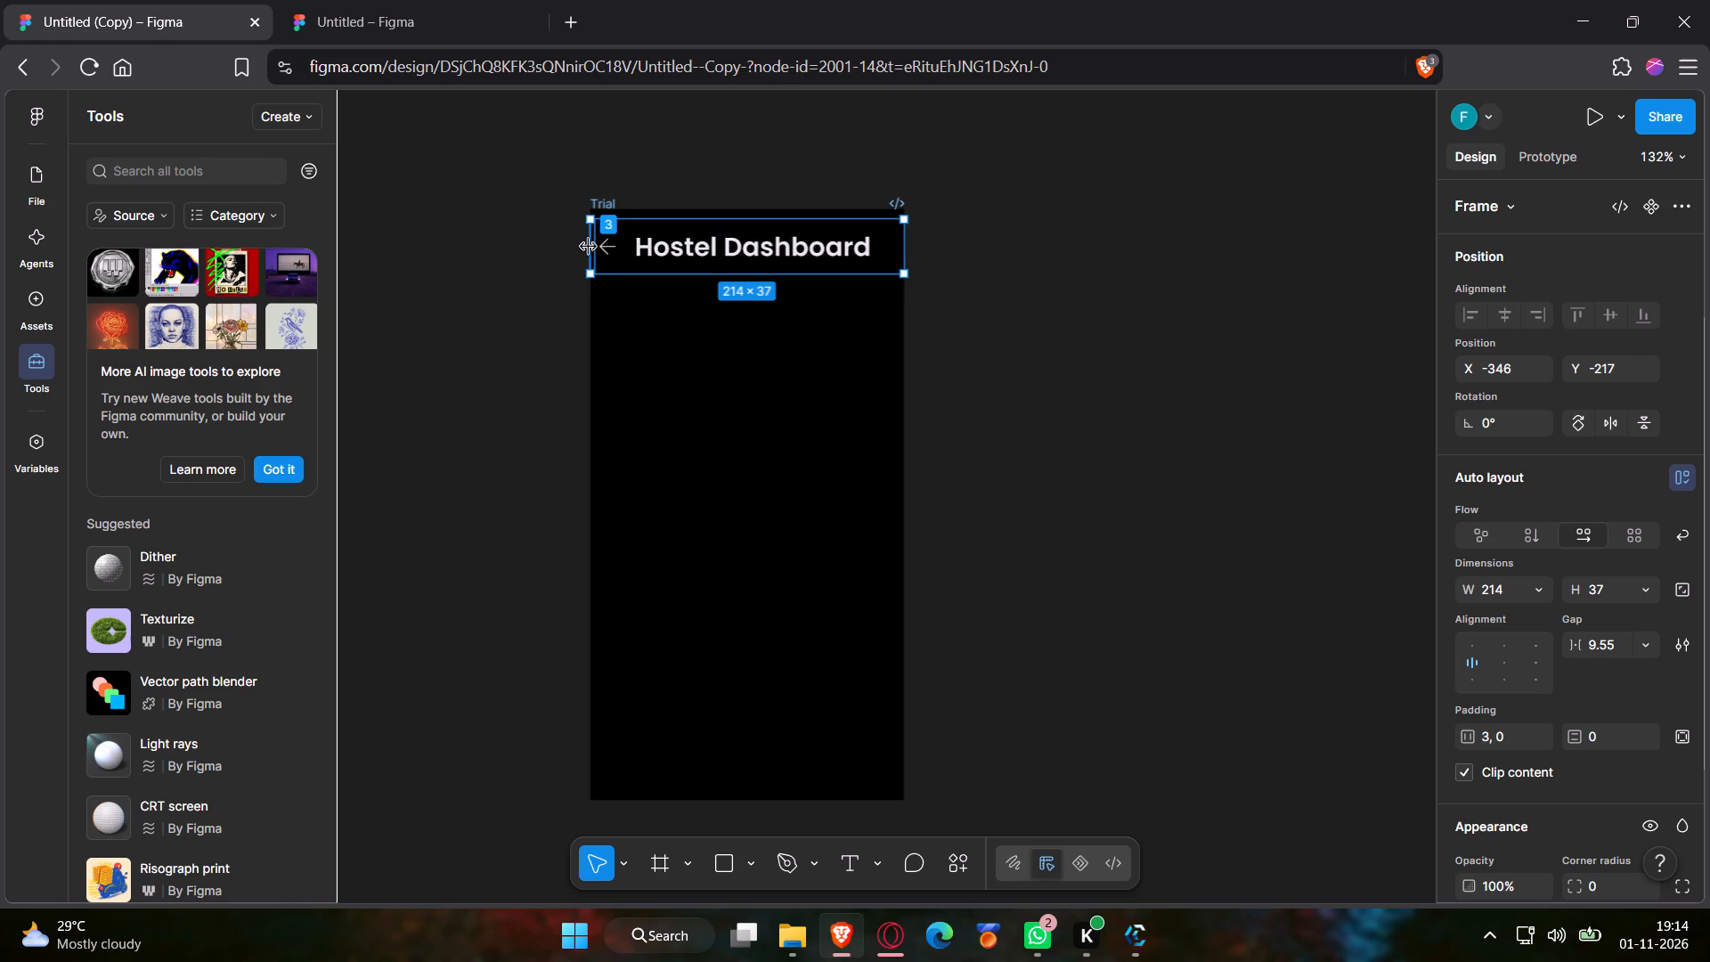
{"action": "left_click_drag", "start_coordinate": [589, 247], "coordinate": [596, 246]}
Nudge the Trial frame up to Y -222 and one pixel left, then deselect it.
{"action": "key", "text": "Up"}
{"action": "key", "text": "Up"}
{"action": "key", "text": "Up"}
{"action": "key", "text": "Up"}
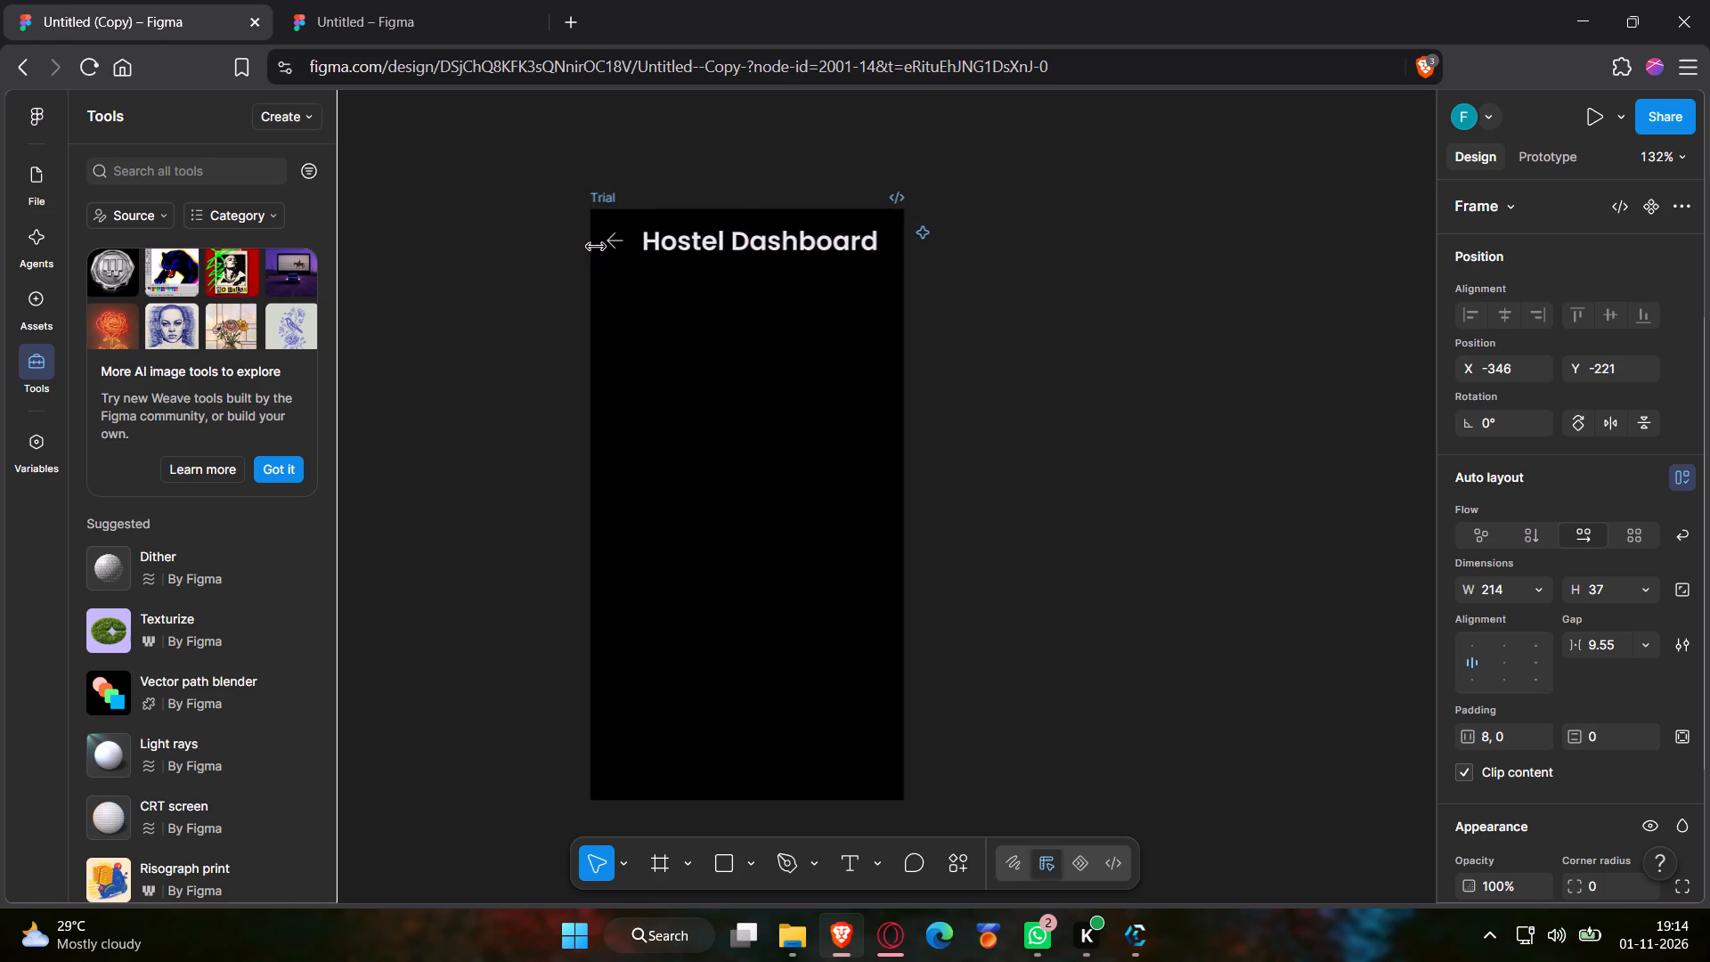
{"action": "key", "text": "Left"}
{"action": "key", "text": "Up"}
{"action": "left_click", "coordinate": [1054, 308]}
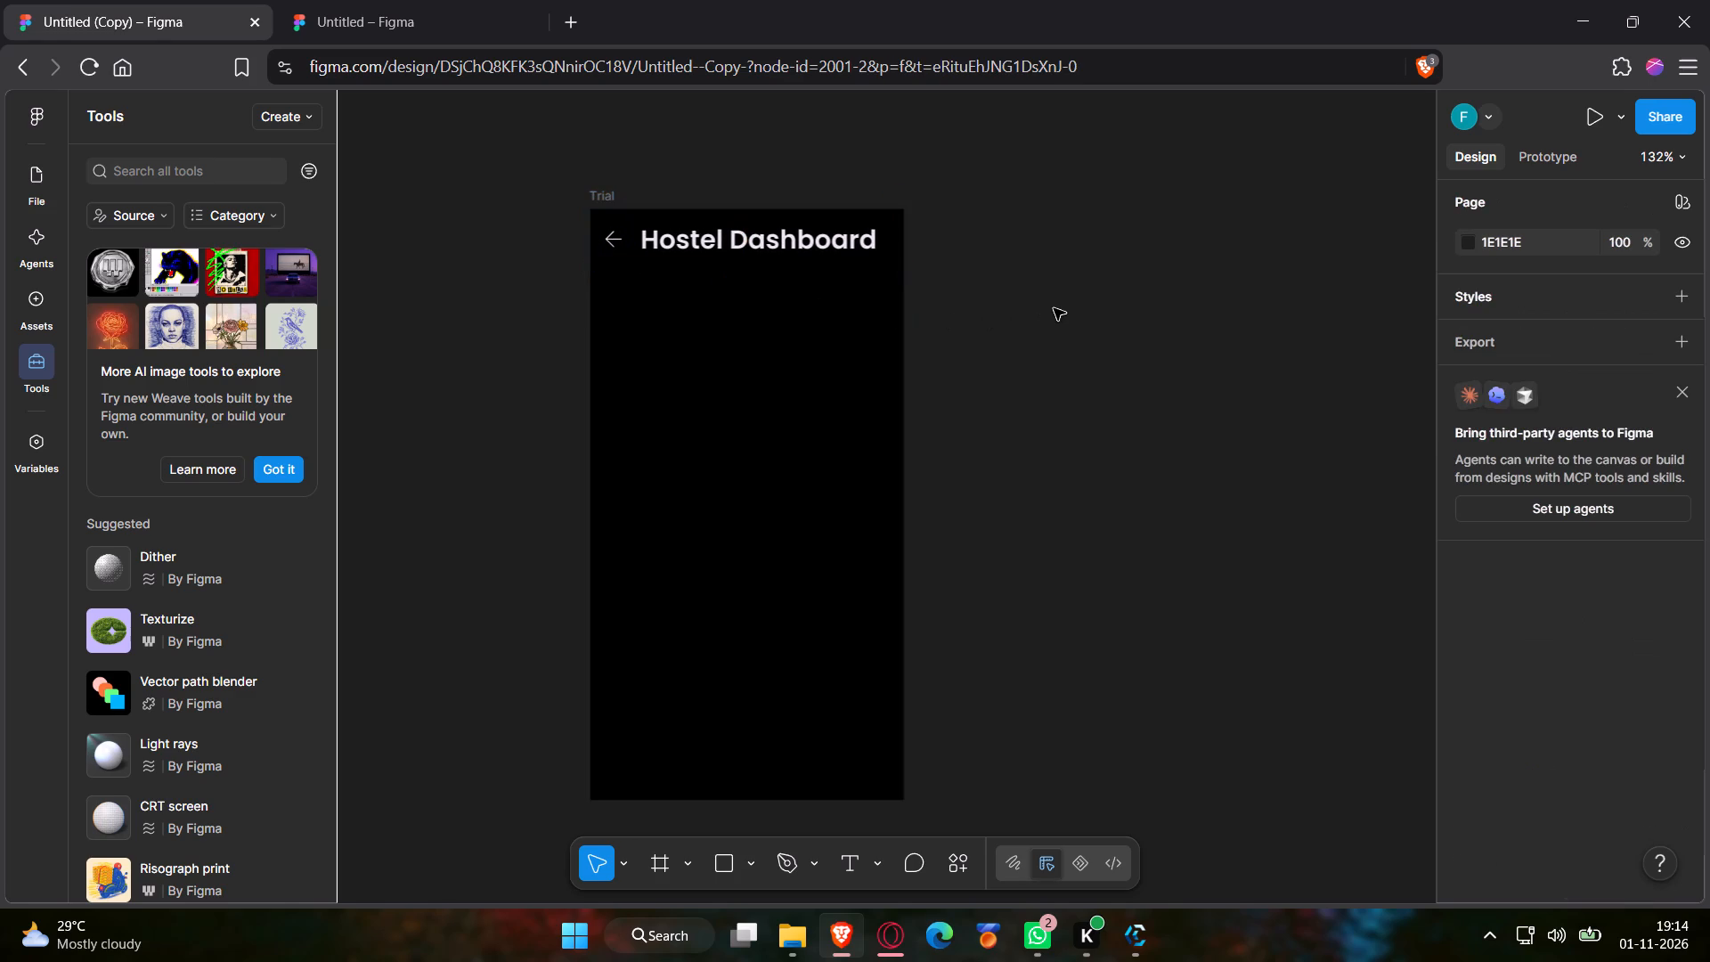
Compare the header with the original file and nudge the Trial frame two pixels right.
{"action": "left_click", "coordinate": [382, 0]}
{"action": "left_click", "coordinate": [214, 0]}
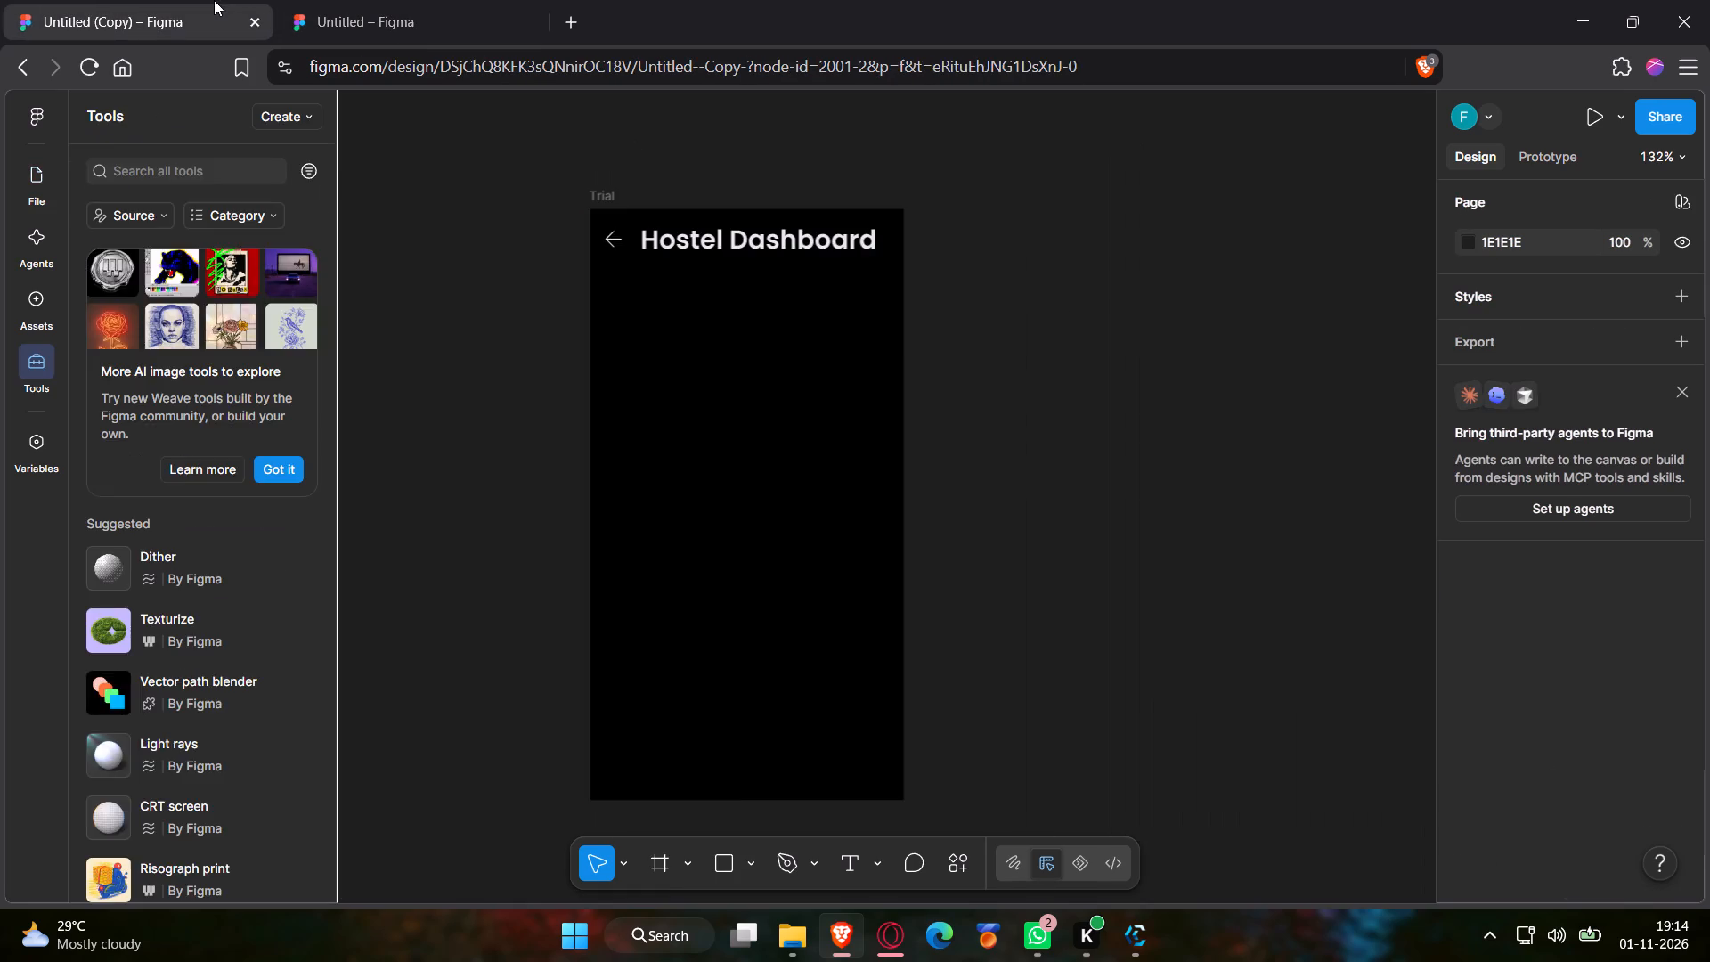
{"action": "left_click", "coordinate": [408, 0]}
{"action": "left_click", "coordinate": [162, 0]}
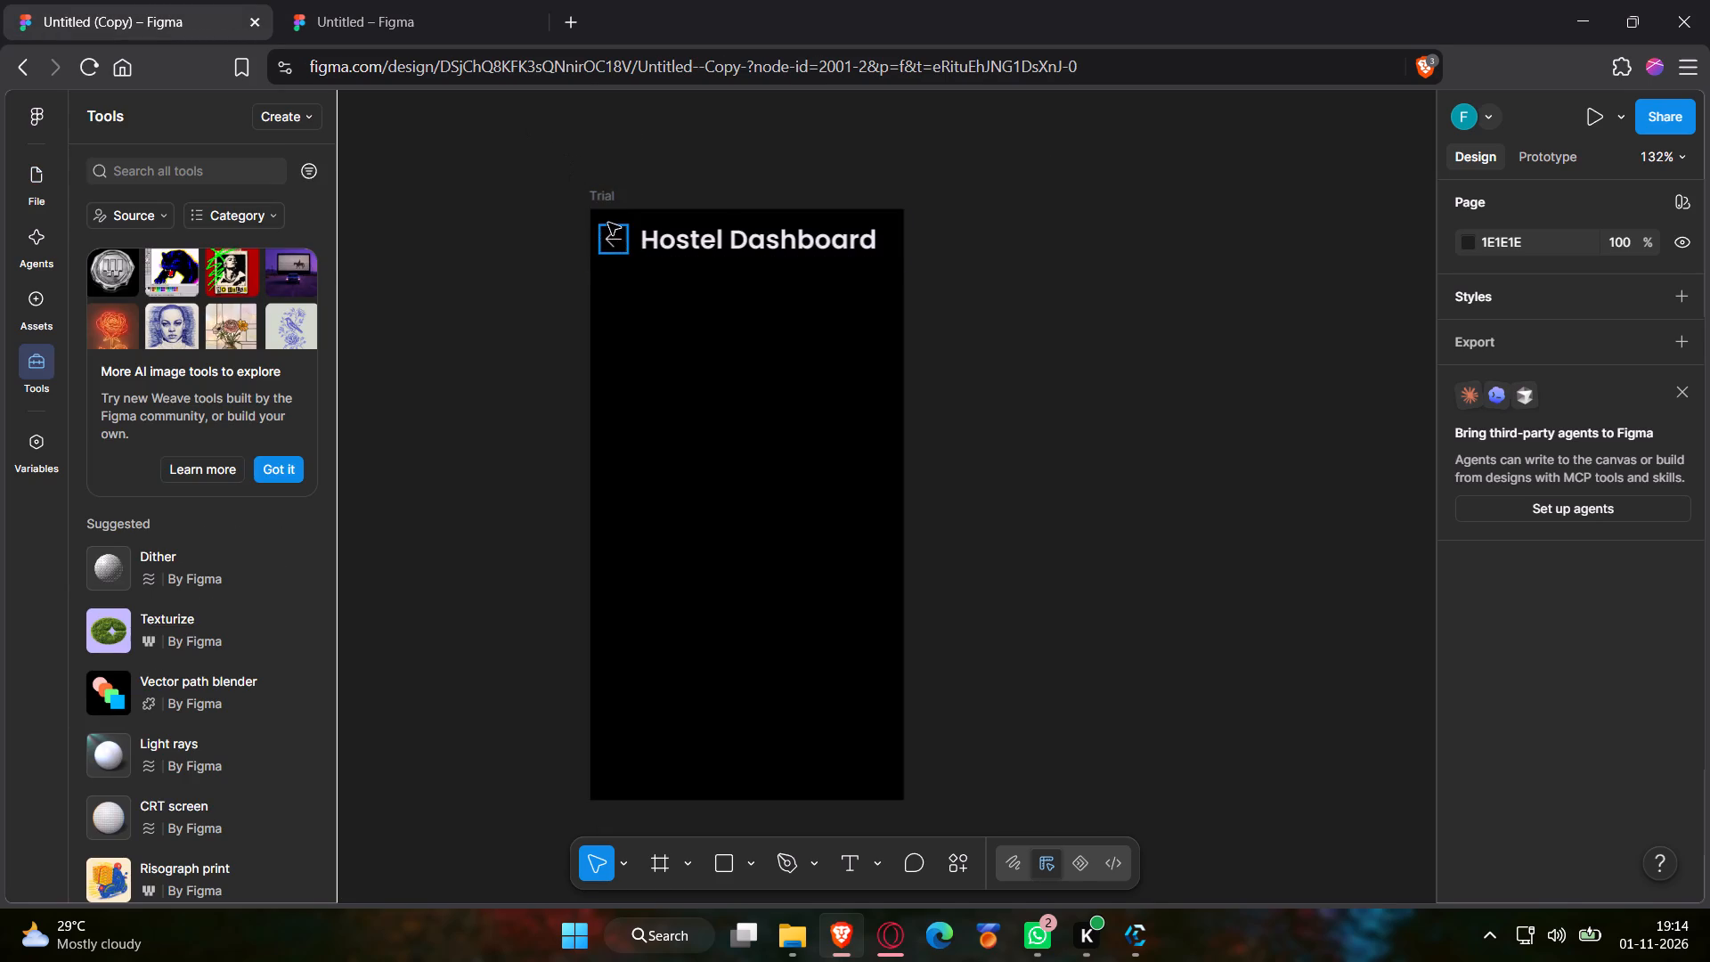
{"action": "left_click", "coordinate": [598, 216]}
{"action": "key", "text": "Right"}
{"action": "key", "text": "Right"}
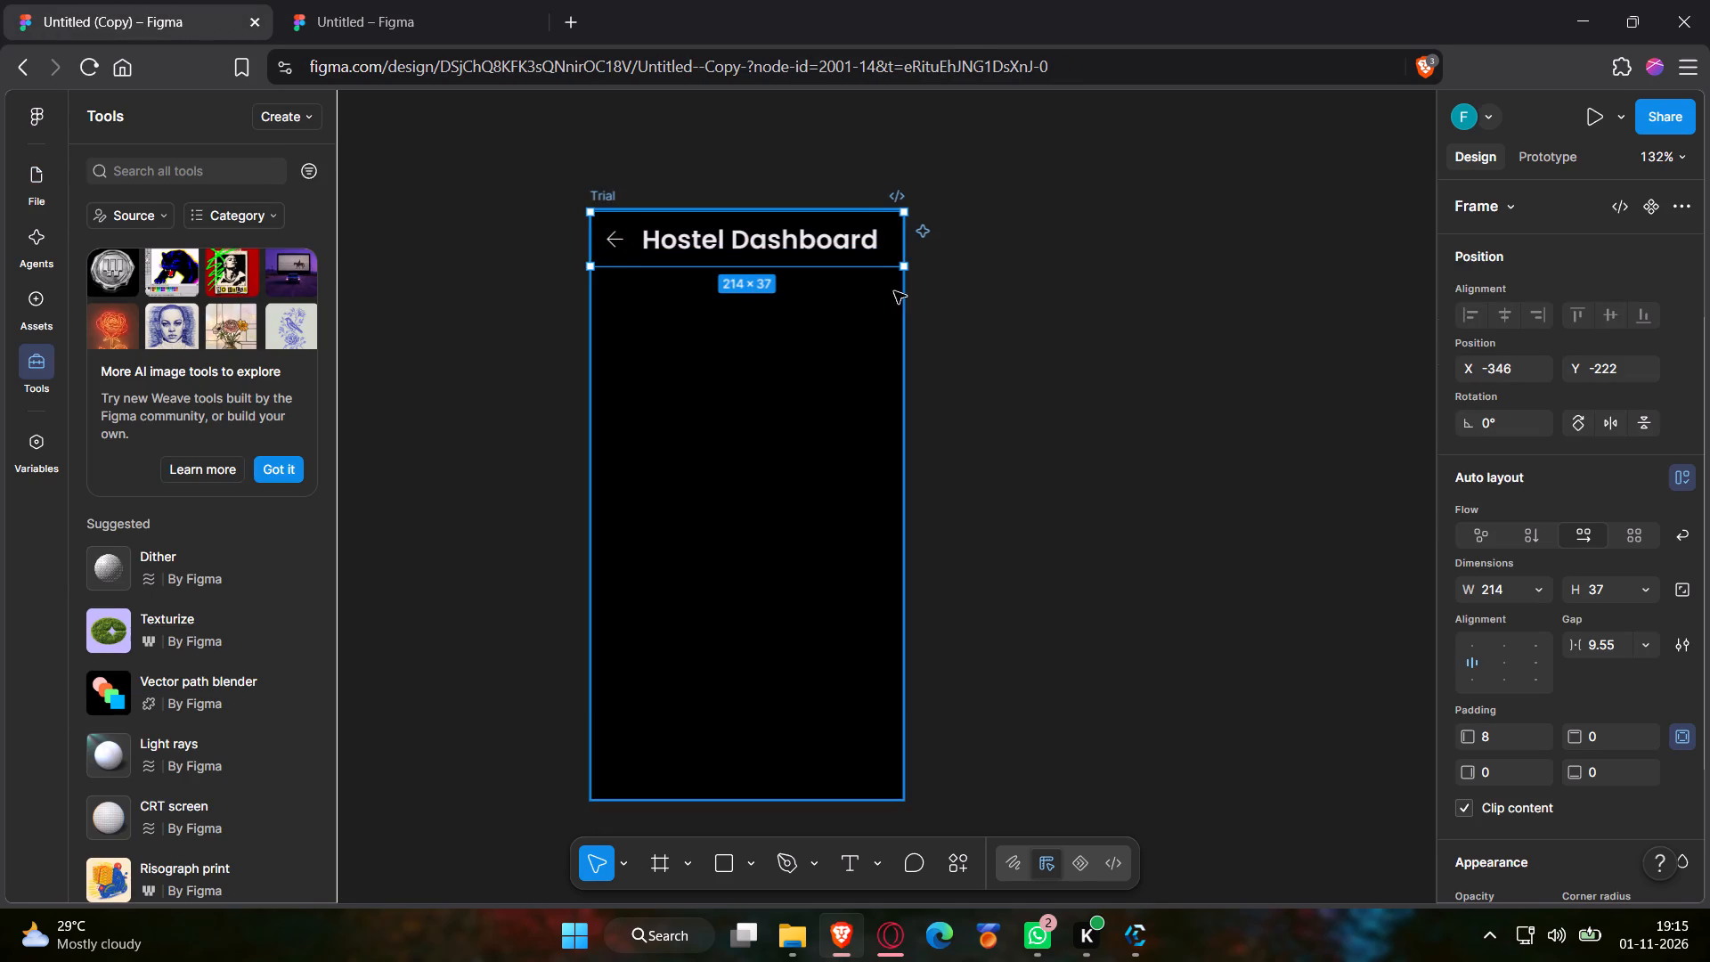
{"action": "left_click", "coordinate": [990, 317]}
Using the original tab bar as reference, draw a rectangle about 181 × 35 below the header in the copied file, at about X -328, Y -169.
{"action": "left_click", "coordinate": [370, 0]}
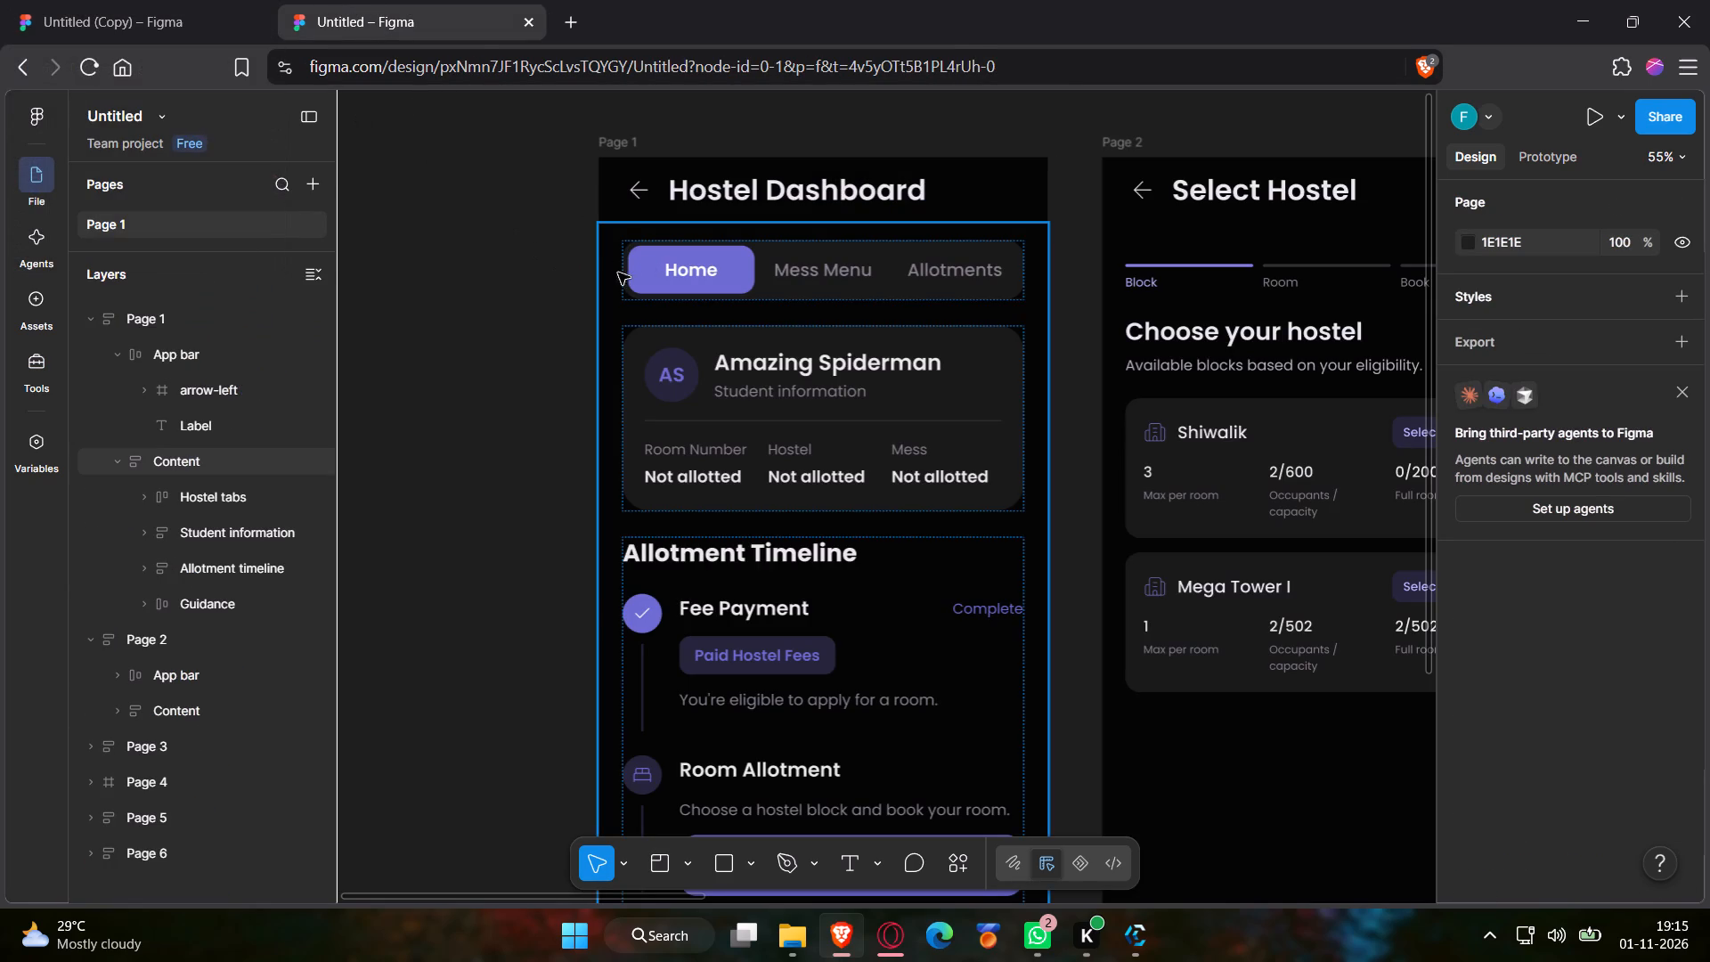
{"action": "left_click", "coordinate": [183, 0]}
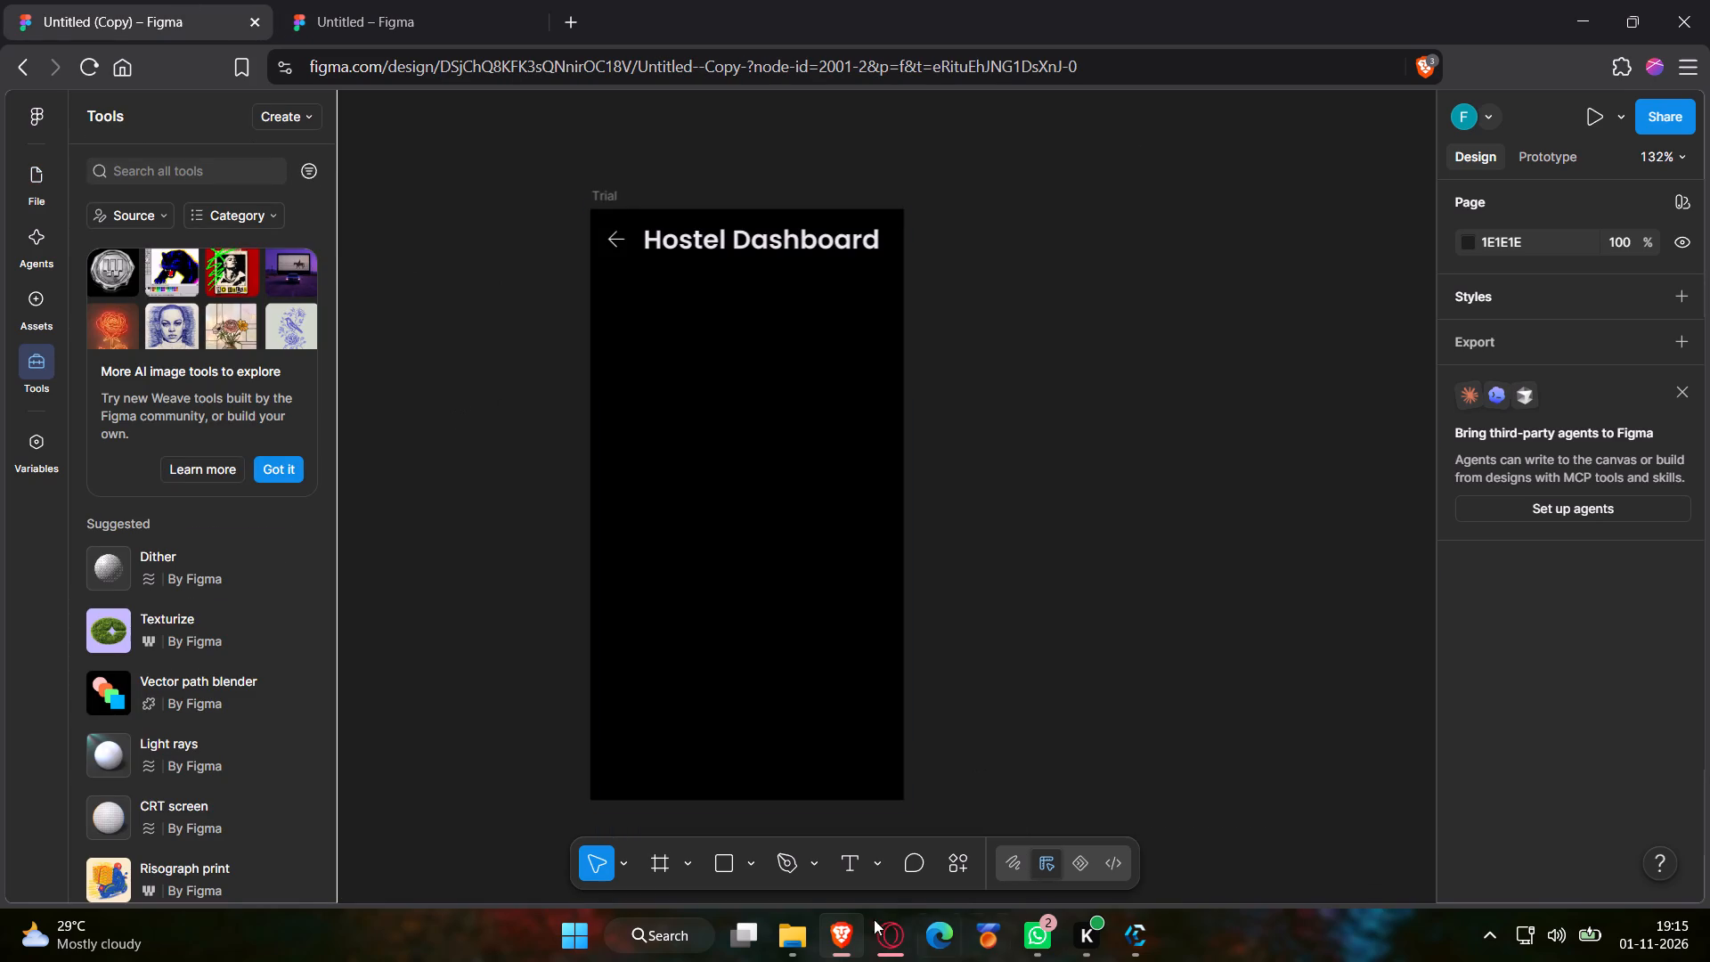
{"action": "left_click", "coordinate": [741, 865]}
{"action": "left_click", "coordinate": [755, 865]}
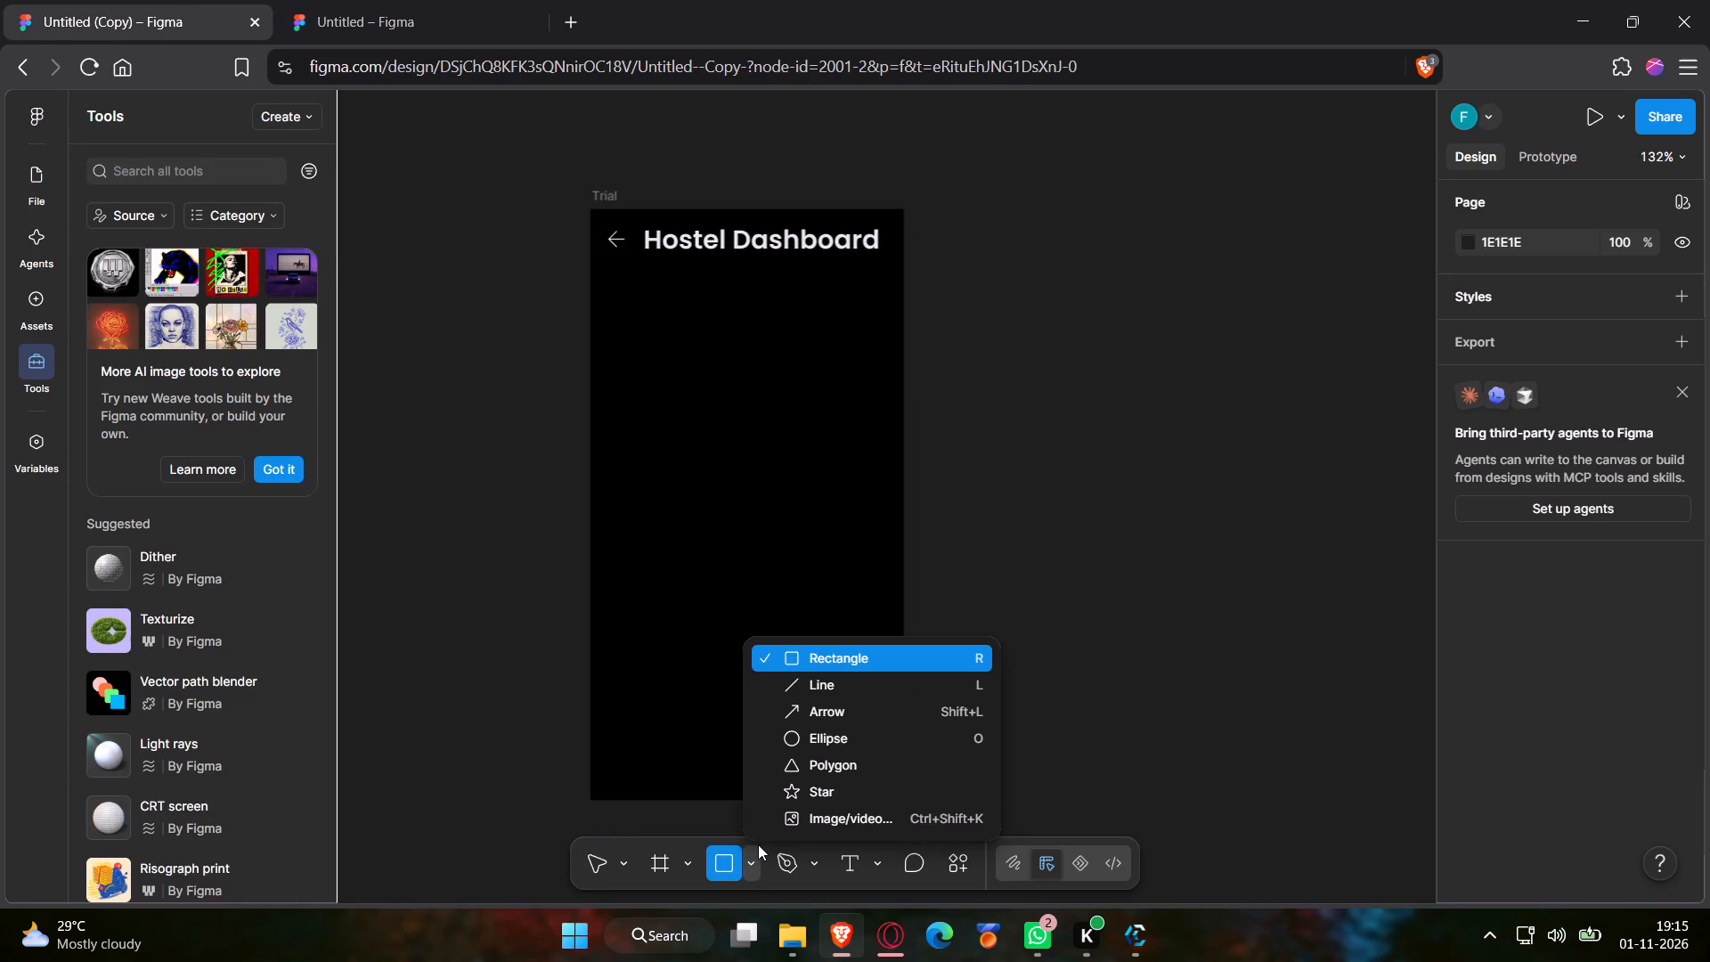
{"action": "left_click", "coordinate": [846, 646]}
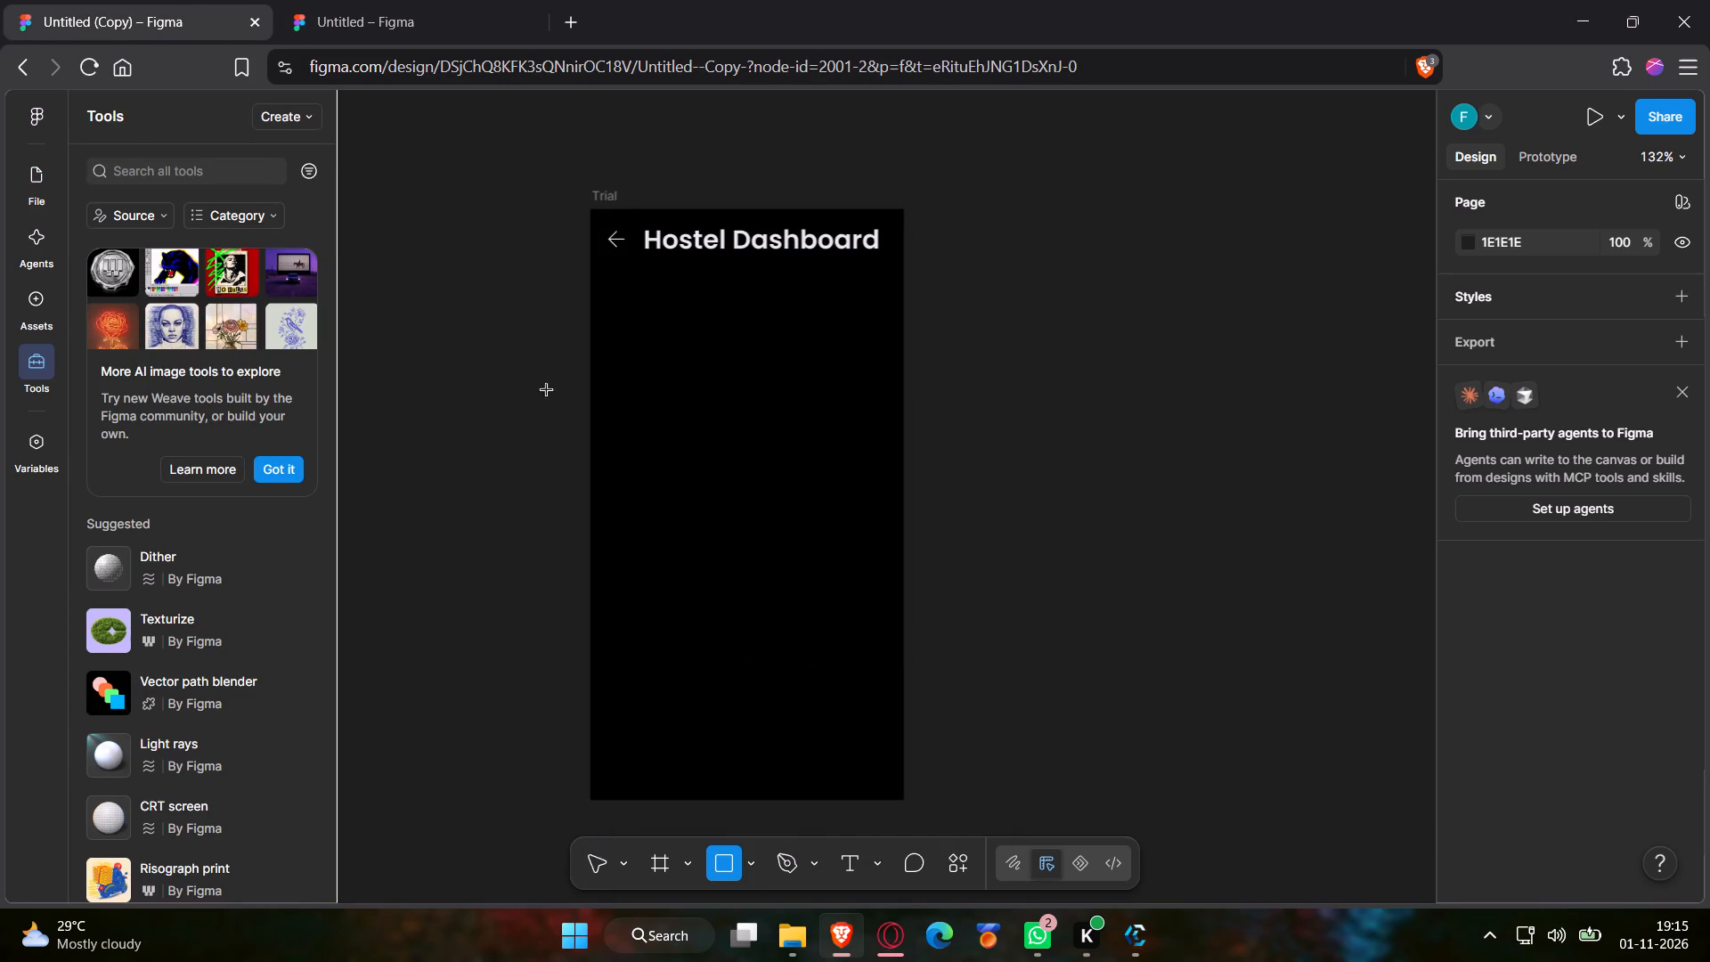
{"action": "left_click_drag", "start_coordinate": [616, 289], "coordinate": [728, 335]}
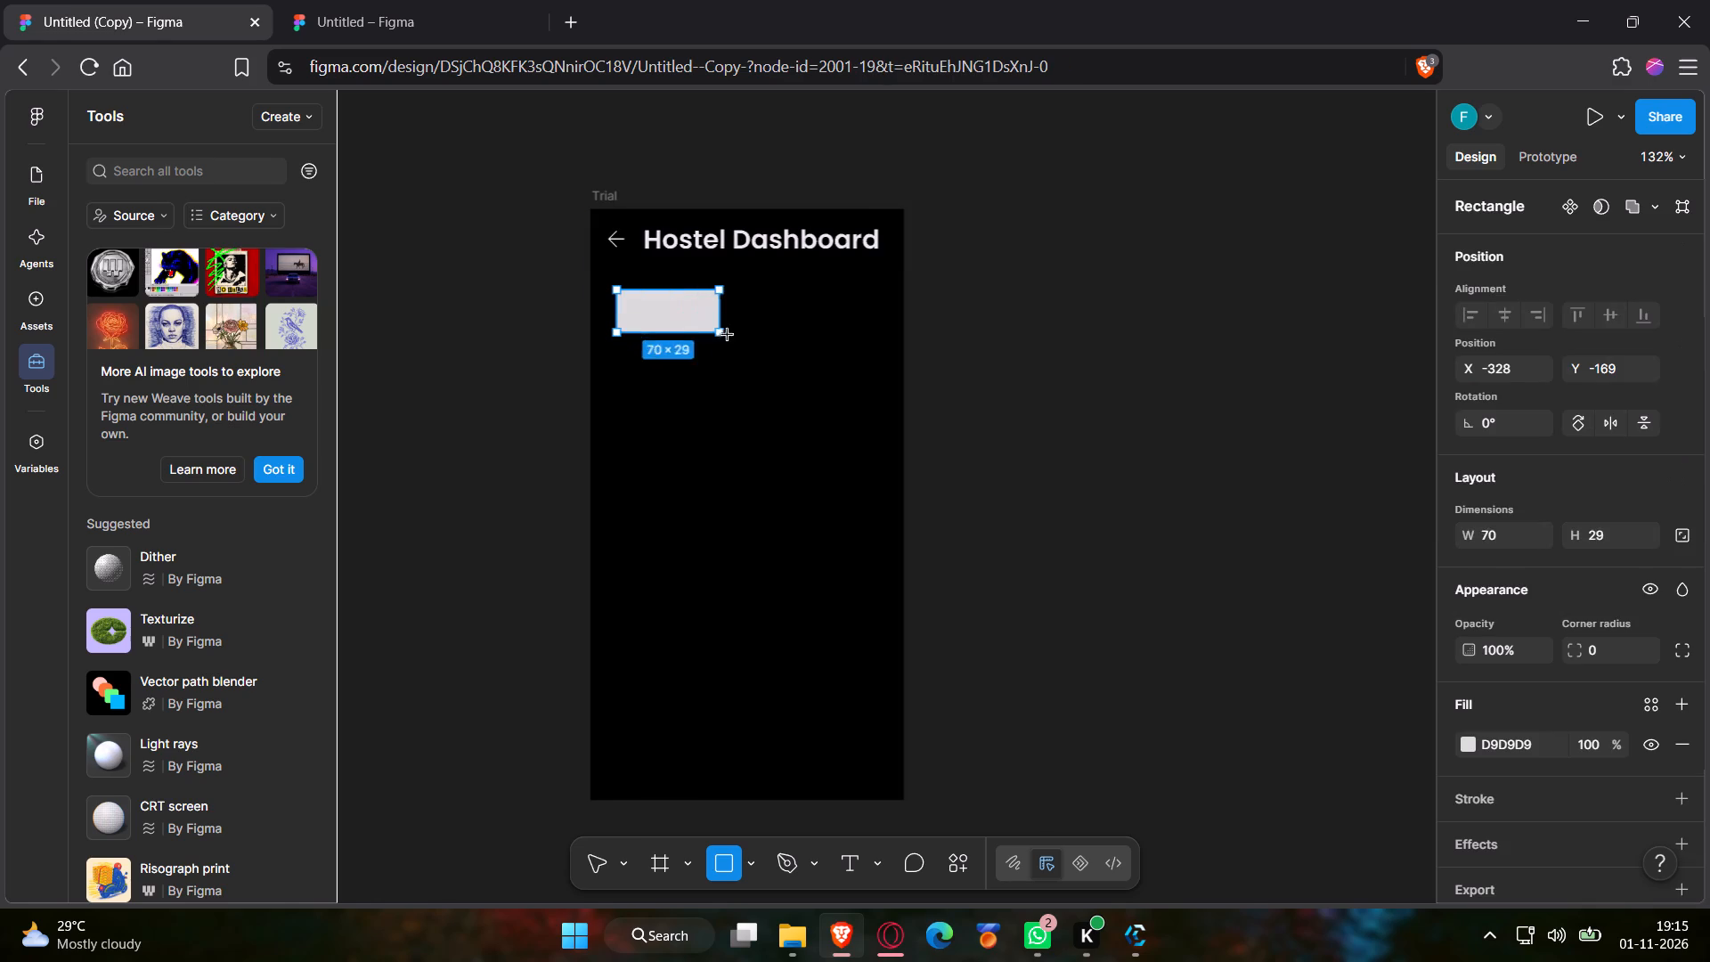
{"action": "left_click_drag", "start_coordinate": [728, 335], "coordinate": [882, 340]}
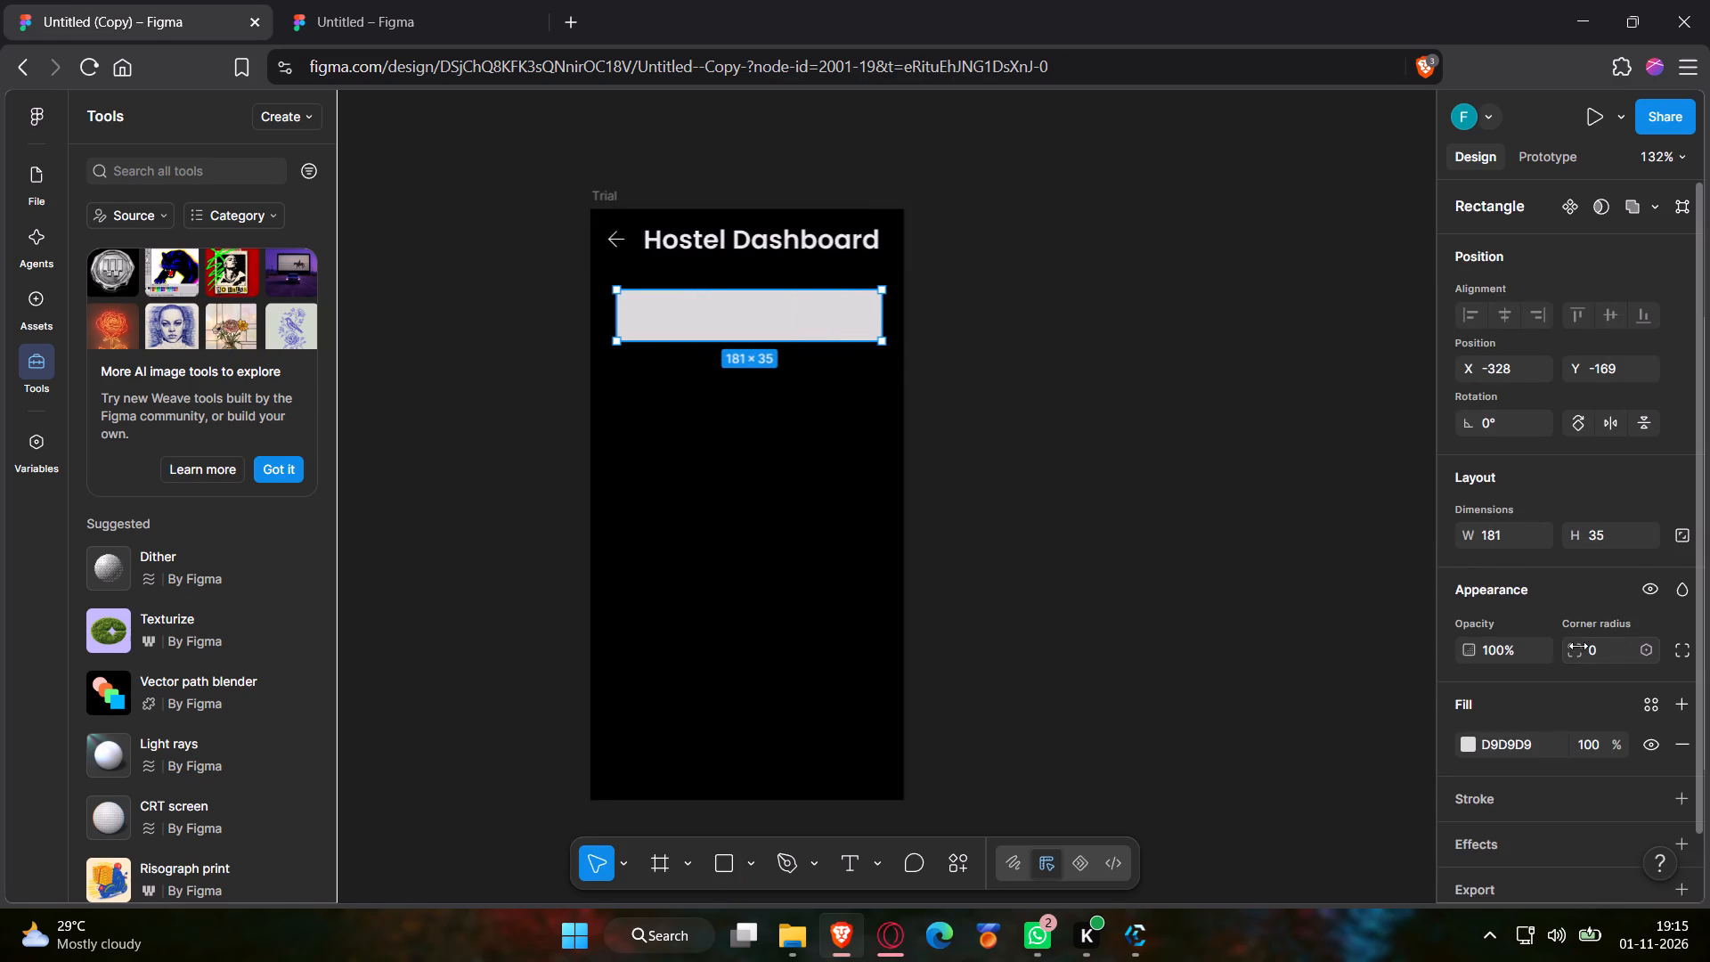
Look up the Hostel tabs frame's fill in the original file and set the new rectangle's fill to 191919.
{"action": "left_click", "coordinate": [362, 0]}
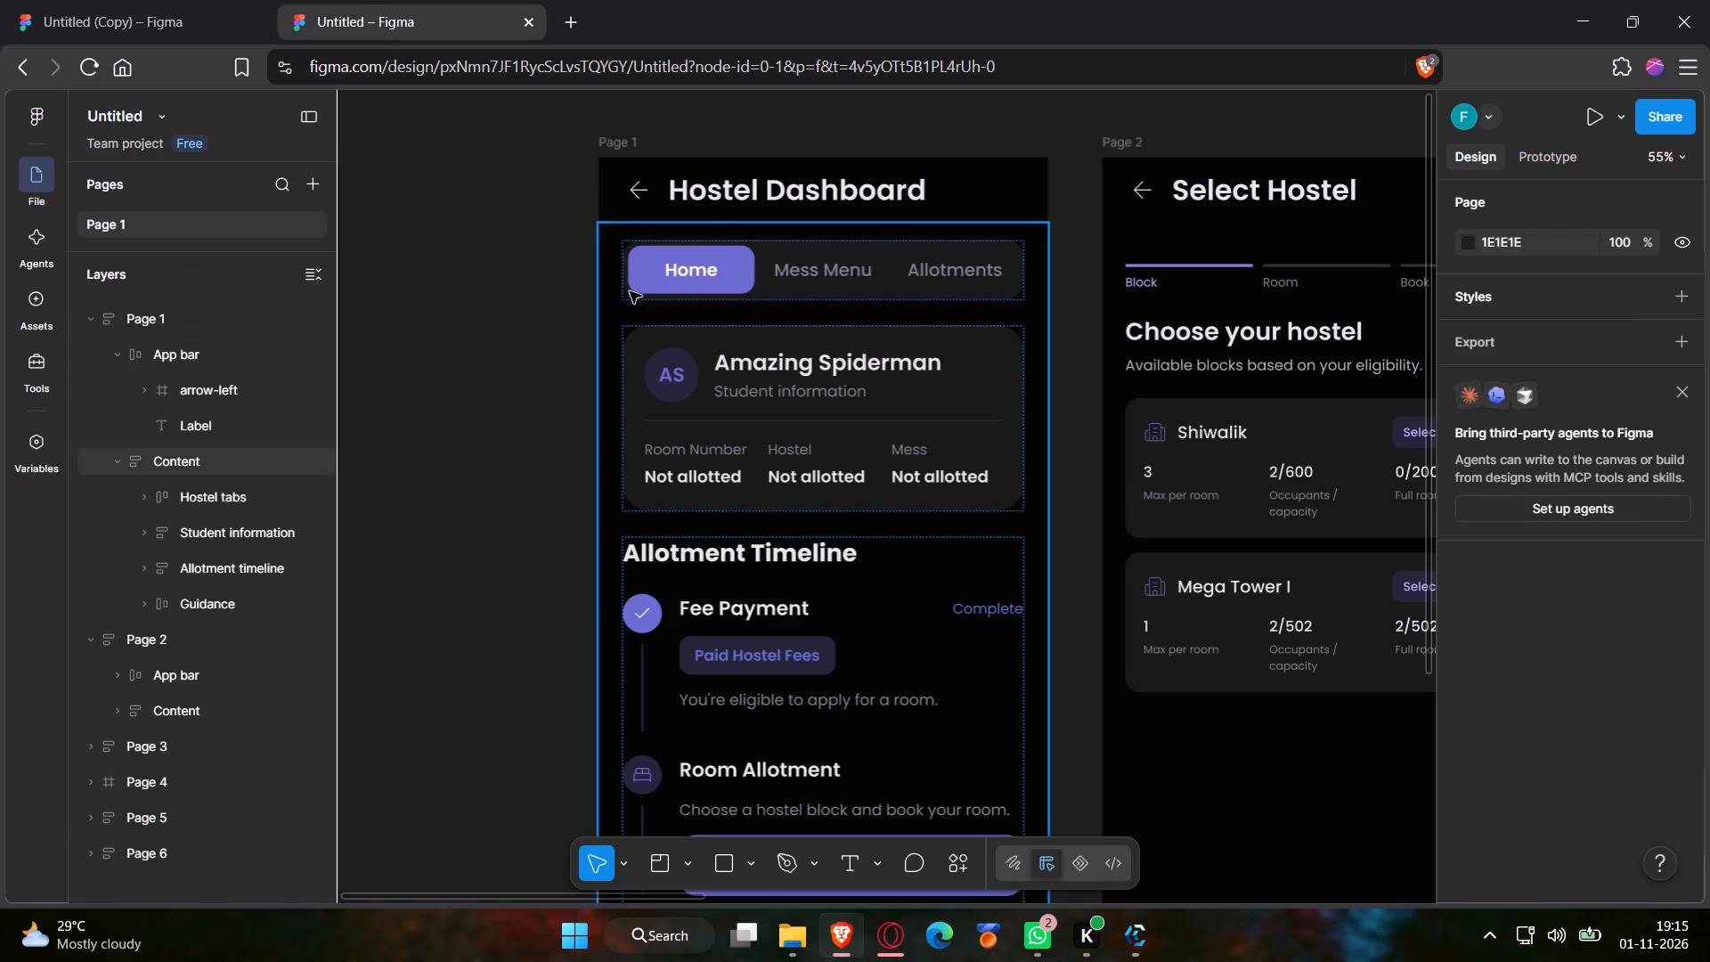
{"action": "triple_click", "coordinate": [630, 291]}
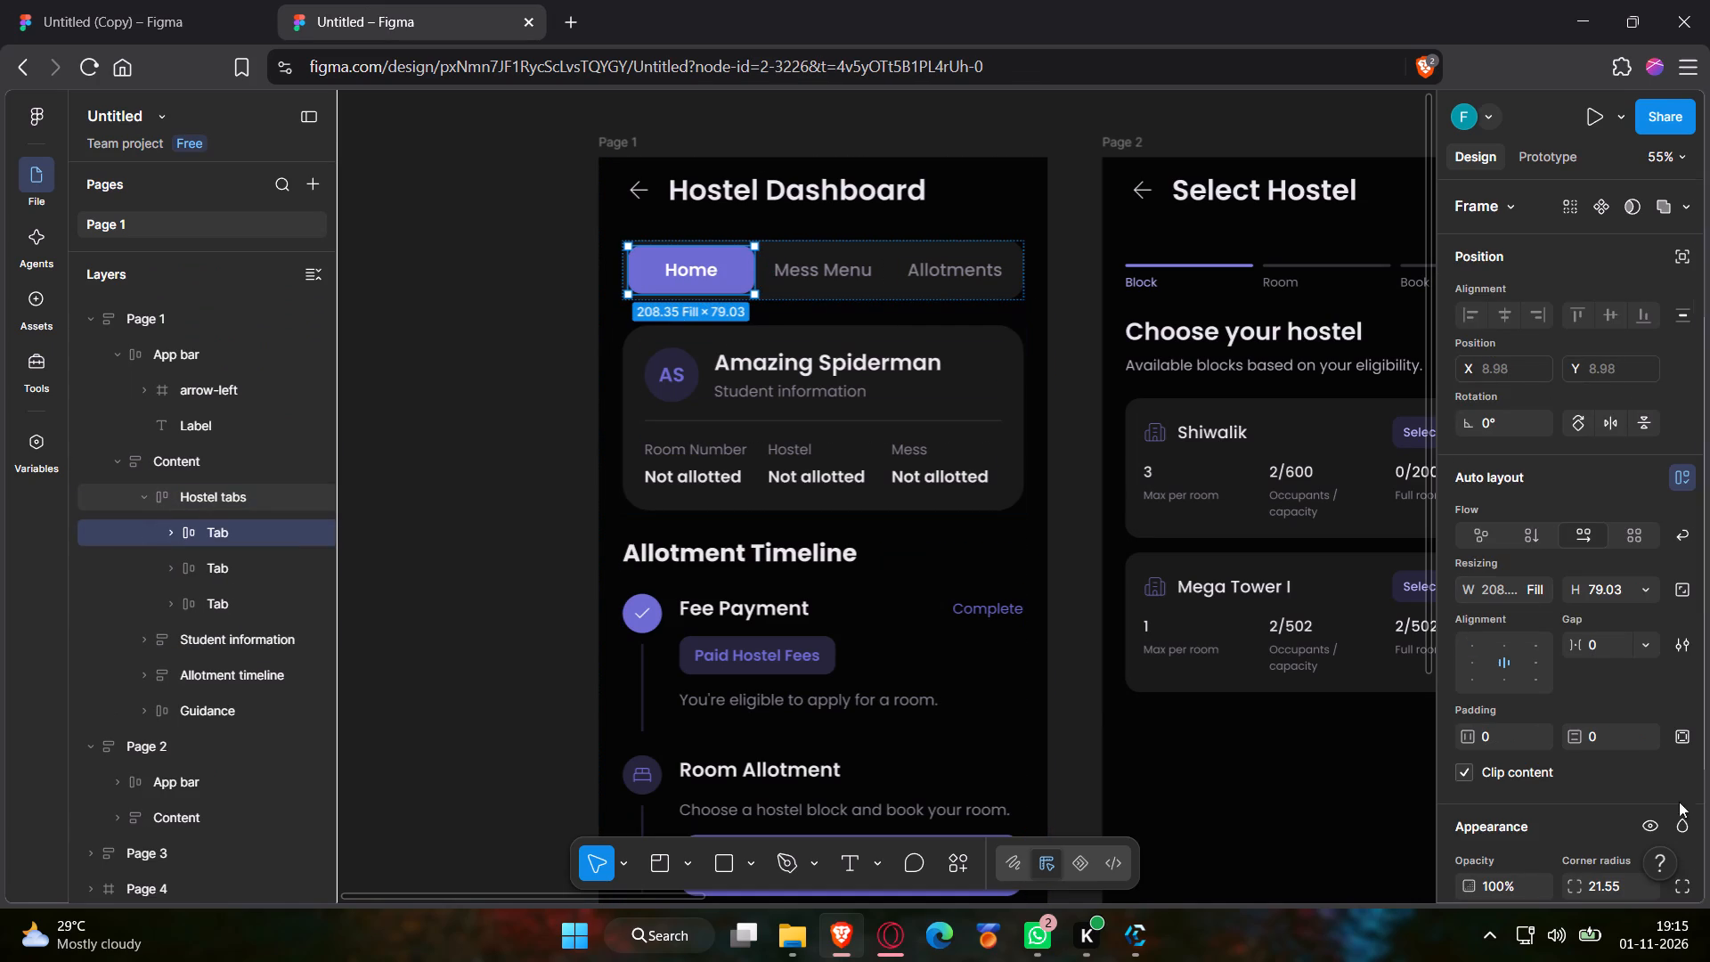
{"action": "left_click", "coordinate": [1519, 203]}
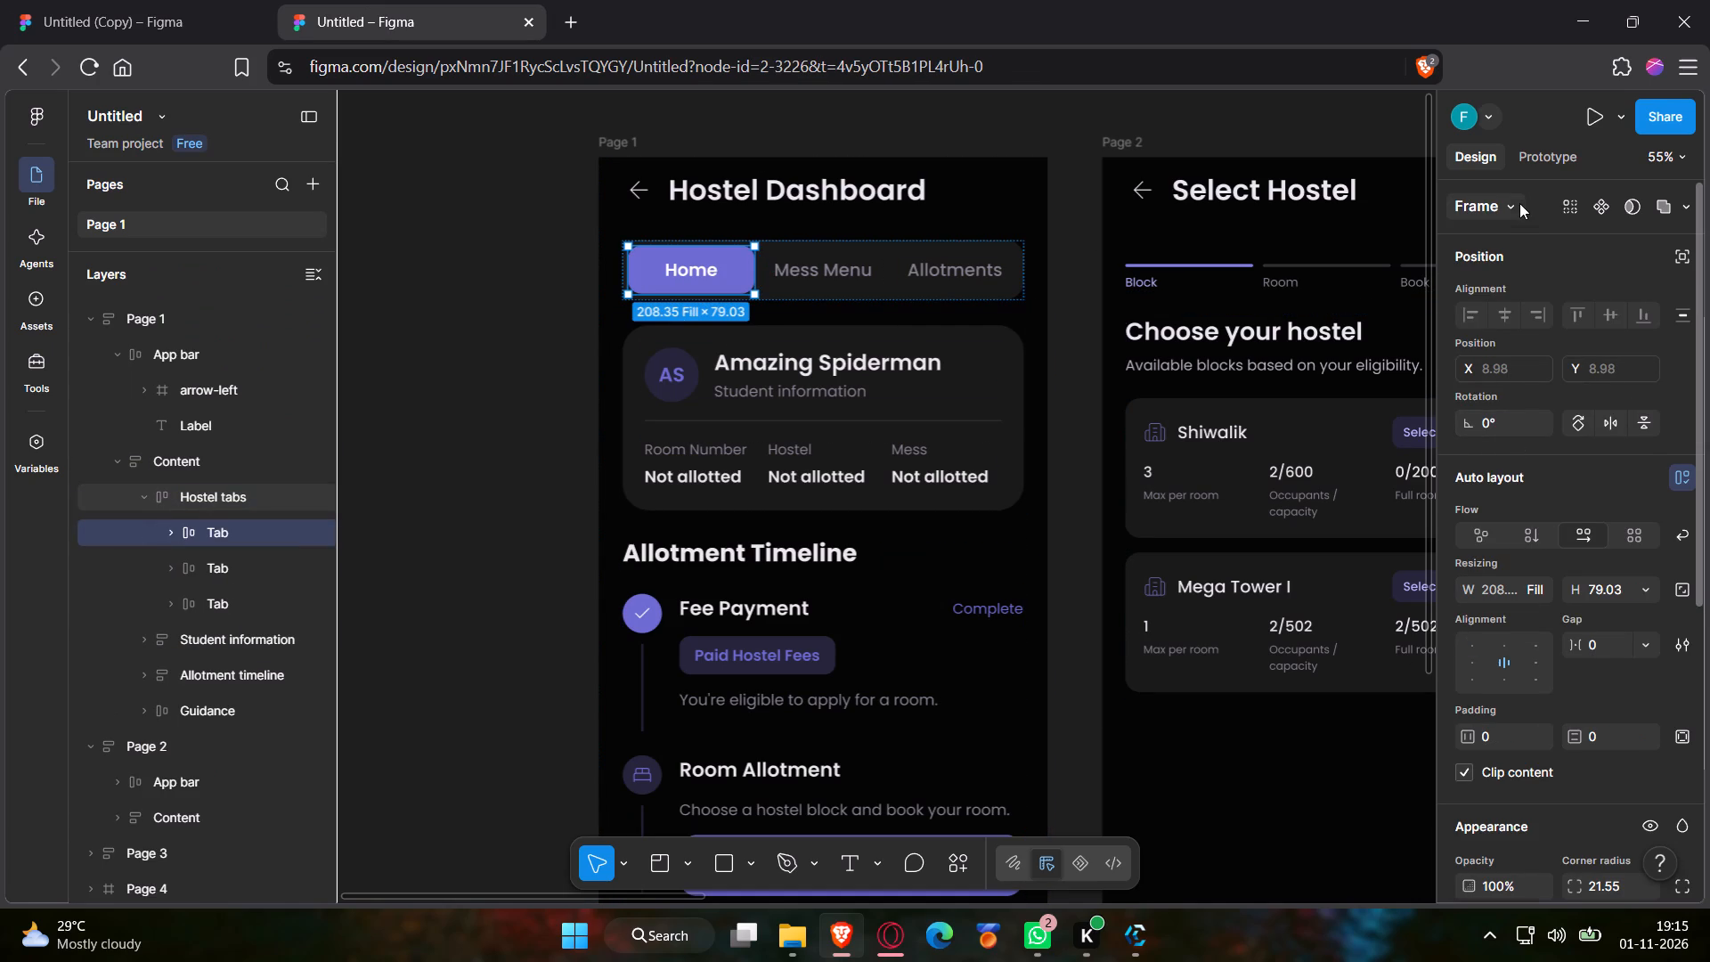
{"action": "left_click", "coordinate": [1519, 201]}
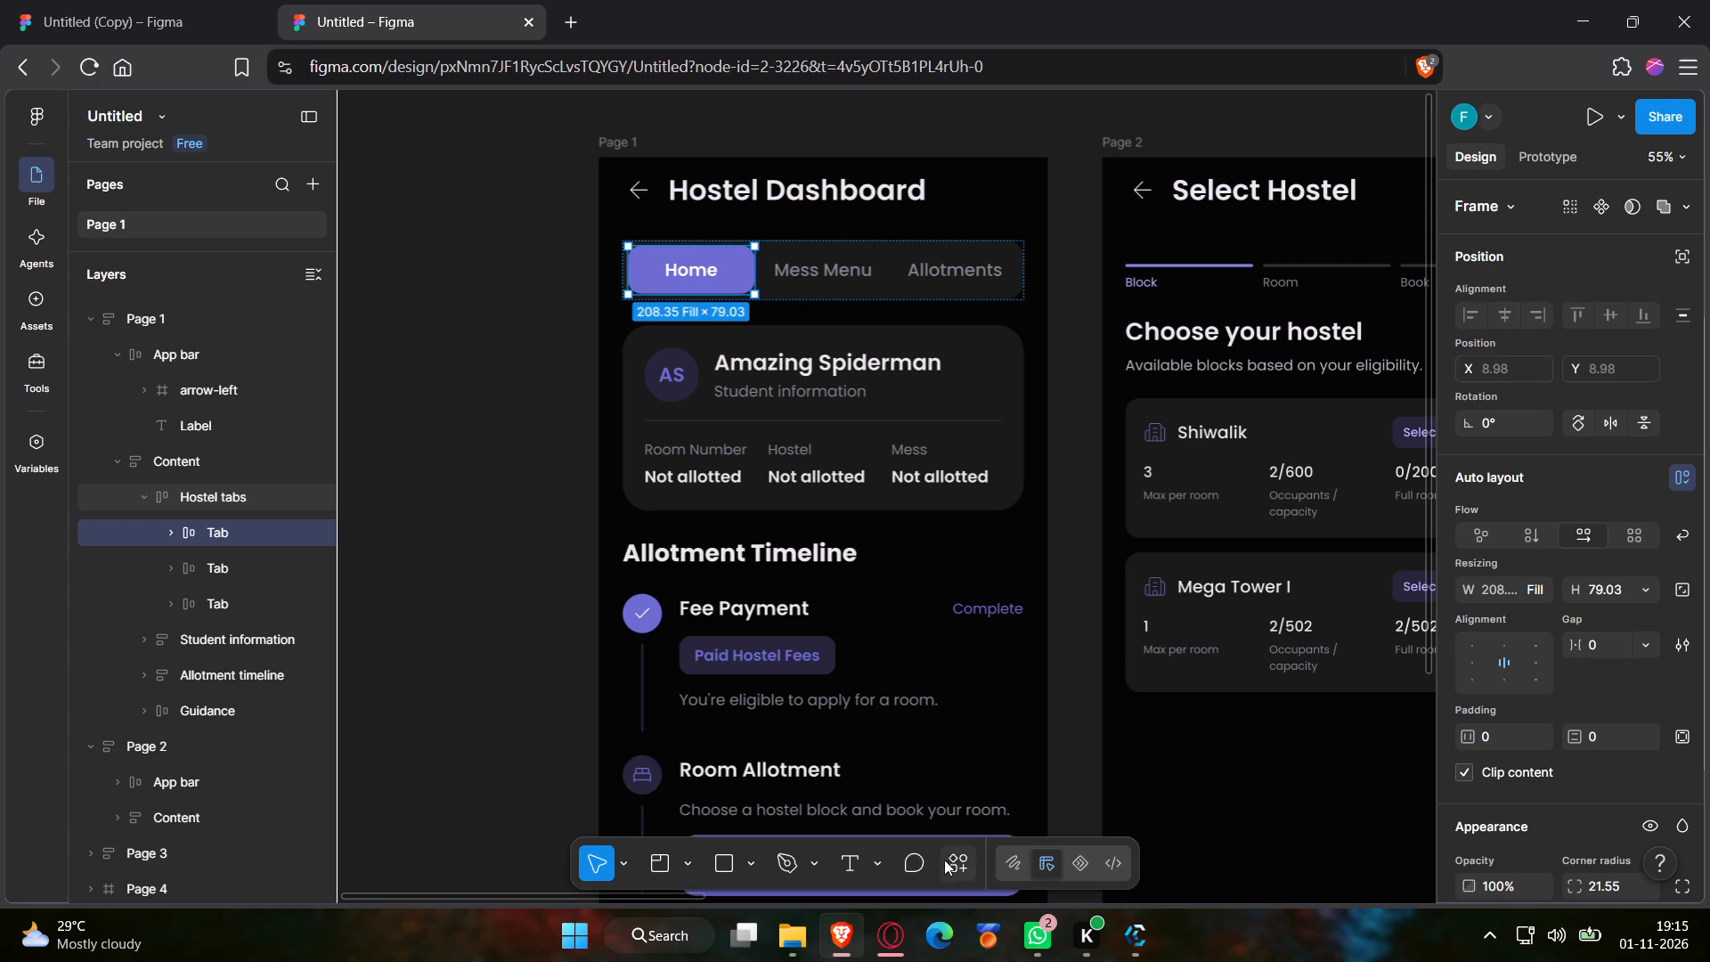
{"action": "left_click", "coordinate": [734, 865]}
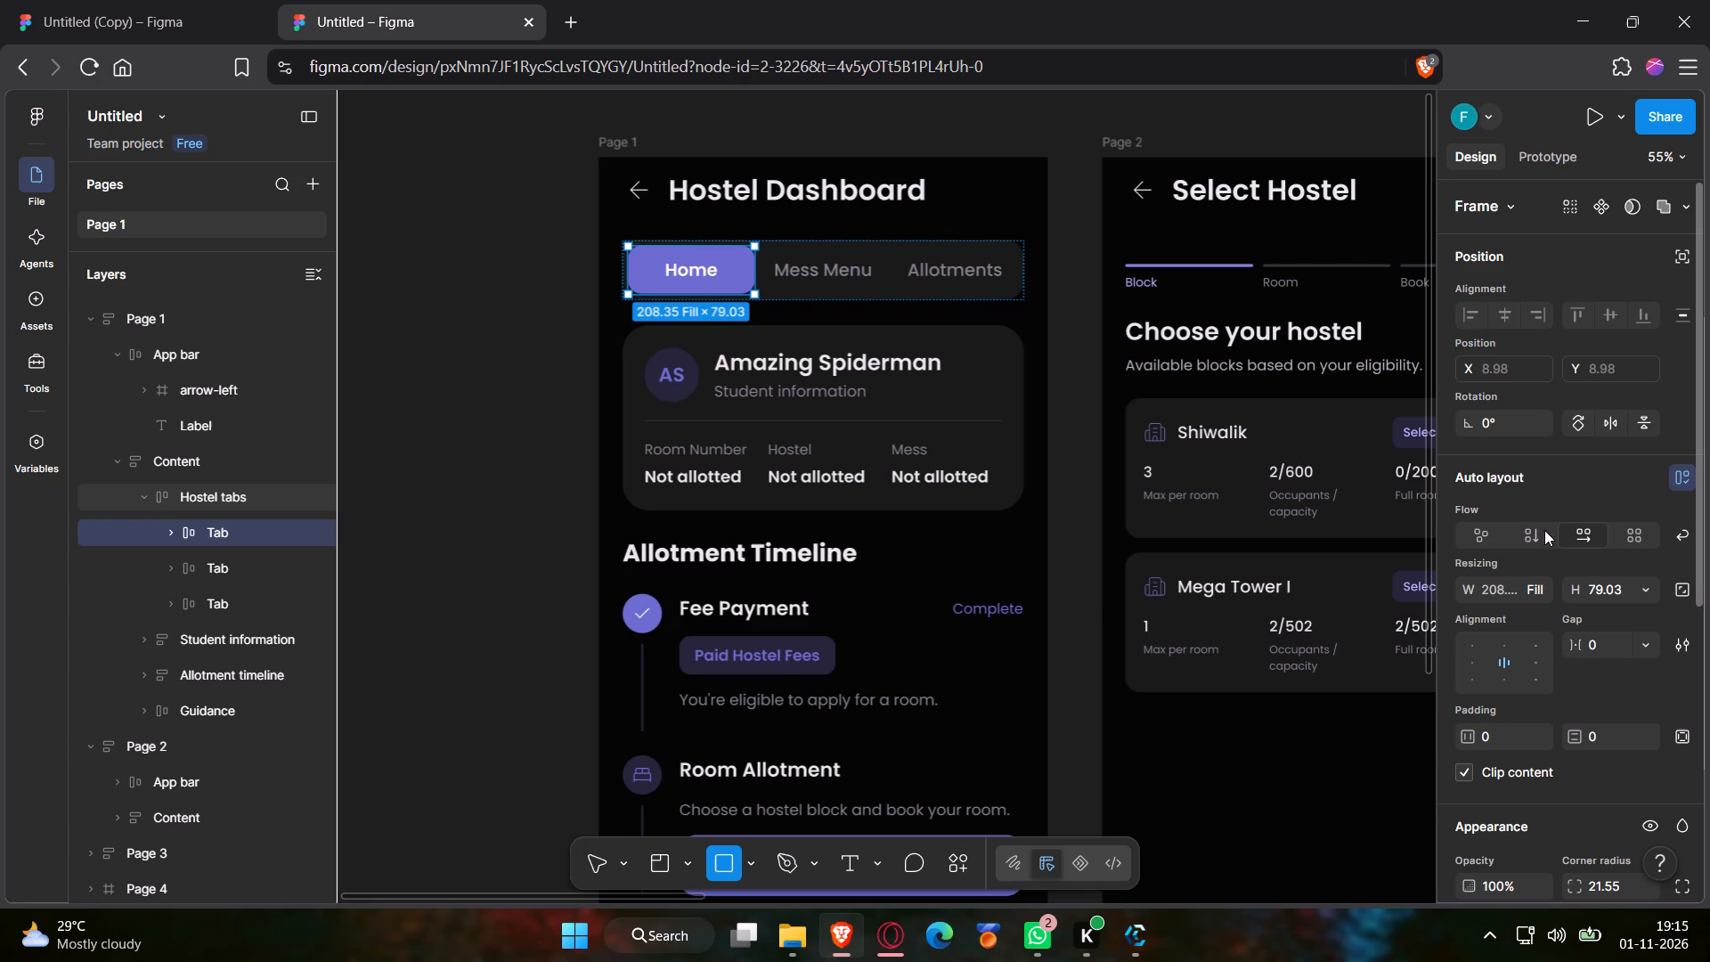
{"action": "left_click", "coordinate": [592, 876]}
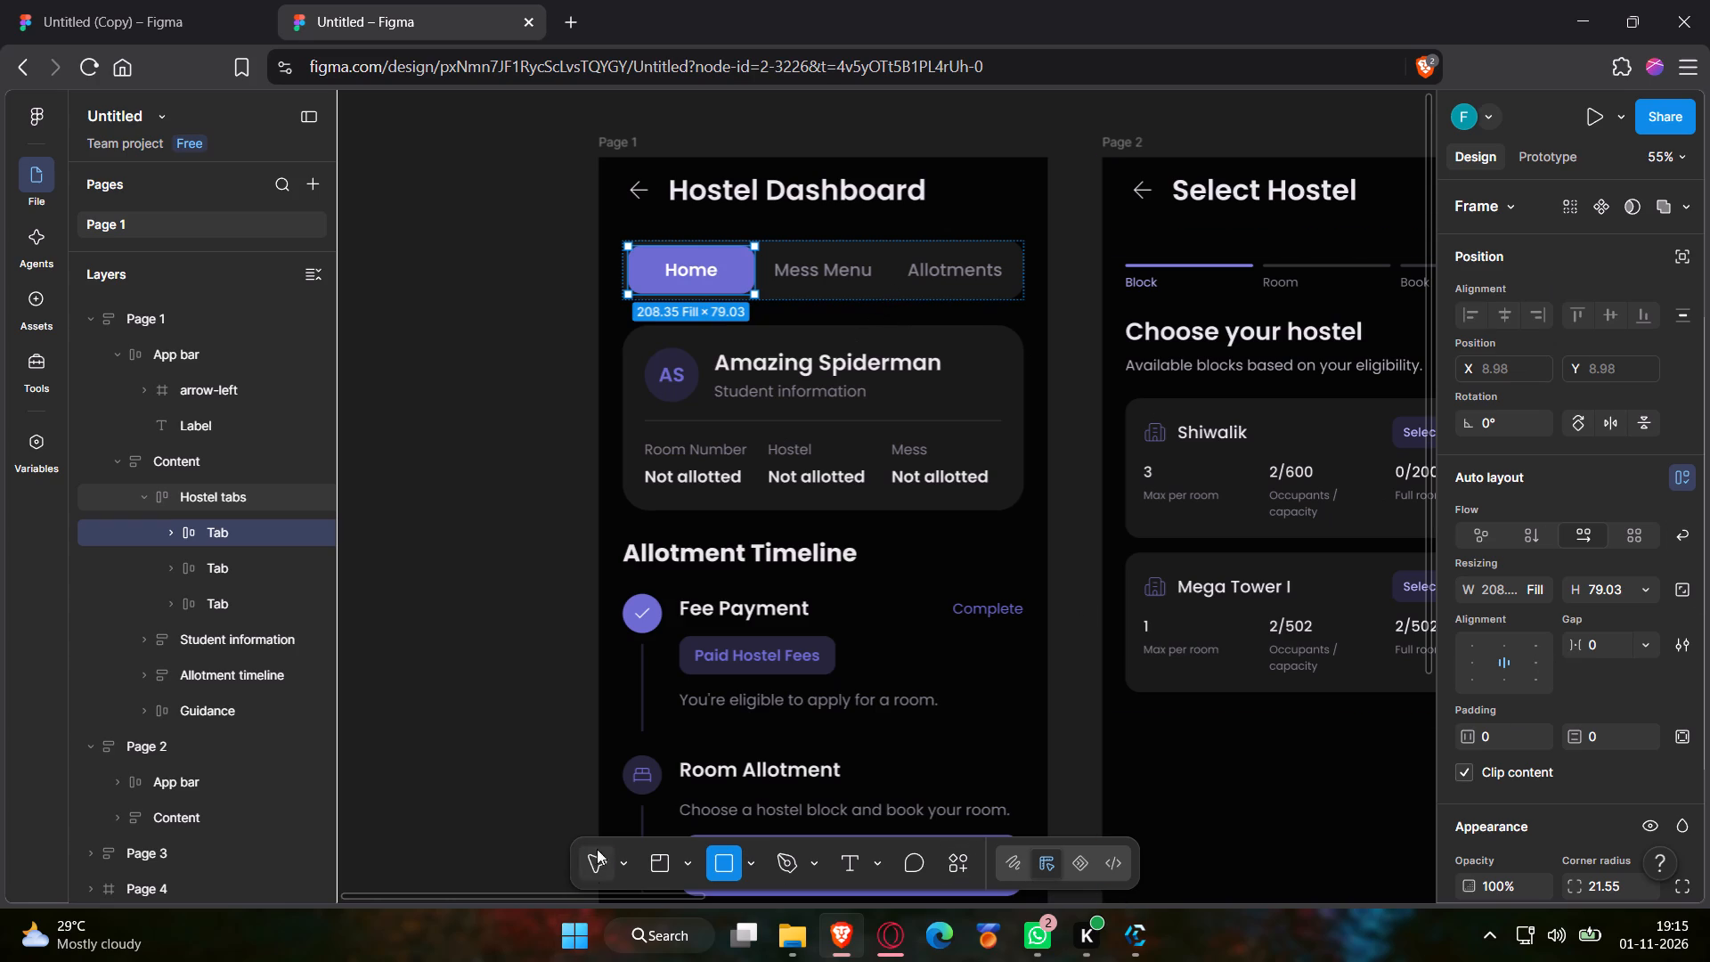
{"action": "double_click", "coordinate": [892, 299]}
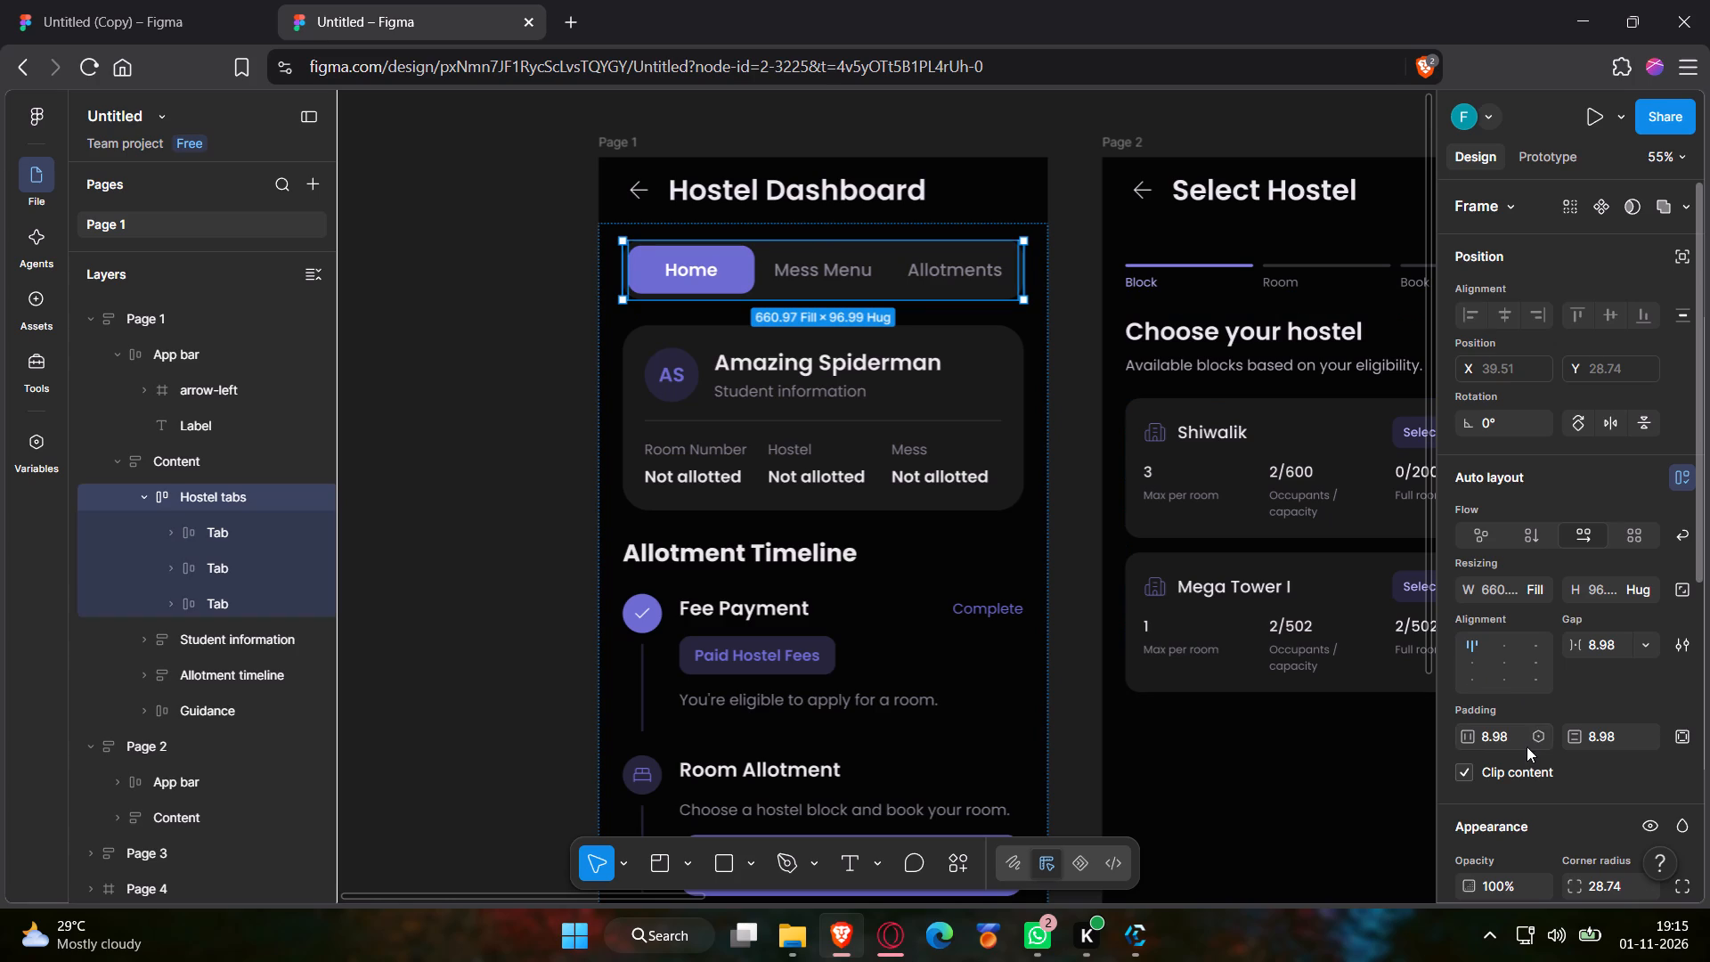
{"action": "scroll", "coordinate": [1527, 748], "scroll_direction": "down", "scroll_amount": 4}
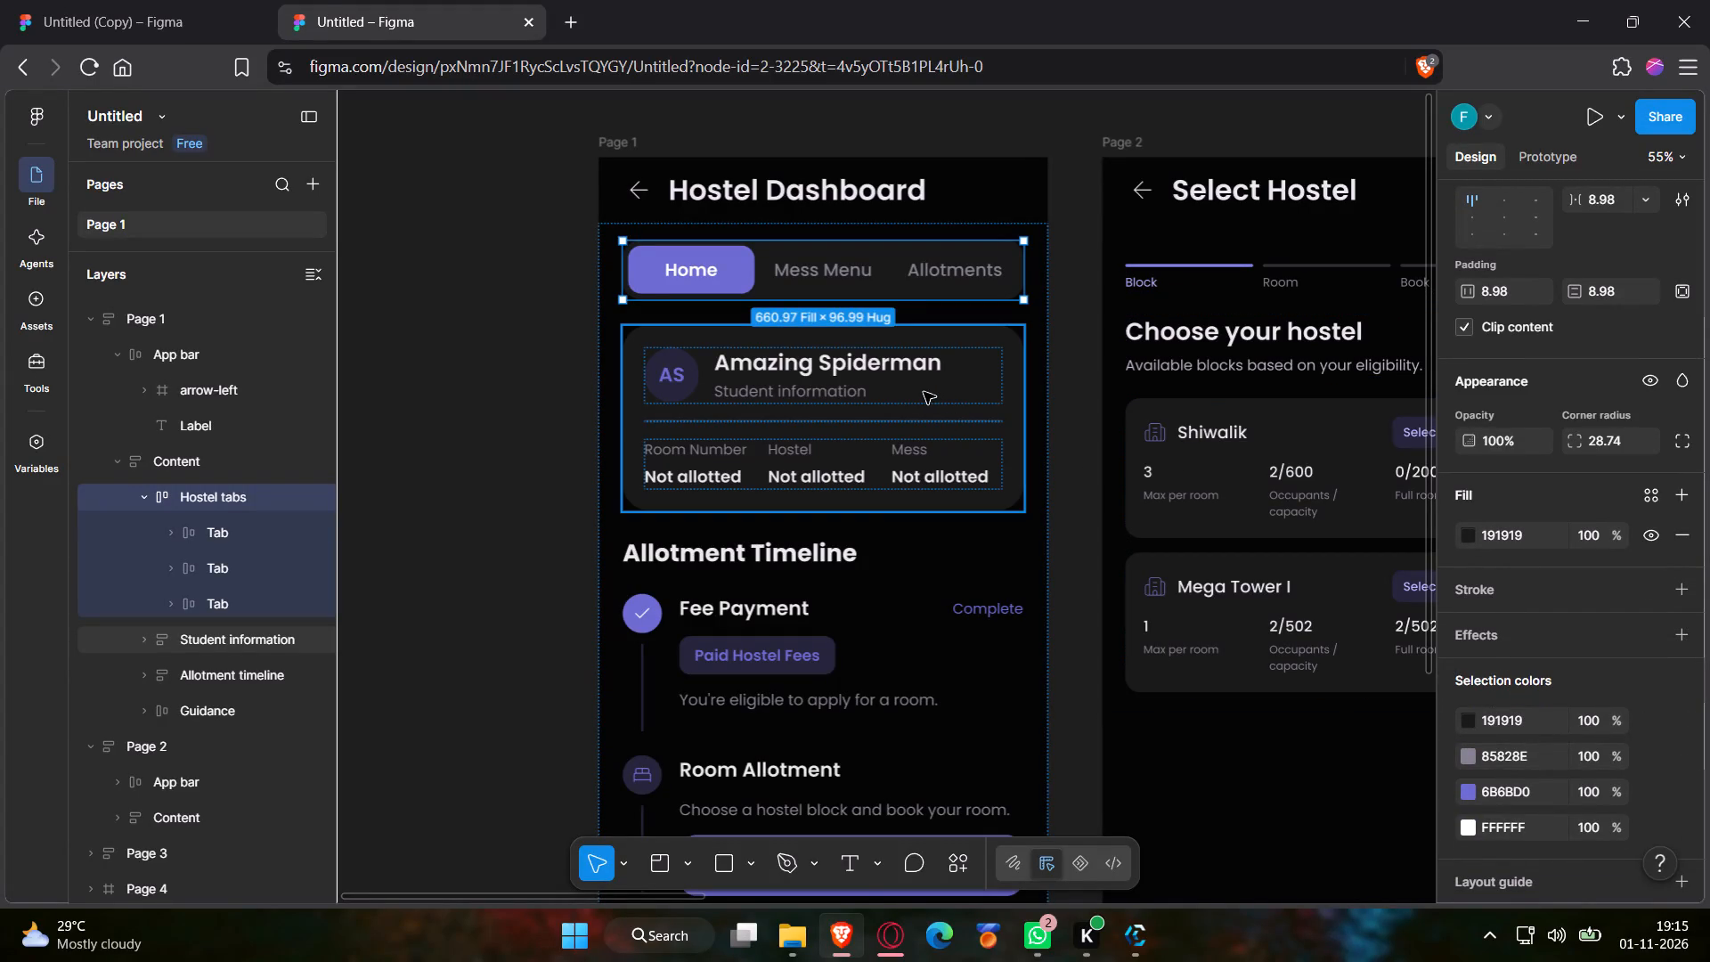
{"action": "left_click", "coordinate": [173, 0]}
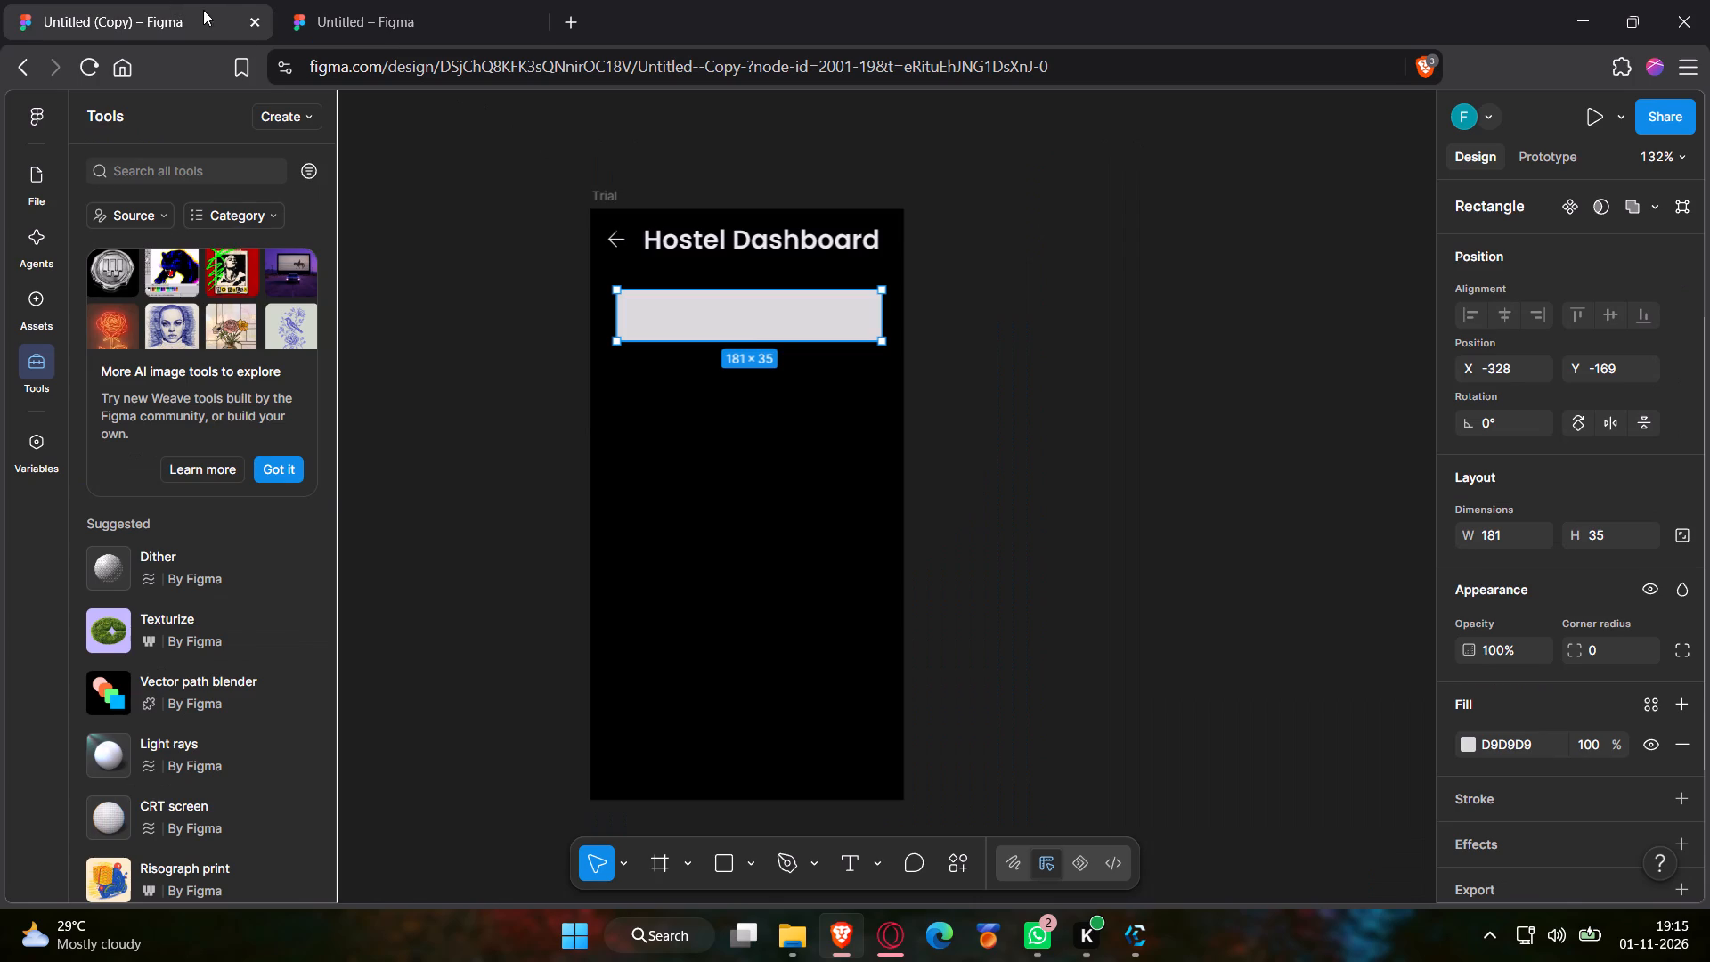
{"action": "triple_click", "coordinate": [1518, 742]}
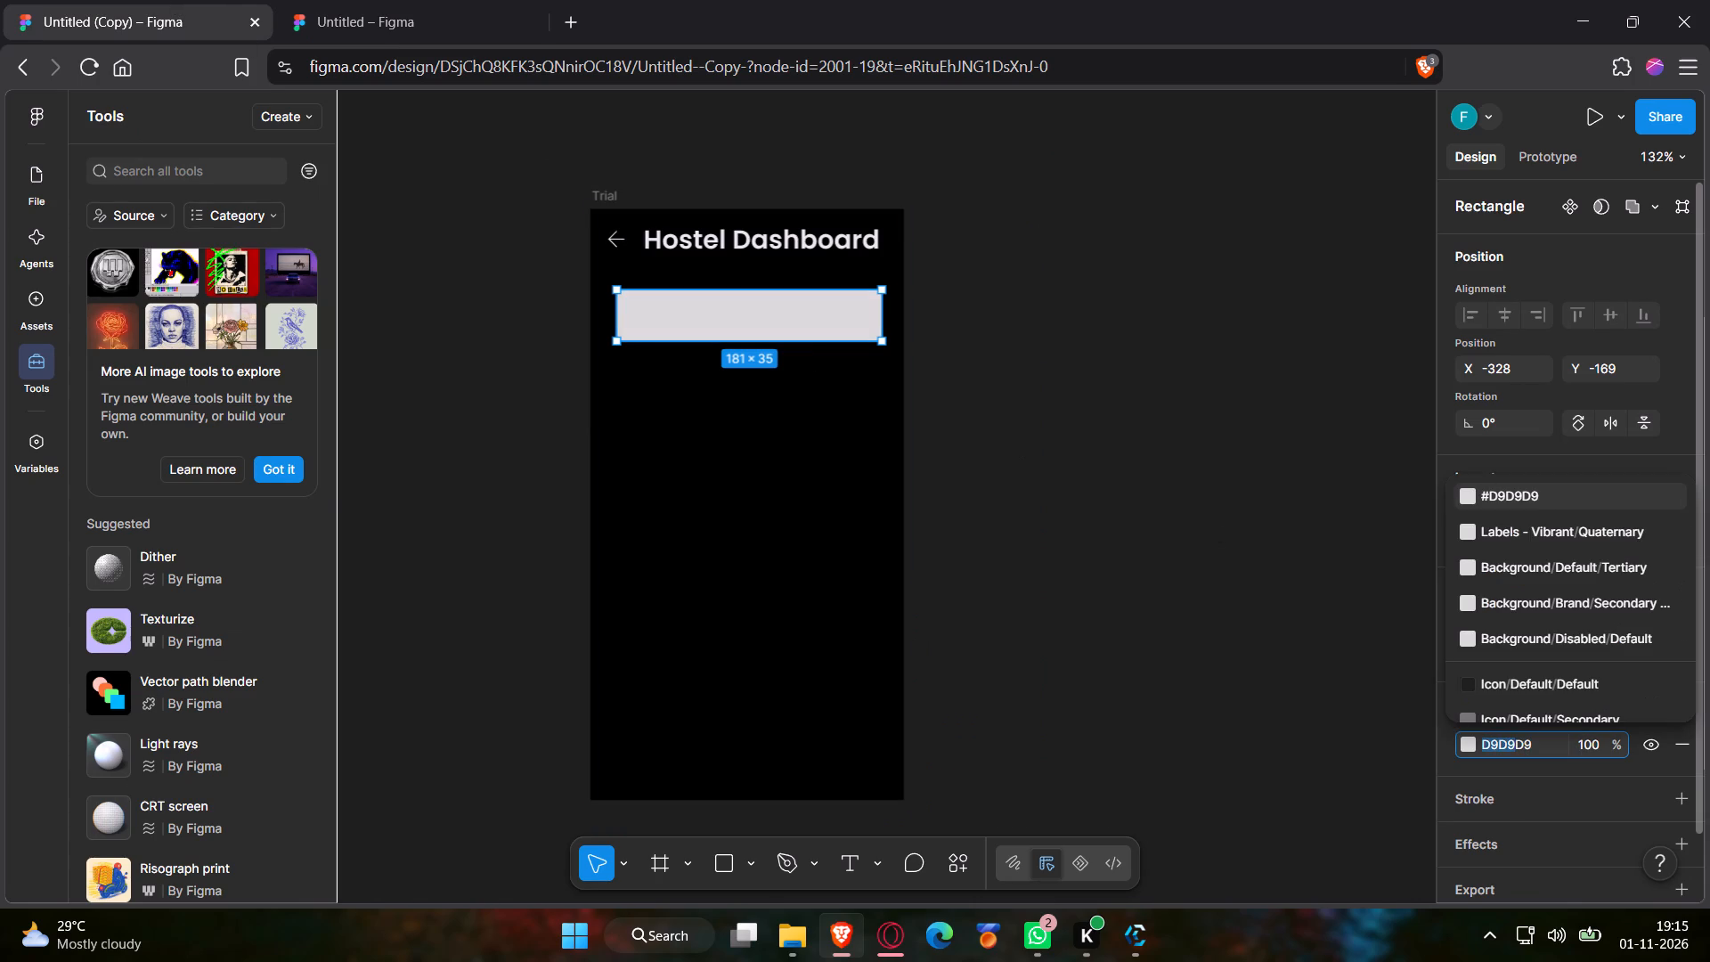
{"action": "key", "text": "ctrl+a"}
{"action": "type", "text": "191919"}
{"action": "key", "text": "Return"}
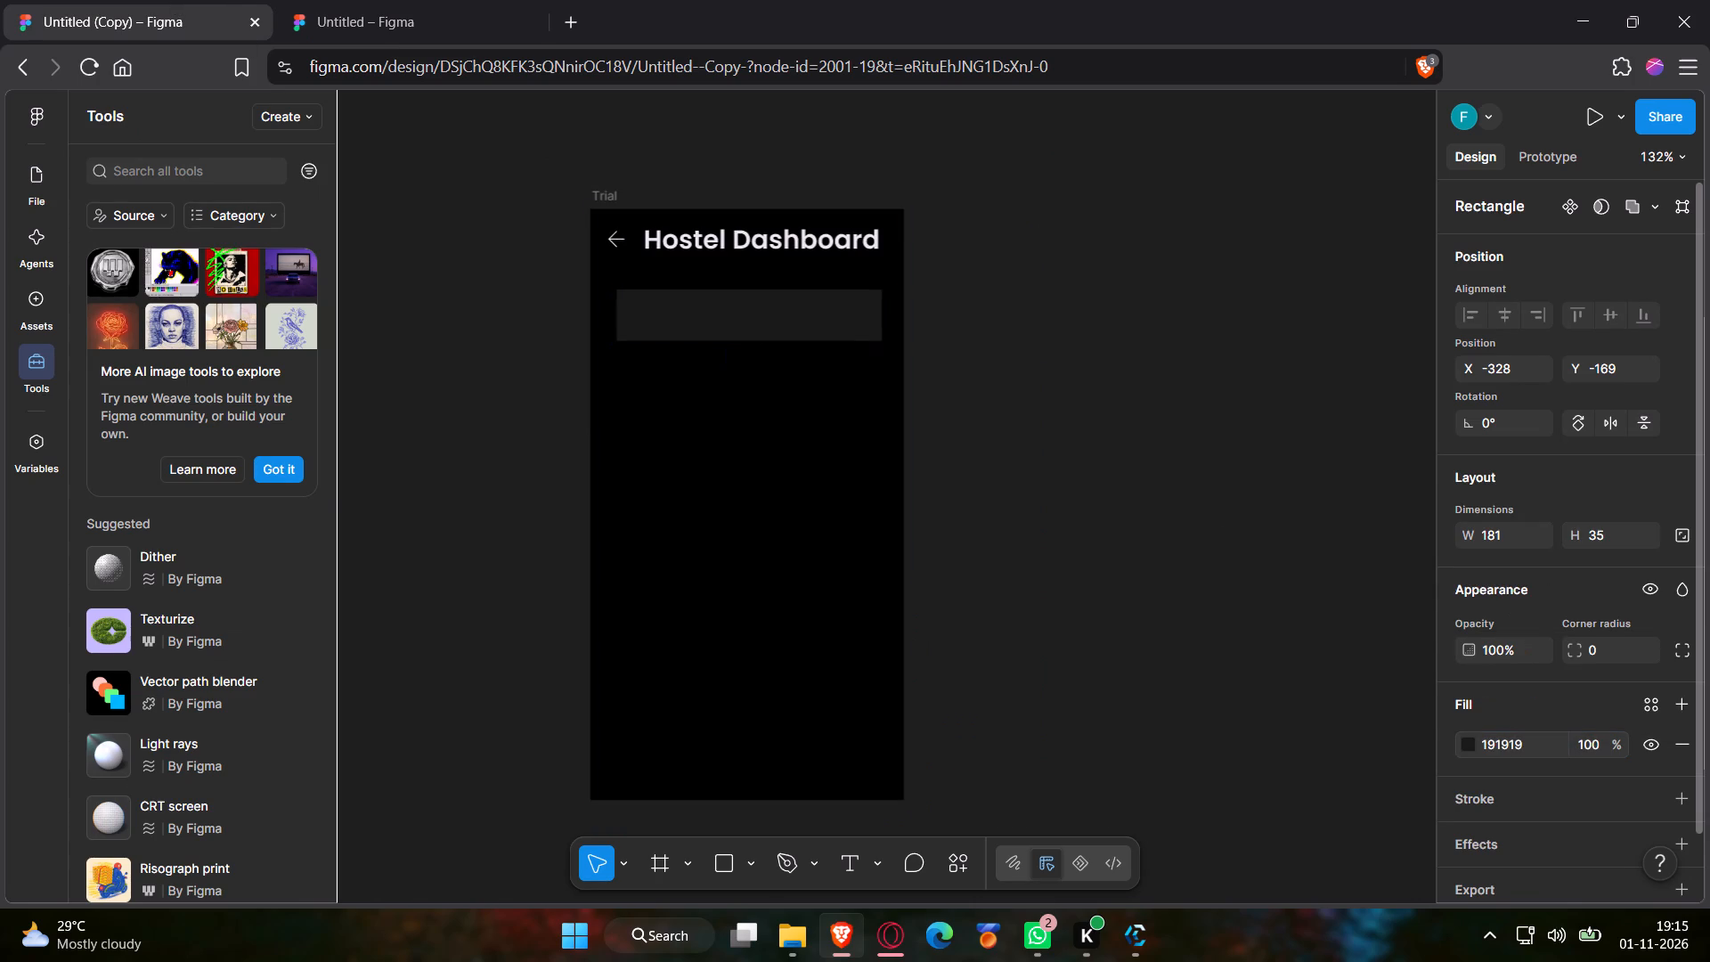
Check the Hostel tabs frame's corner radius in the original and set the new rectangle's corner radius to 28.
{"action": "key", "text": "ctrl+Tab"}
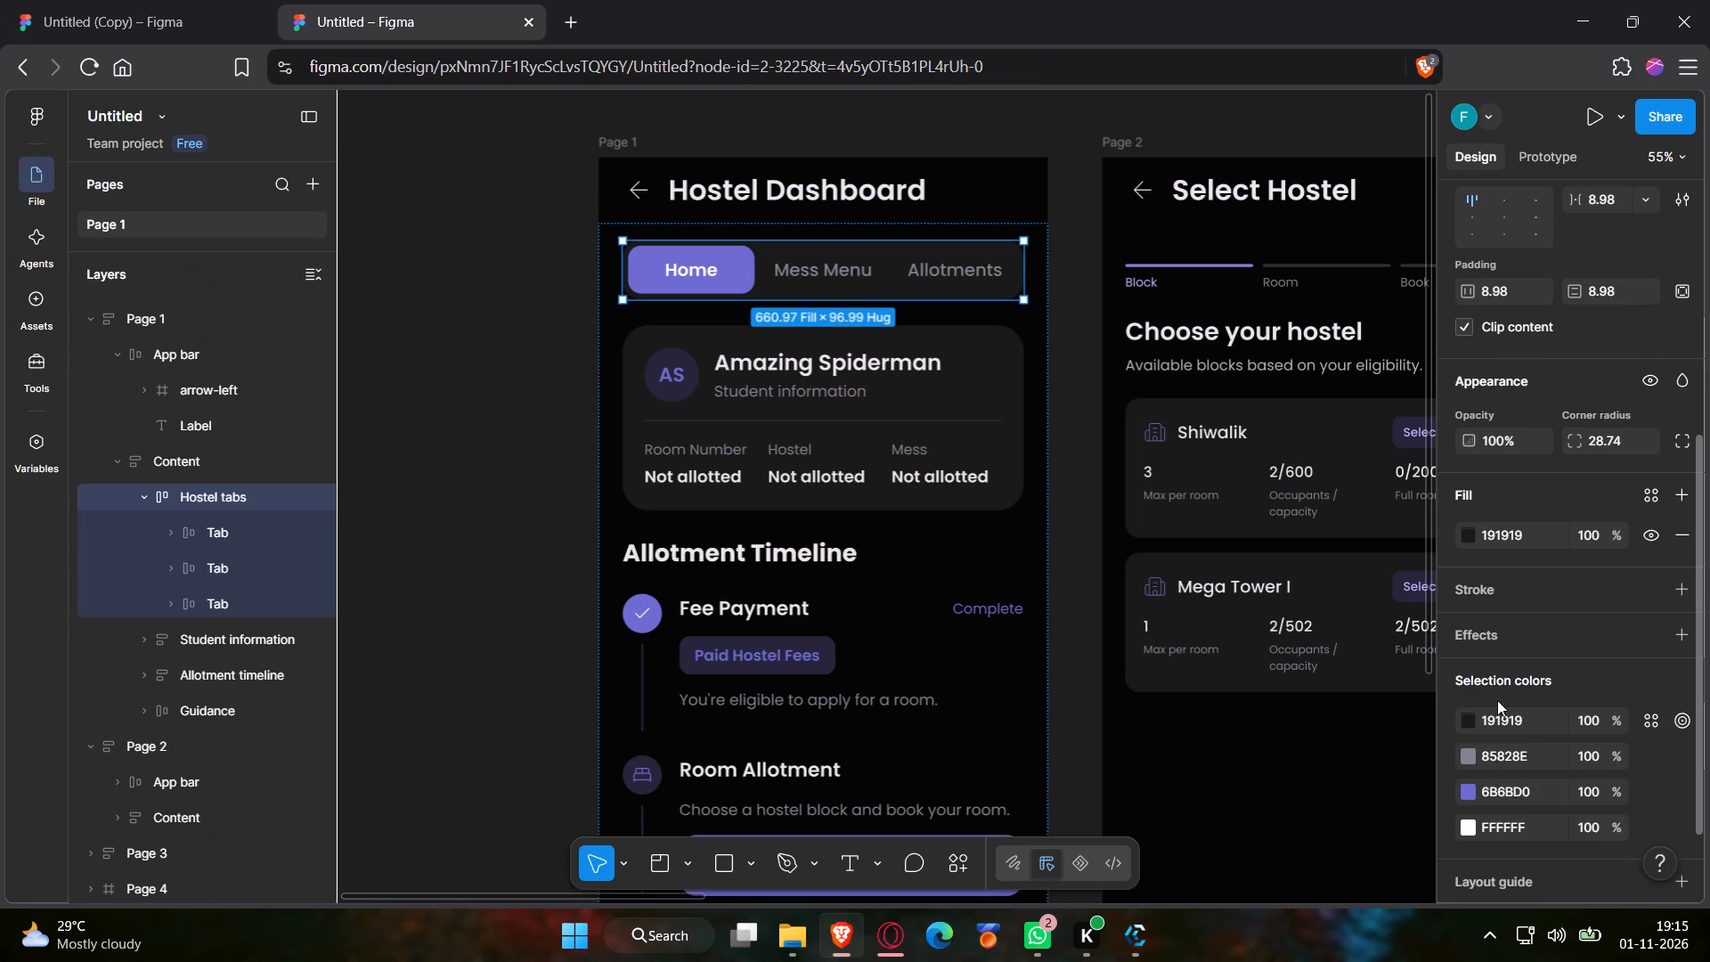
{"action": "scroll", "coordinate": [1504, 698], "scroll_direction": "up", "scroll_amount": 1}
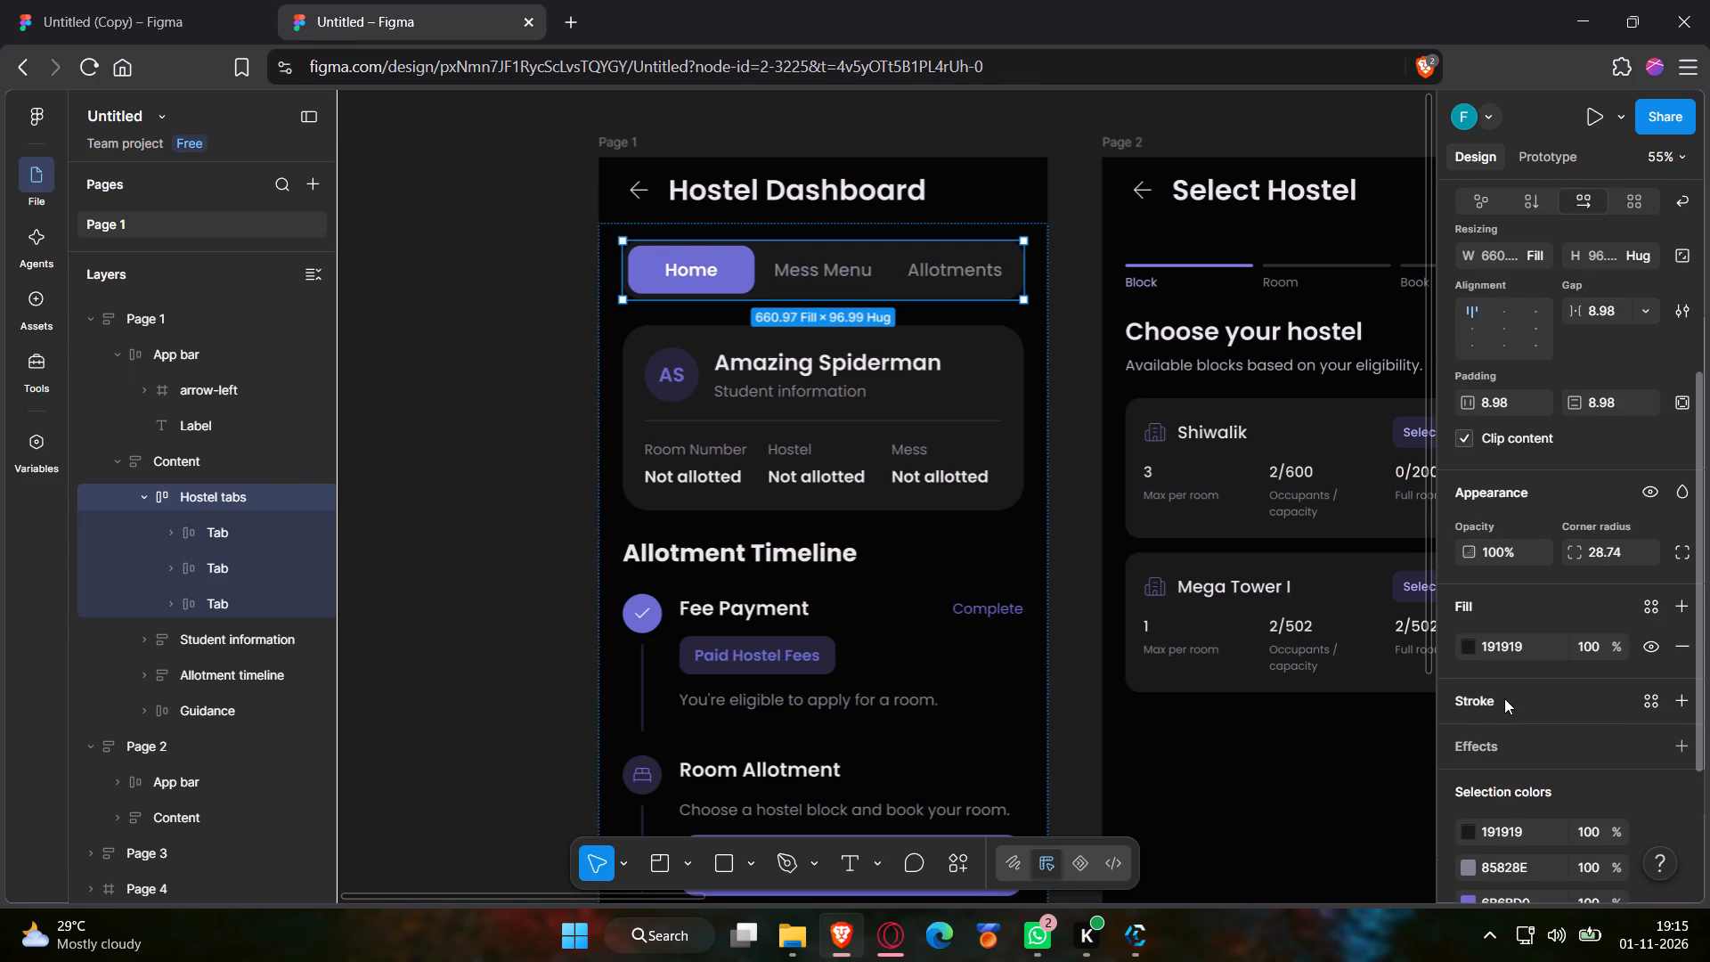
{"action": "key", "text": "ctrl+Tab"}
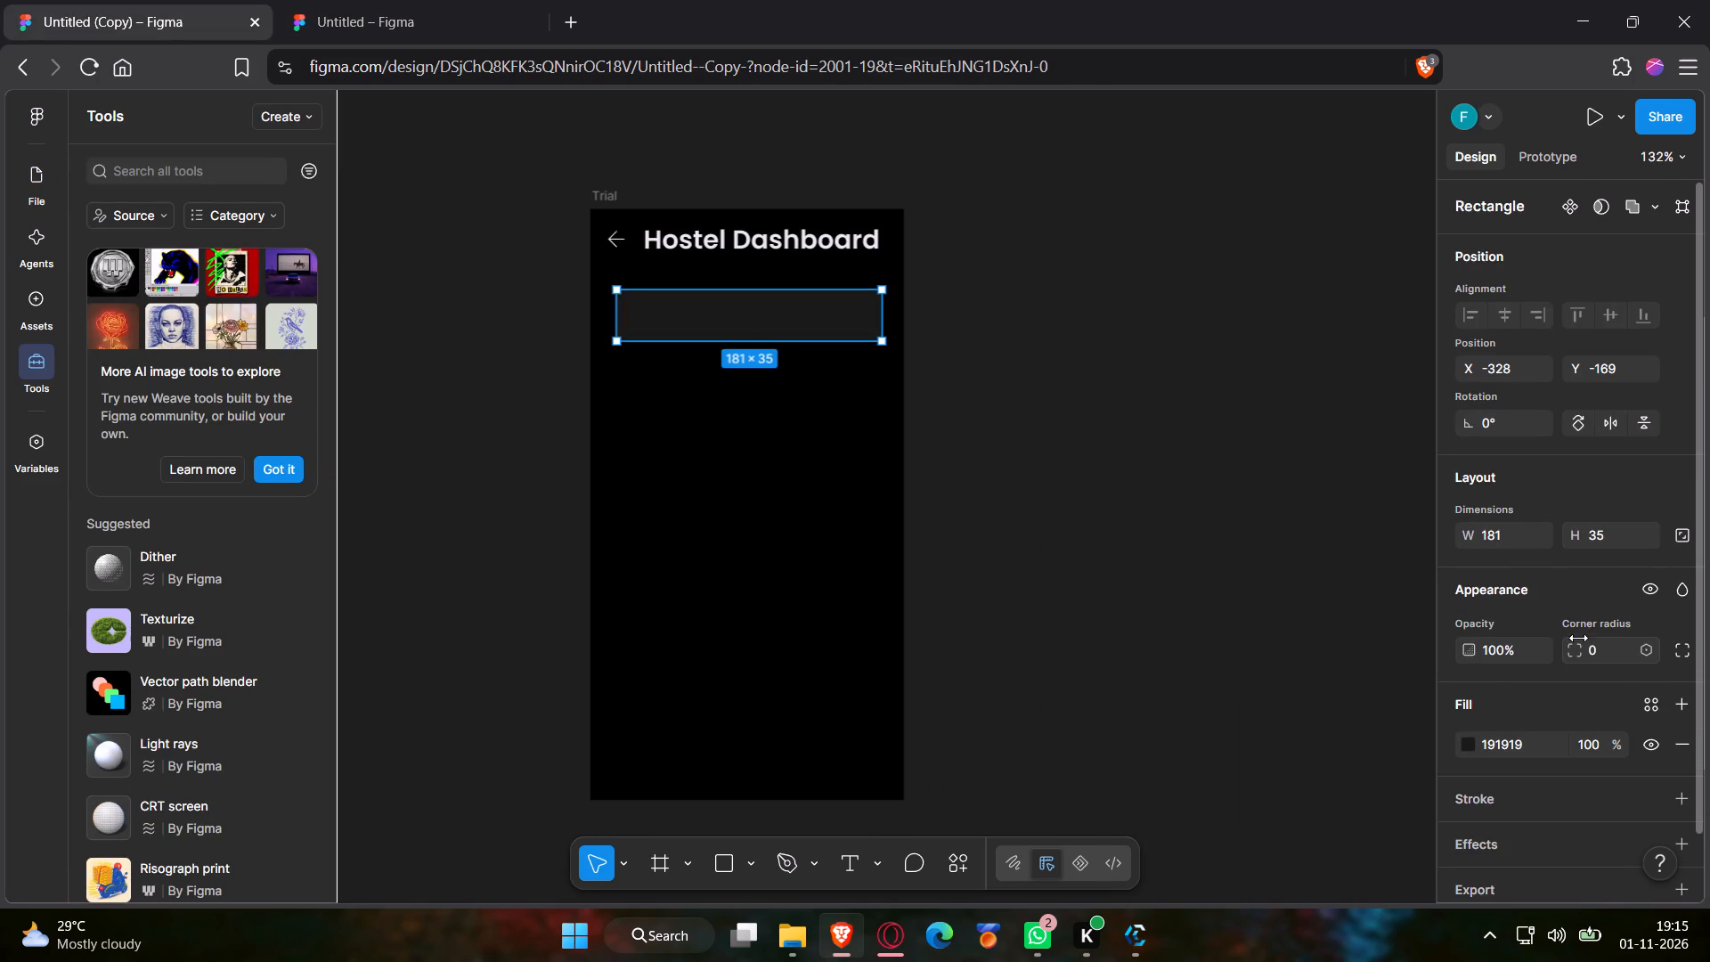
{"action": "left_click", "coordinate": [1598, 646]}
{"action": "type", "text": "28"}
{"action": "key", "text": "Return"}
Compare the new rectangle's layout and appearance settings in the copied file with those of the original Hostel tabs frame.
{"action": "key", "text": "ctrl+Tab"}
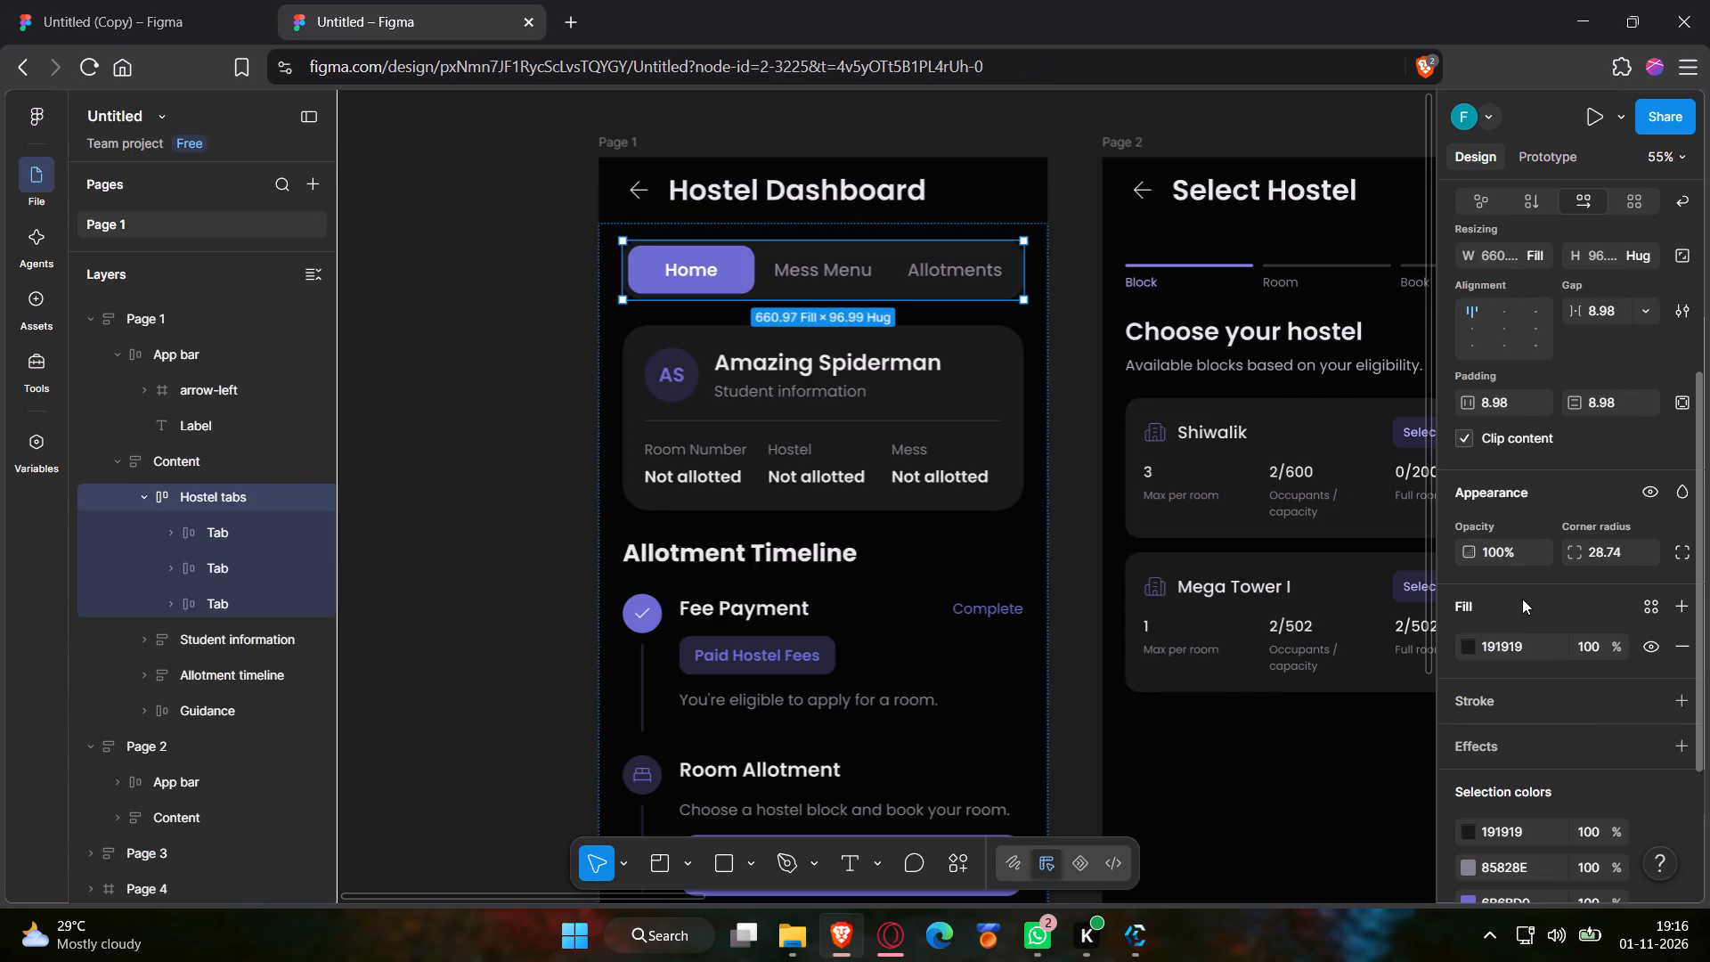
{"action": "left_click", "coordinate": [443, 266]}
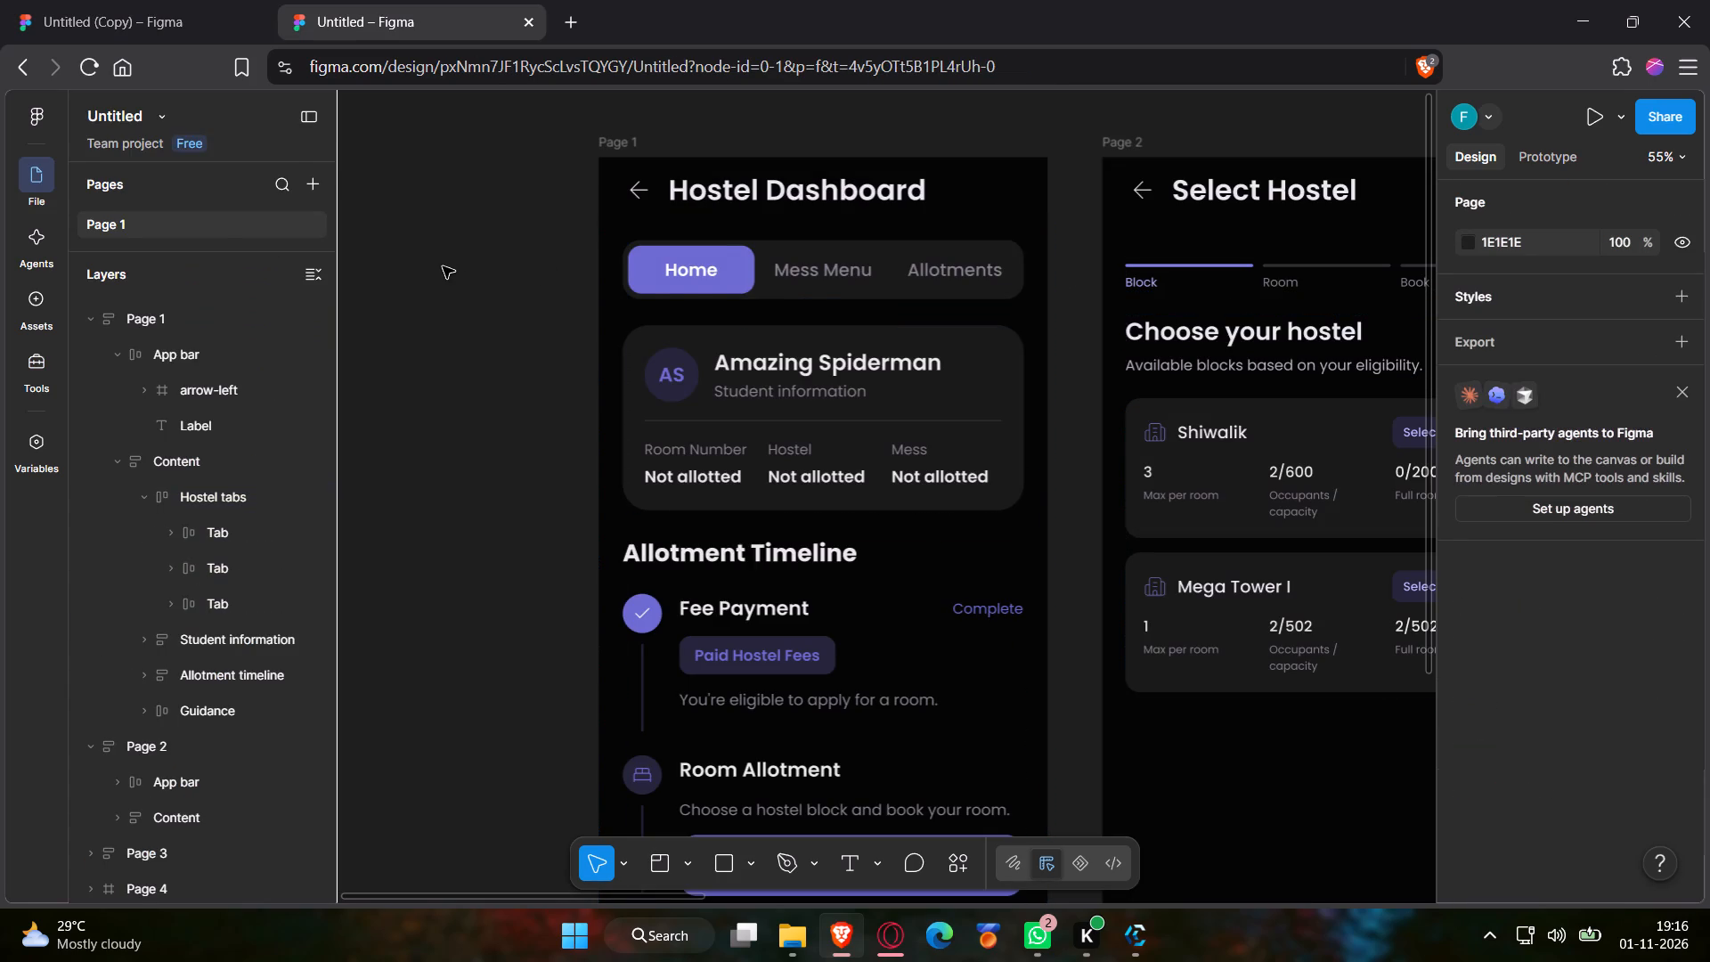
{"action": "key", "text": "ctrl+shift+Tab"}
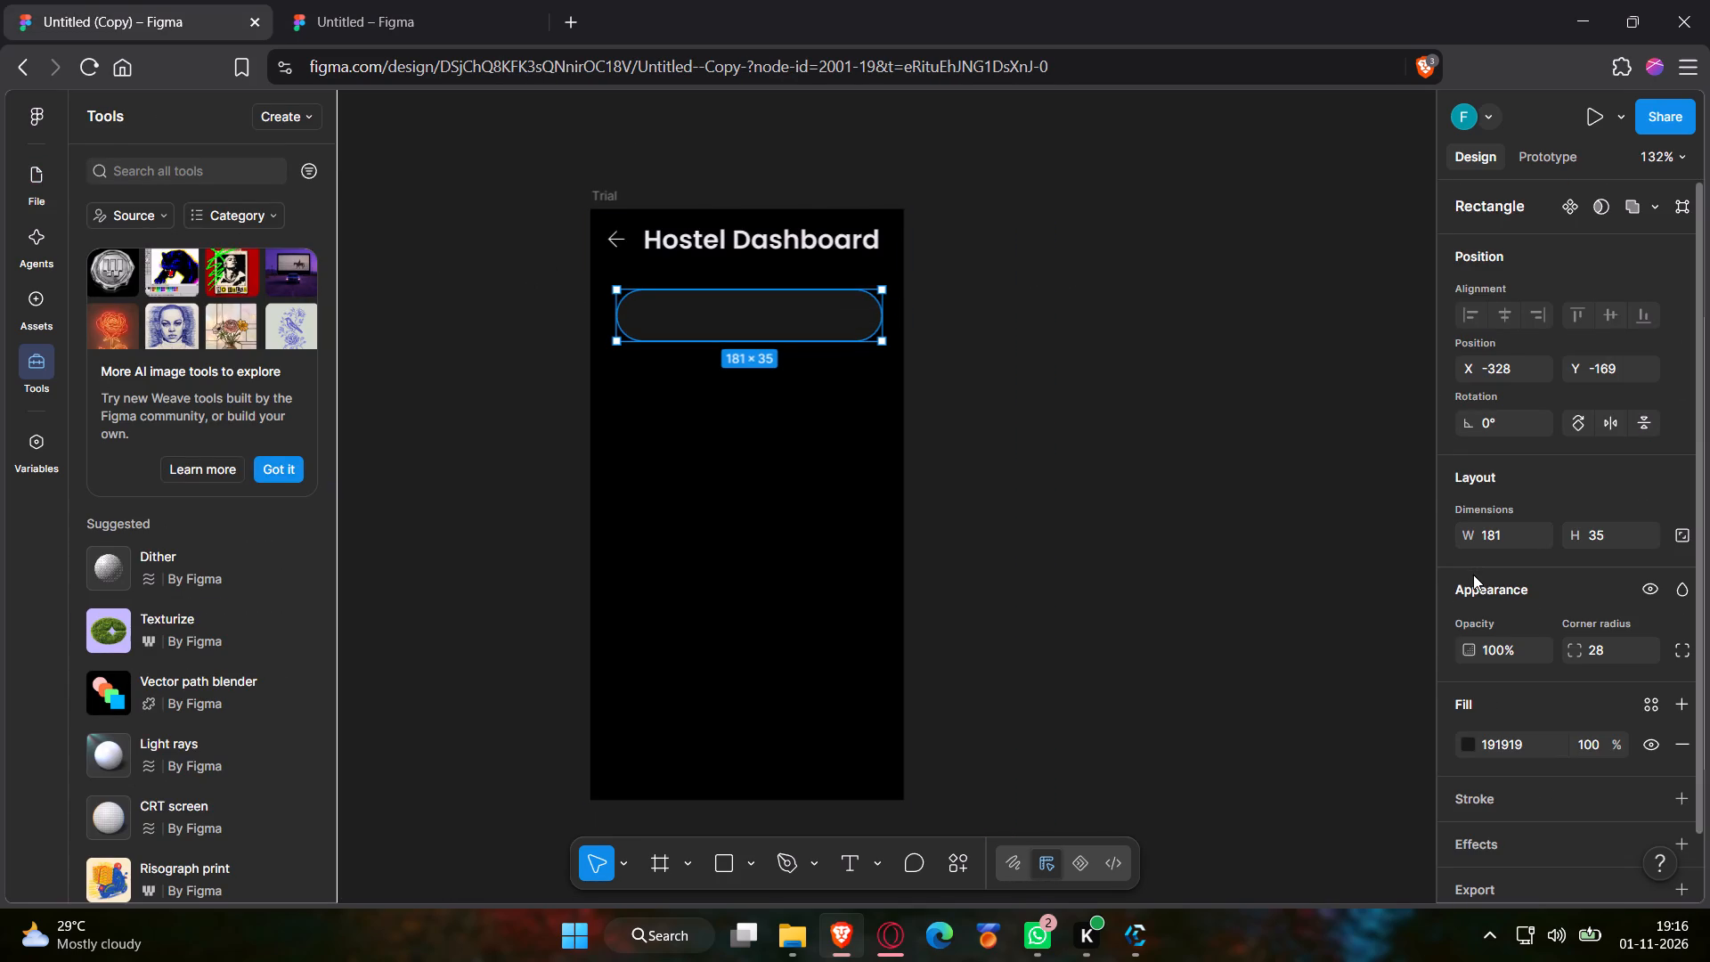
{"action": "key", "text": "ctrl+Tab"}
{"action": "double_click", "coordinate": [932, 294]}
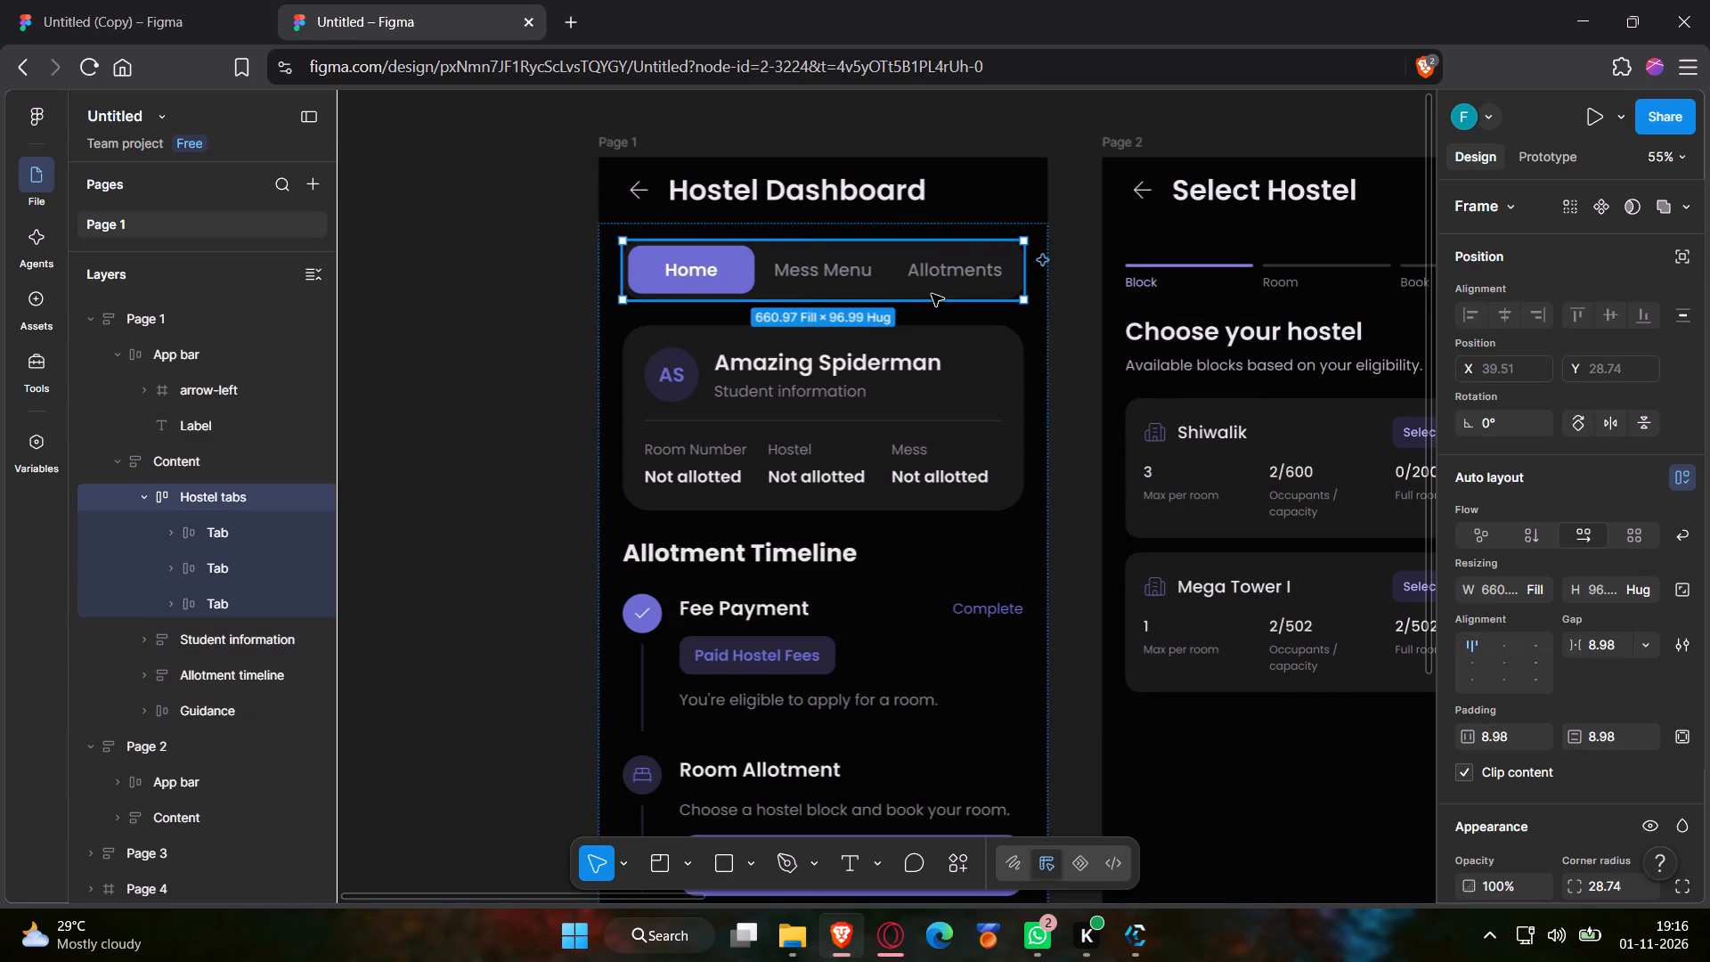
{"action": "key", "text": "ctrl+shift+Tab"}
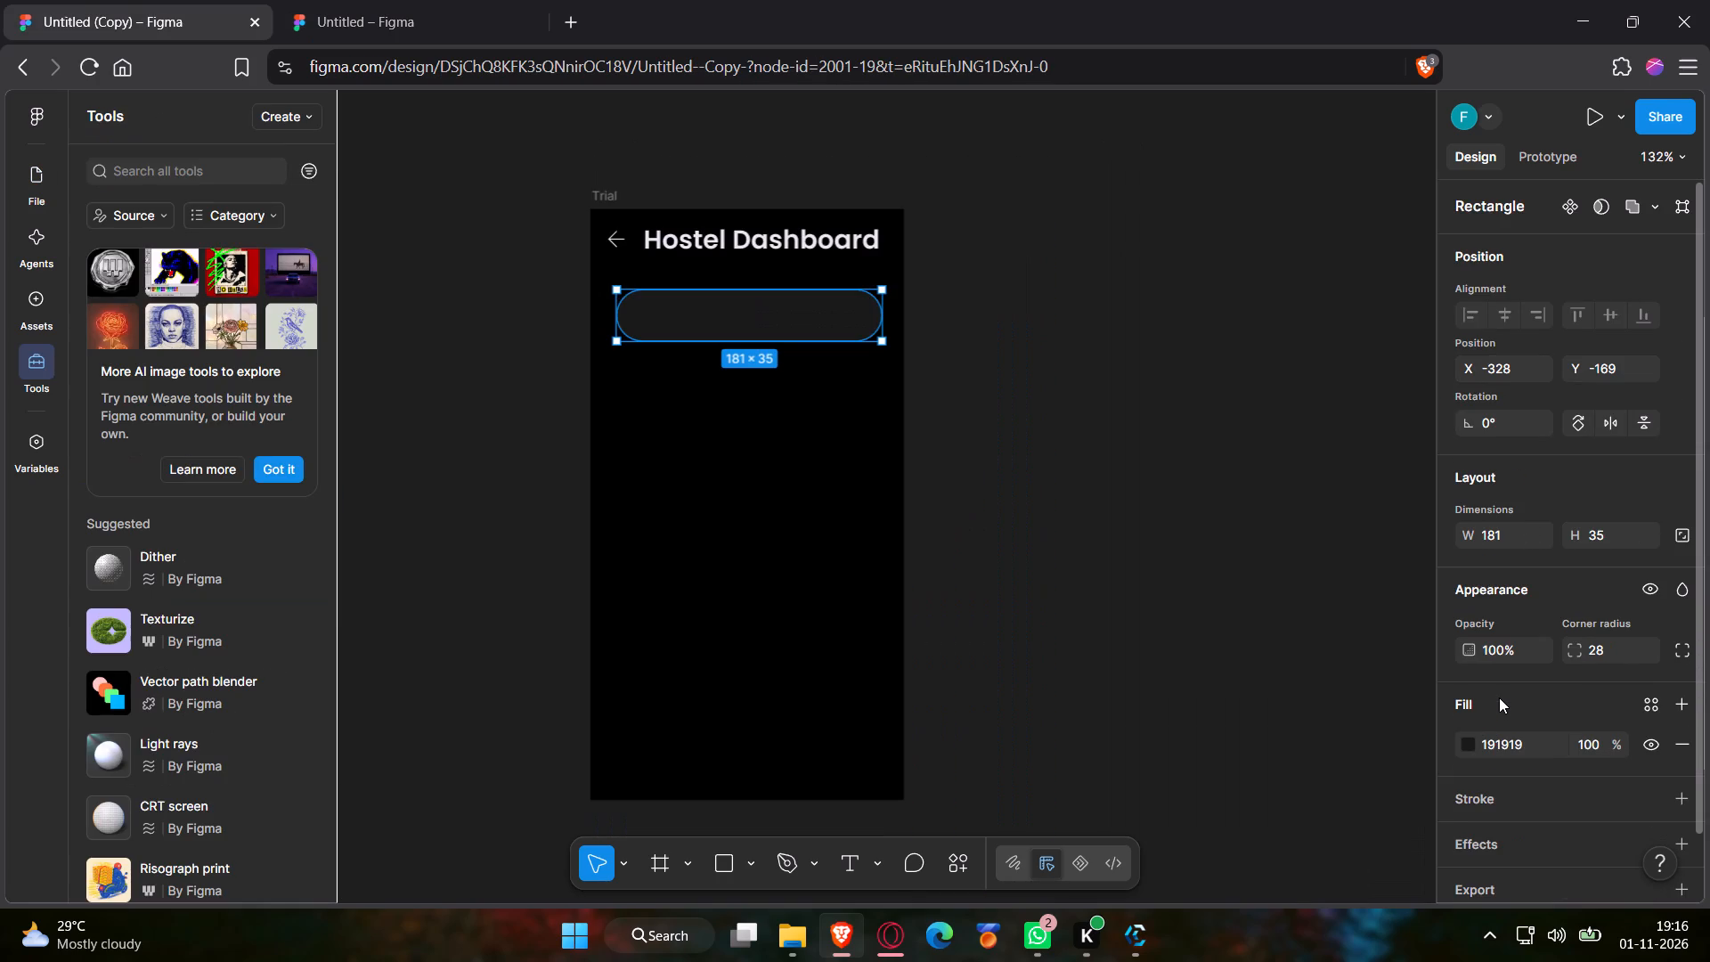
{"action": "scroll", "coordinate": [1513, 697], "scroll_direction": "up", "scroll_amount": 2}
{"action": "key", "text": "ctrl+Tab"}
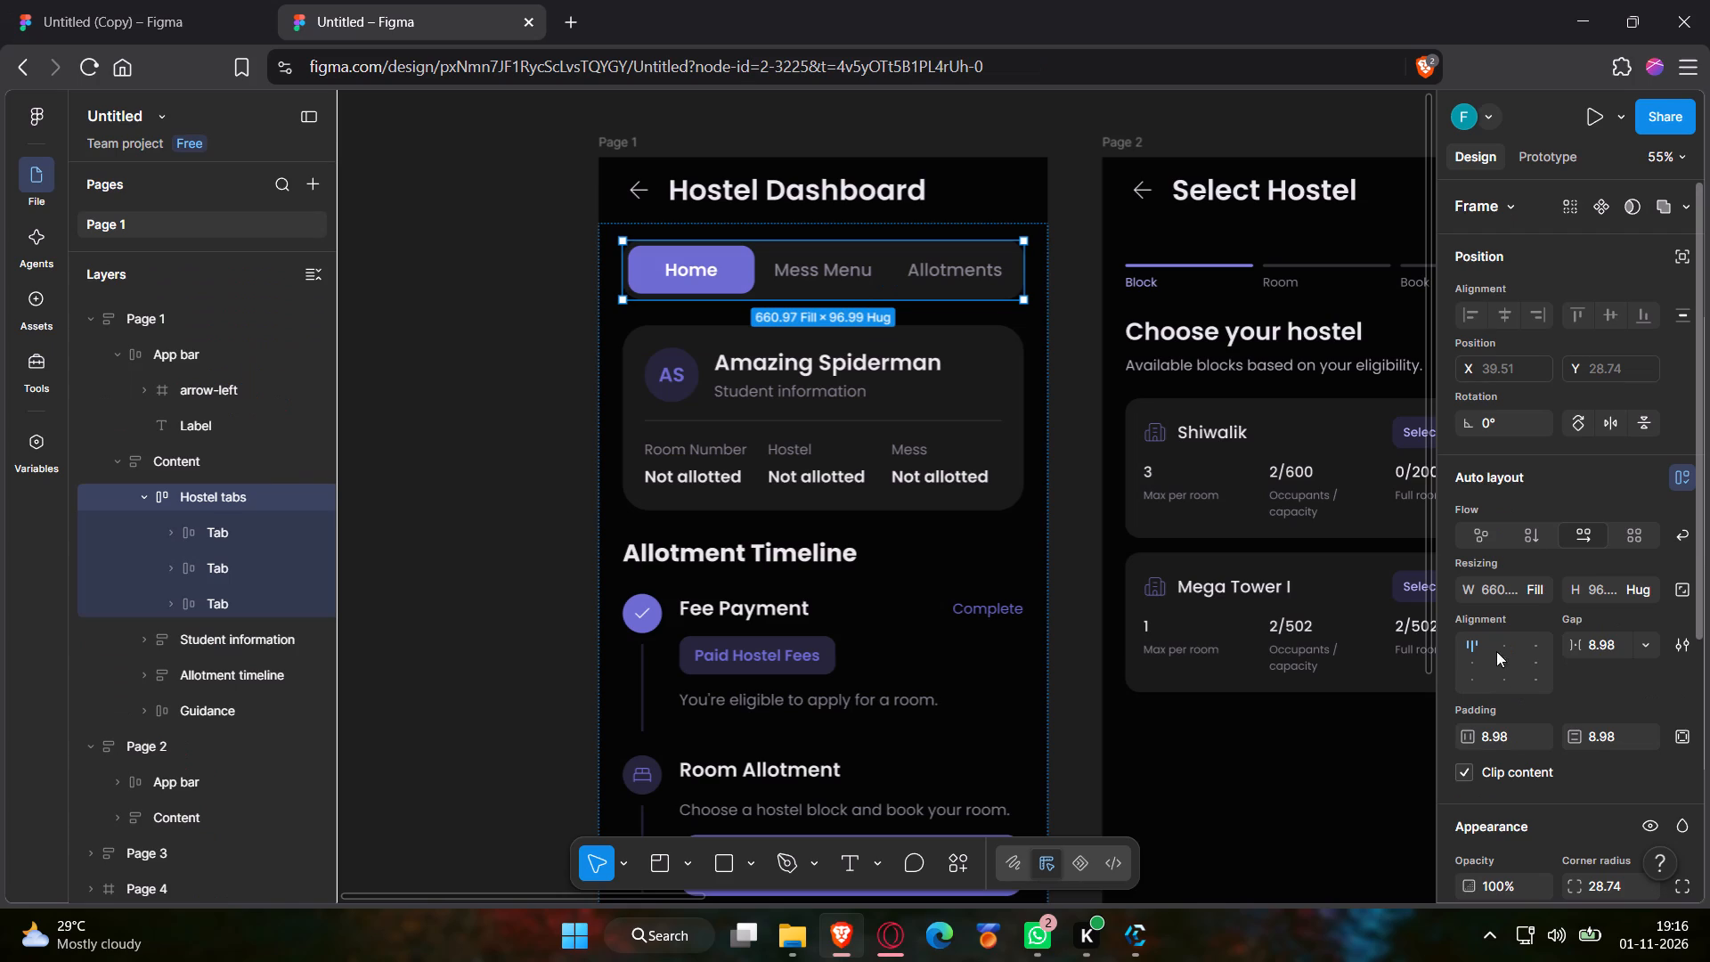
{"action": "key", "text": "ctrl+shift+Tab"}
{"action": "key", "text": "ctrl+Tab"}
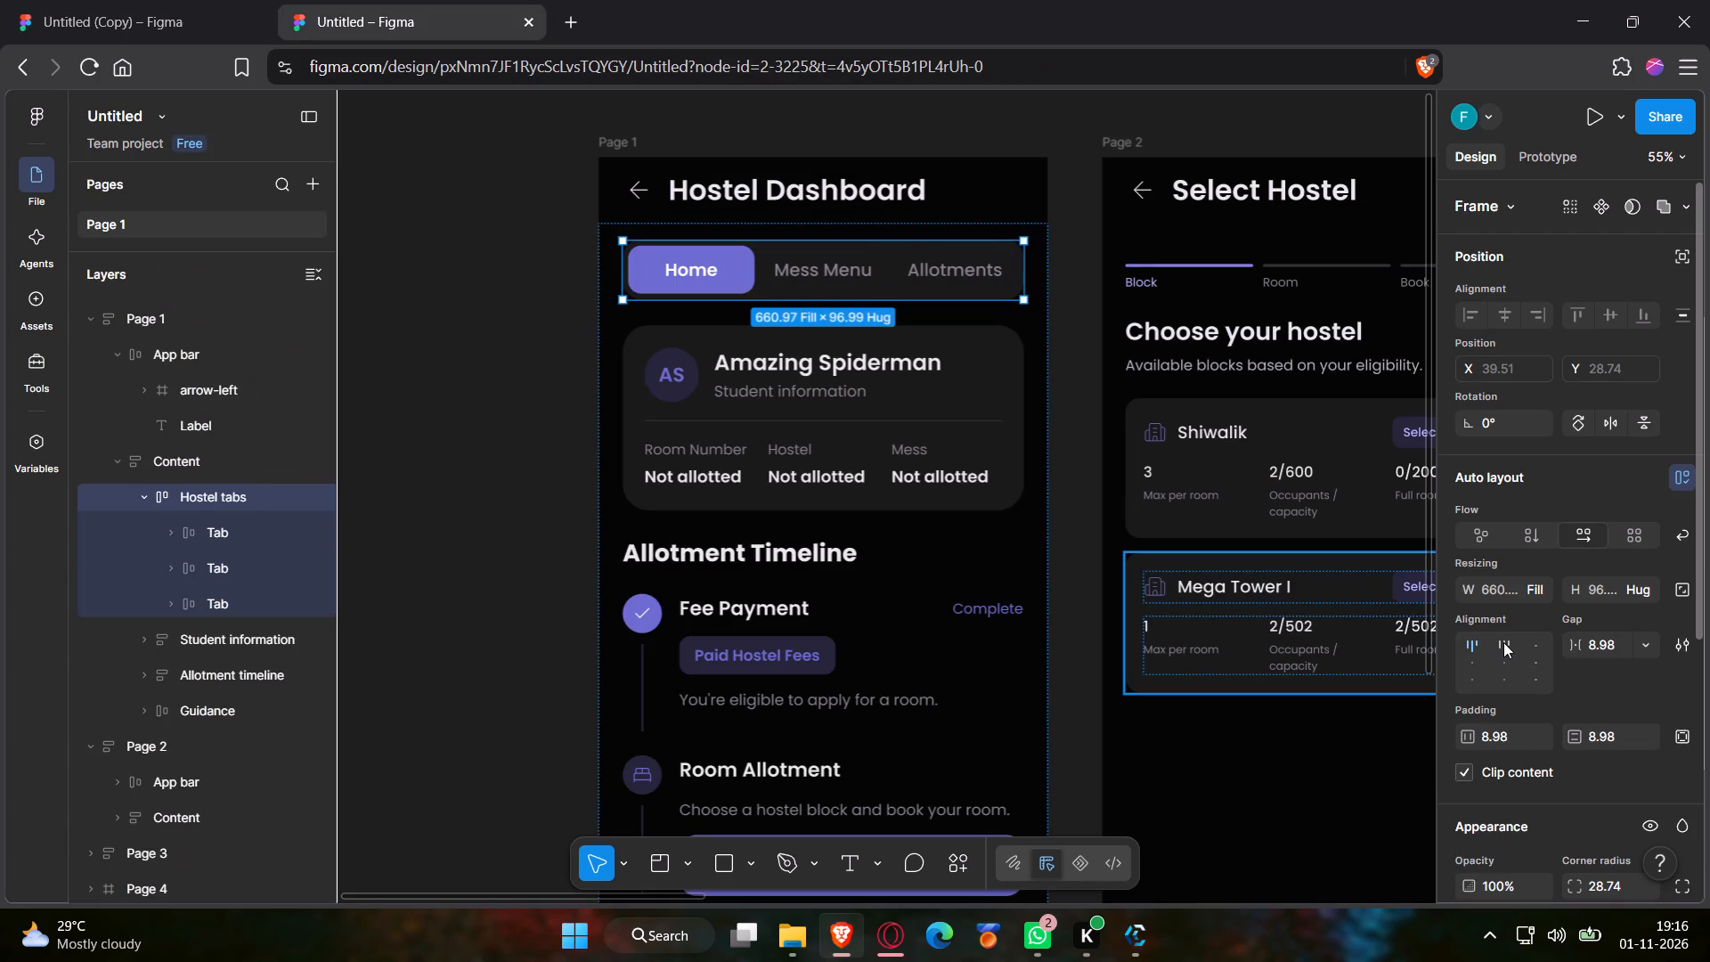
{"action": "key", "text": "ctrl+shift+Tab"}
{"action": "key", "text": "ctrl+Tab"}
{"action": "scroll", "coordinate": [1503, 642], "scroll_direction": "down", "scroll_amount": 2}
{"action": "key", "text": "ctrl+shift+Tab"}
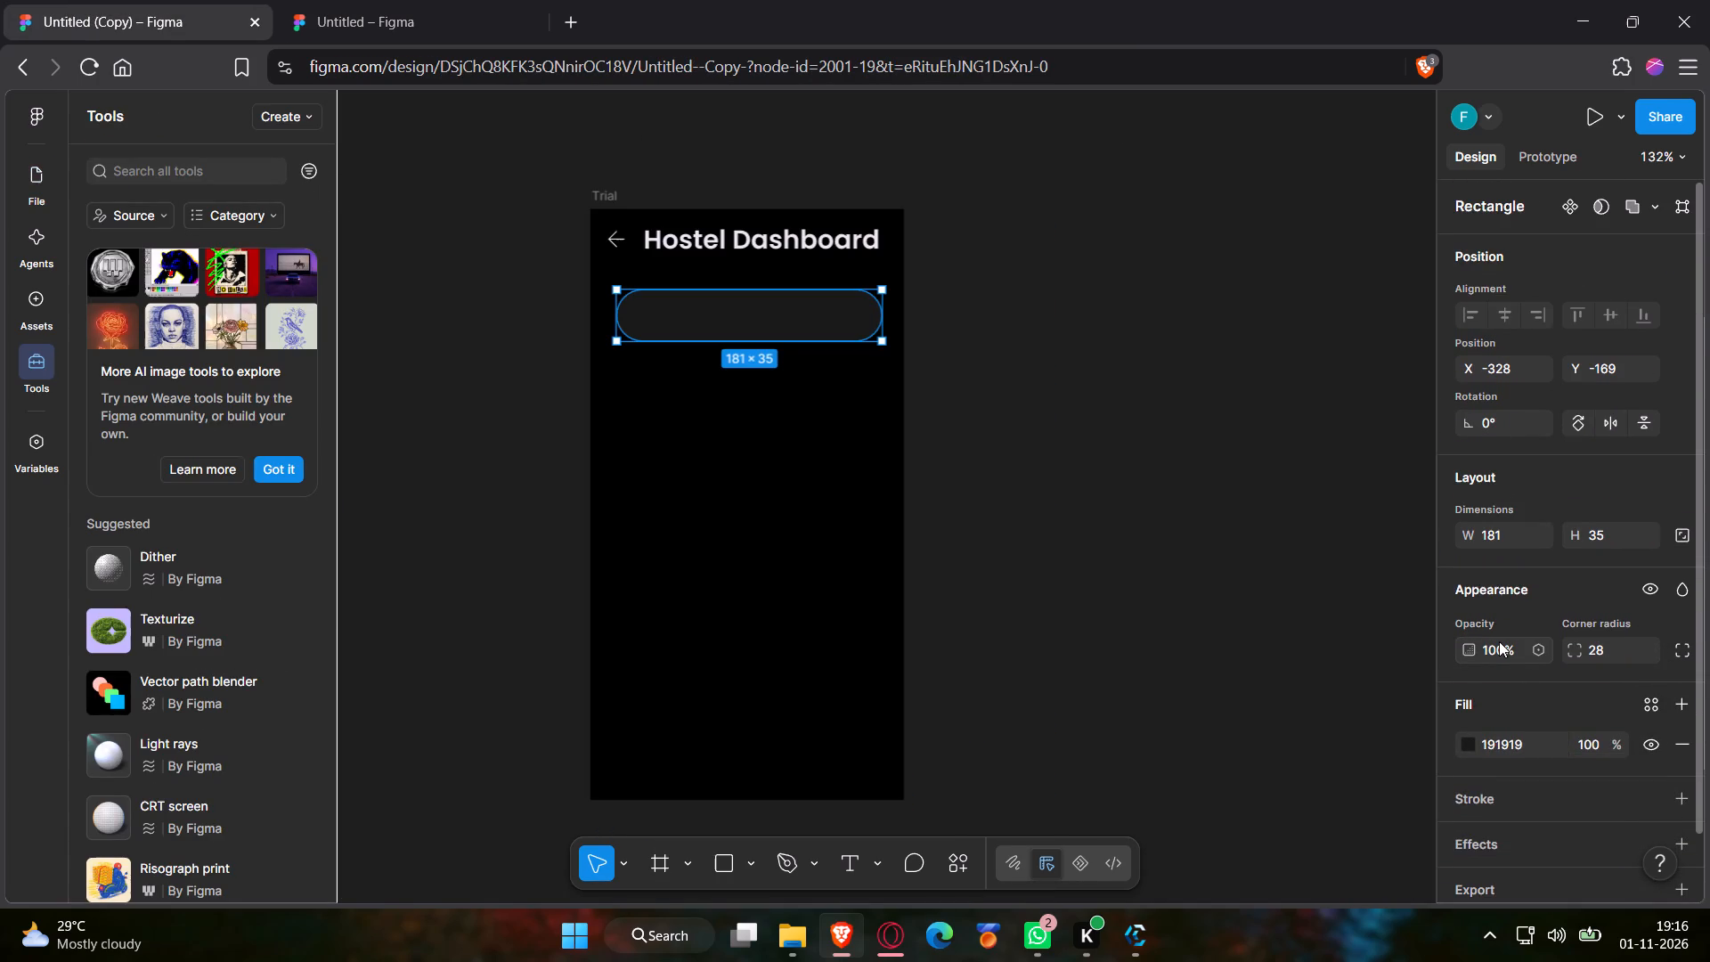
{"action": "scroll", "coordinate": [1499, 641], "scroll_direction": "down", "scroll_amount": 1}
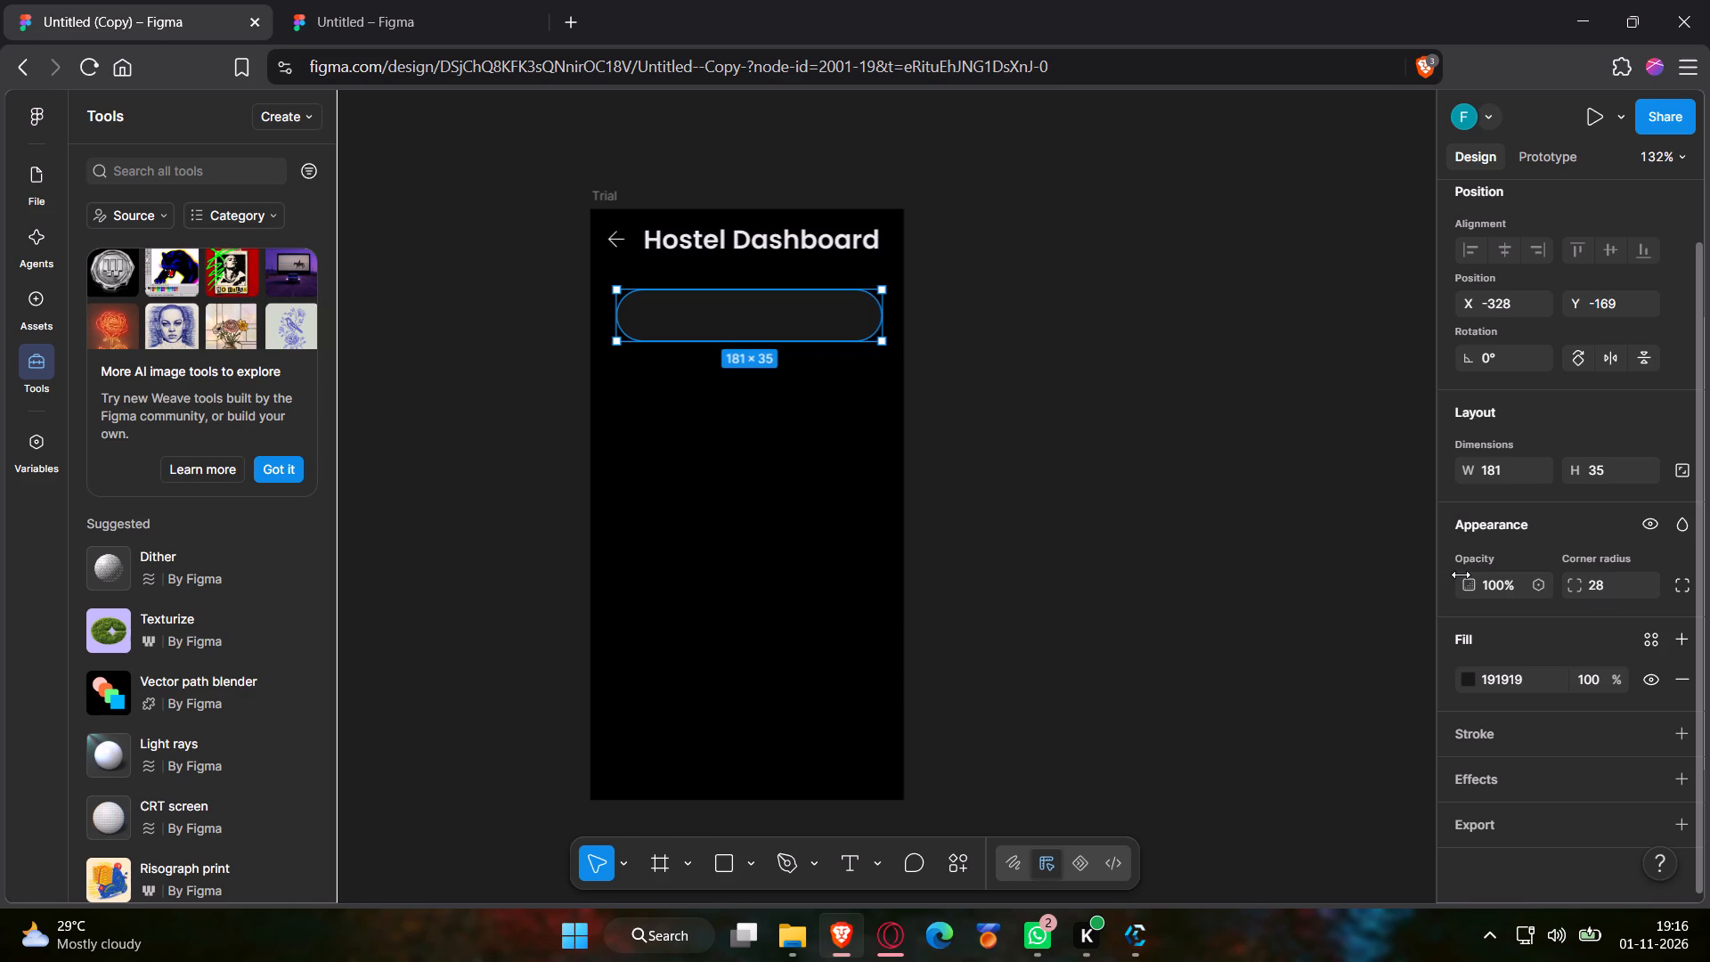
{"action": "key", "text": "ctrl+Tab"}
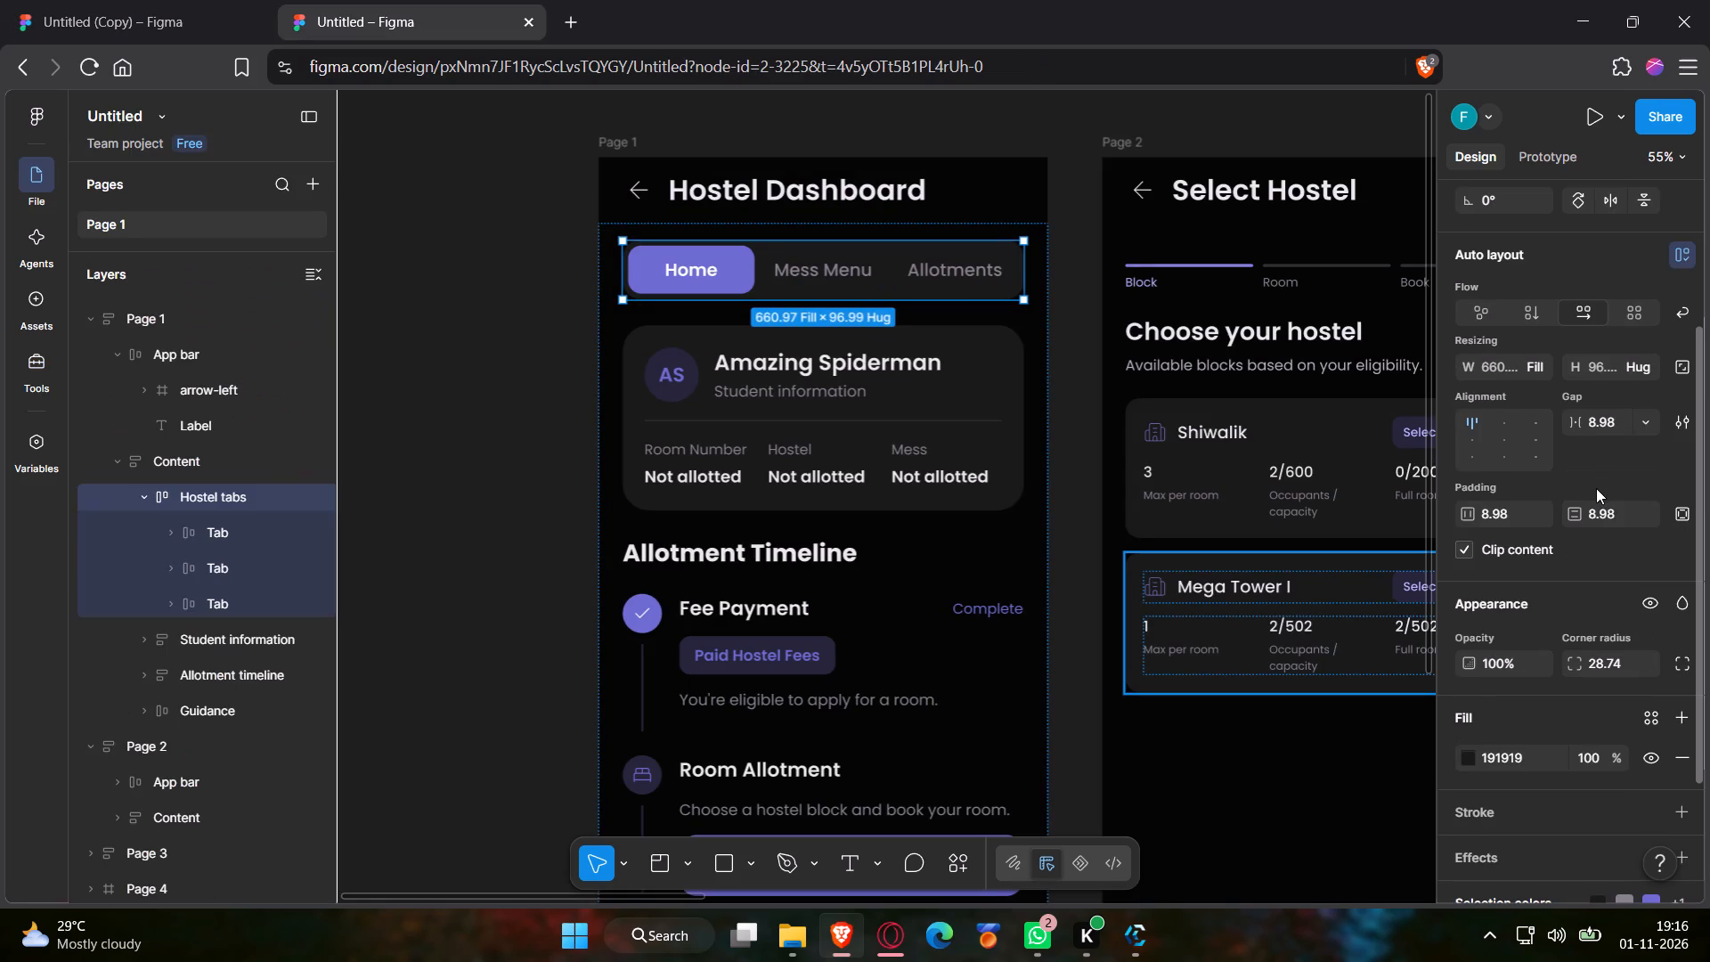
{"action": "key", "text": "ctrl+Tab"}
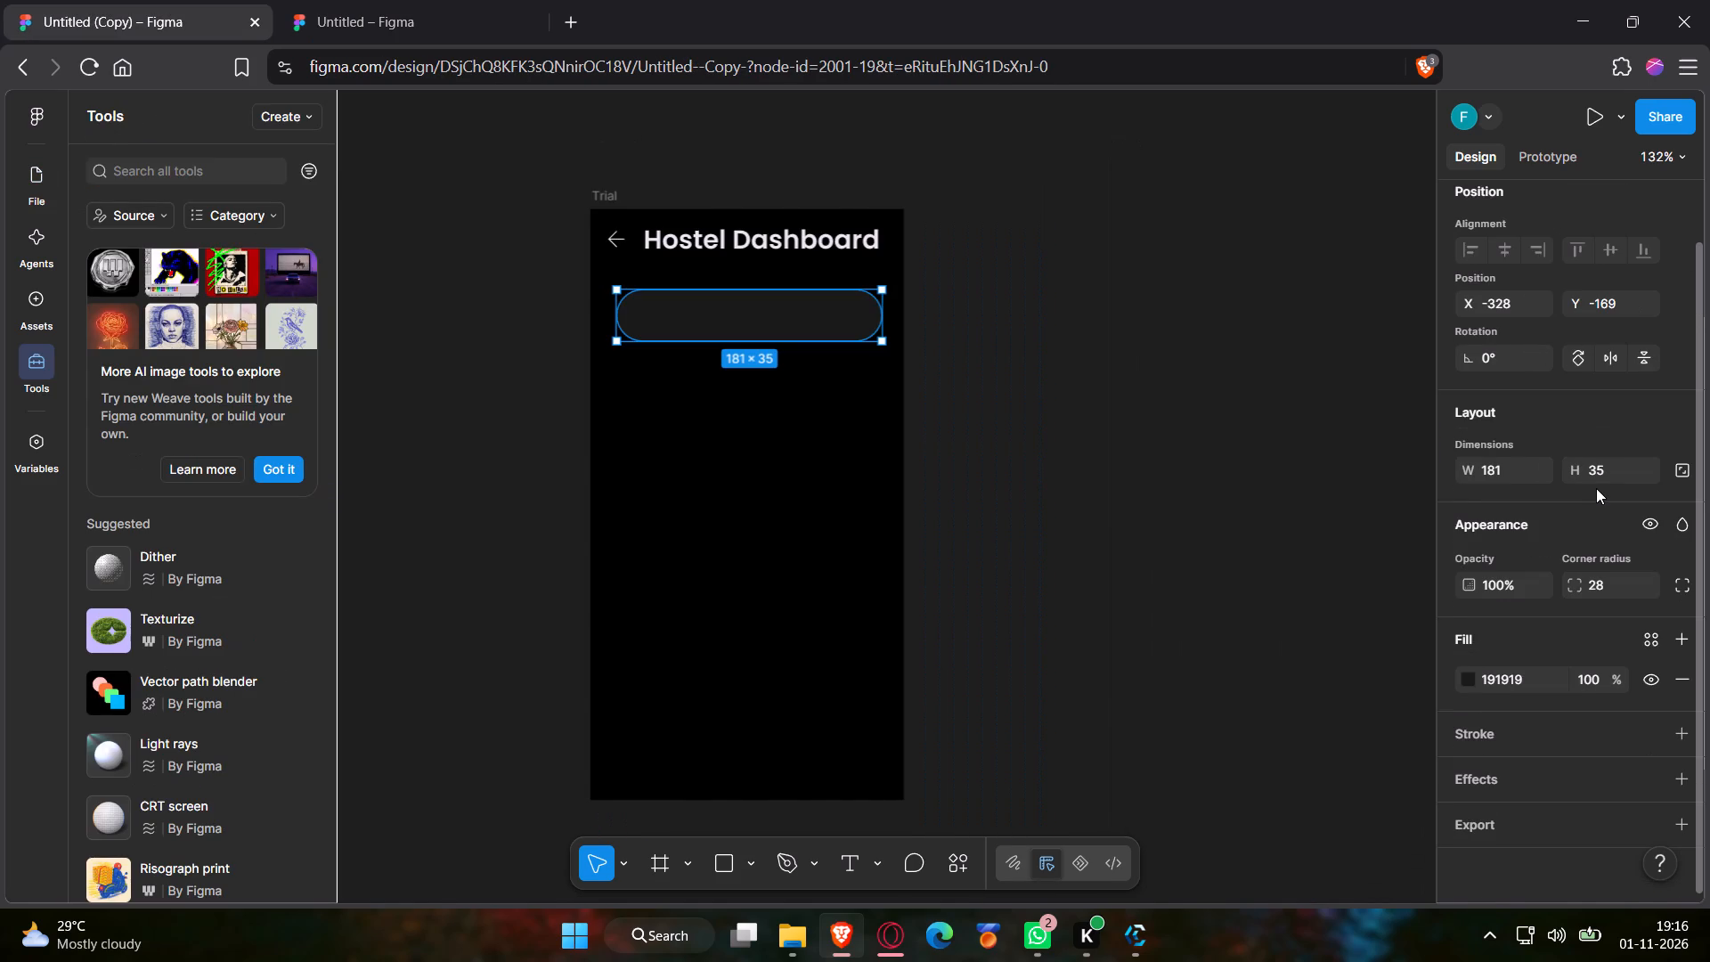
{"action": "key", "text": "ctrl+Tab"}
Remove auto layout from the Hostel tabs frame in the original file and check its remaining properties.
{"action": "left_click", "coordinate": [1681, 254]}
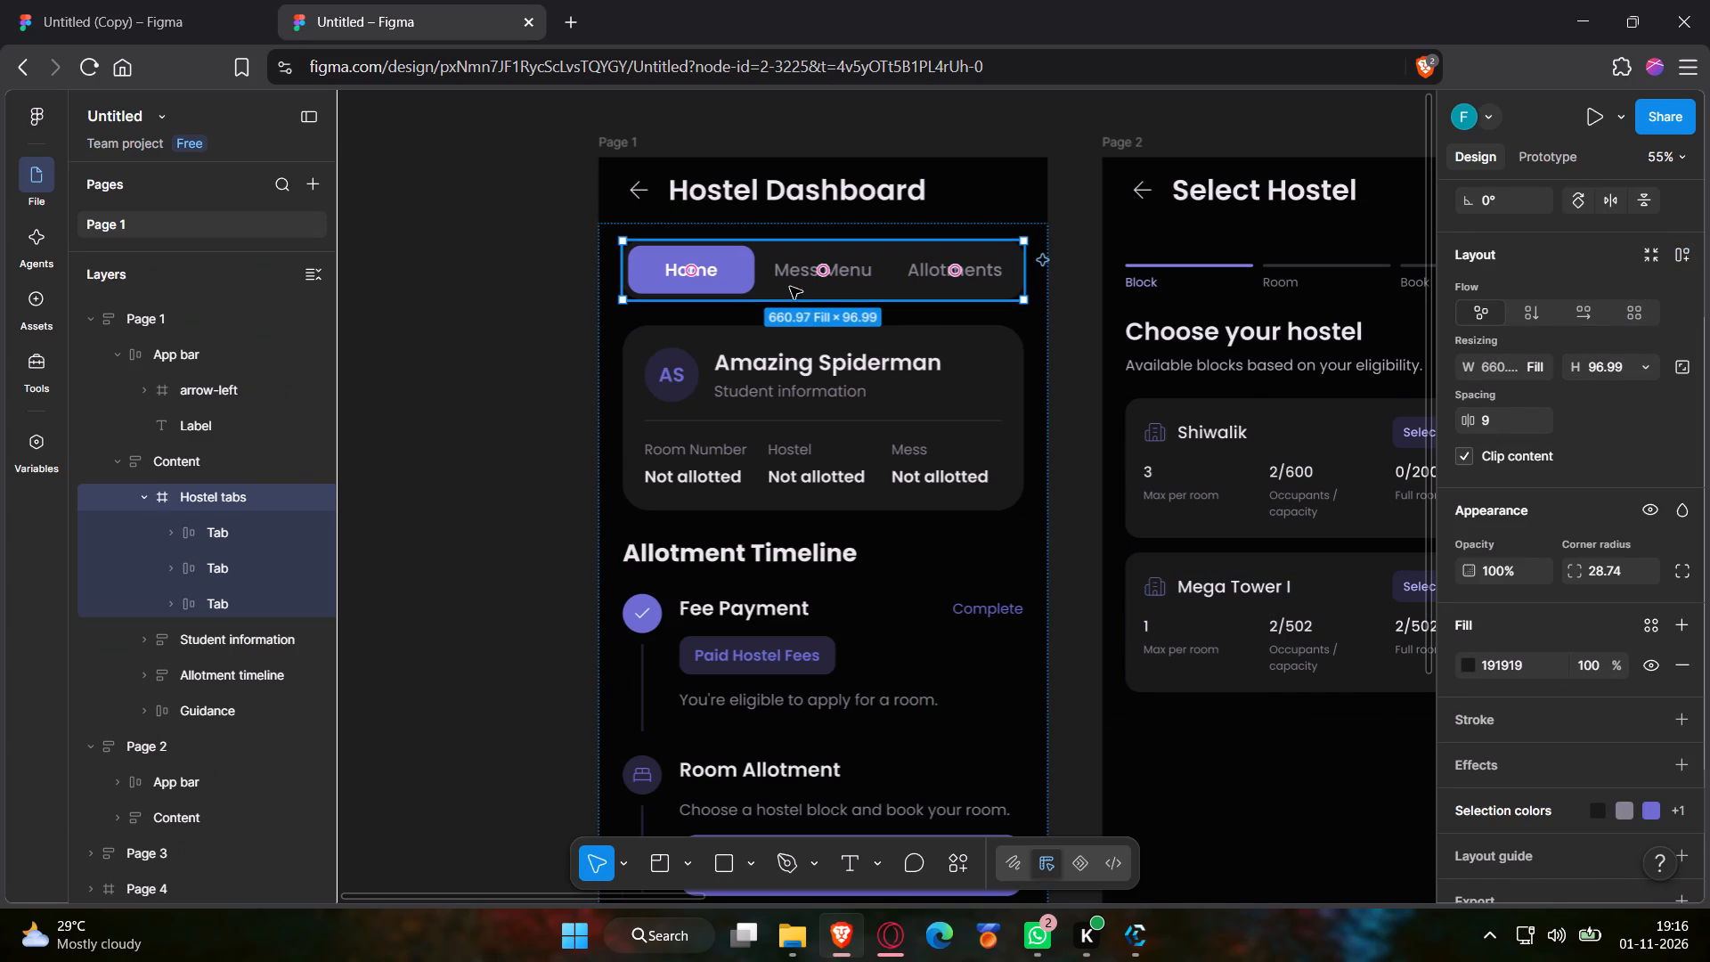
{"action": "left_click_drag", "start_coordinate": [769, 288], "coordinate": [758, 269]}
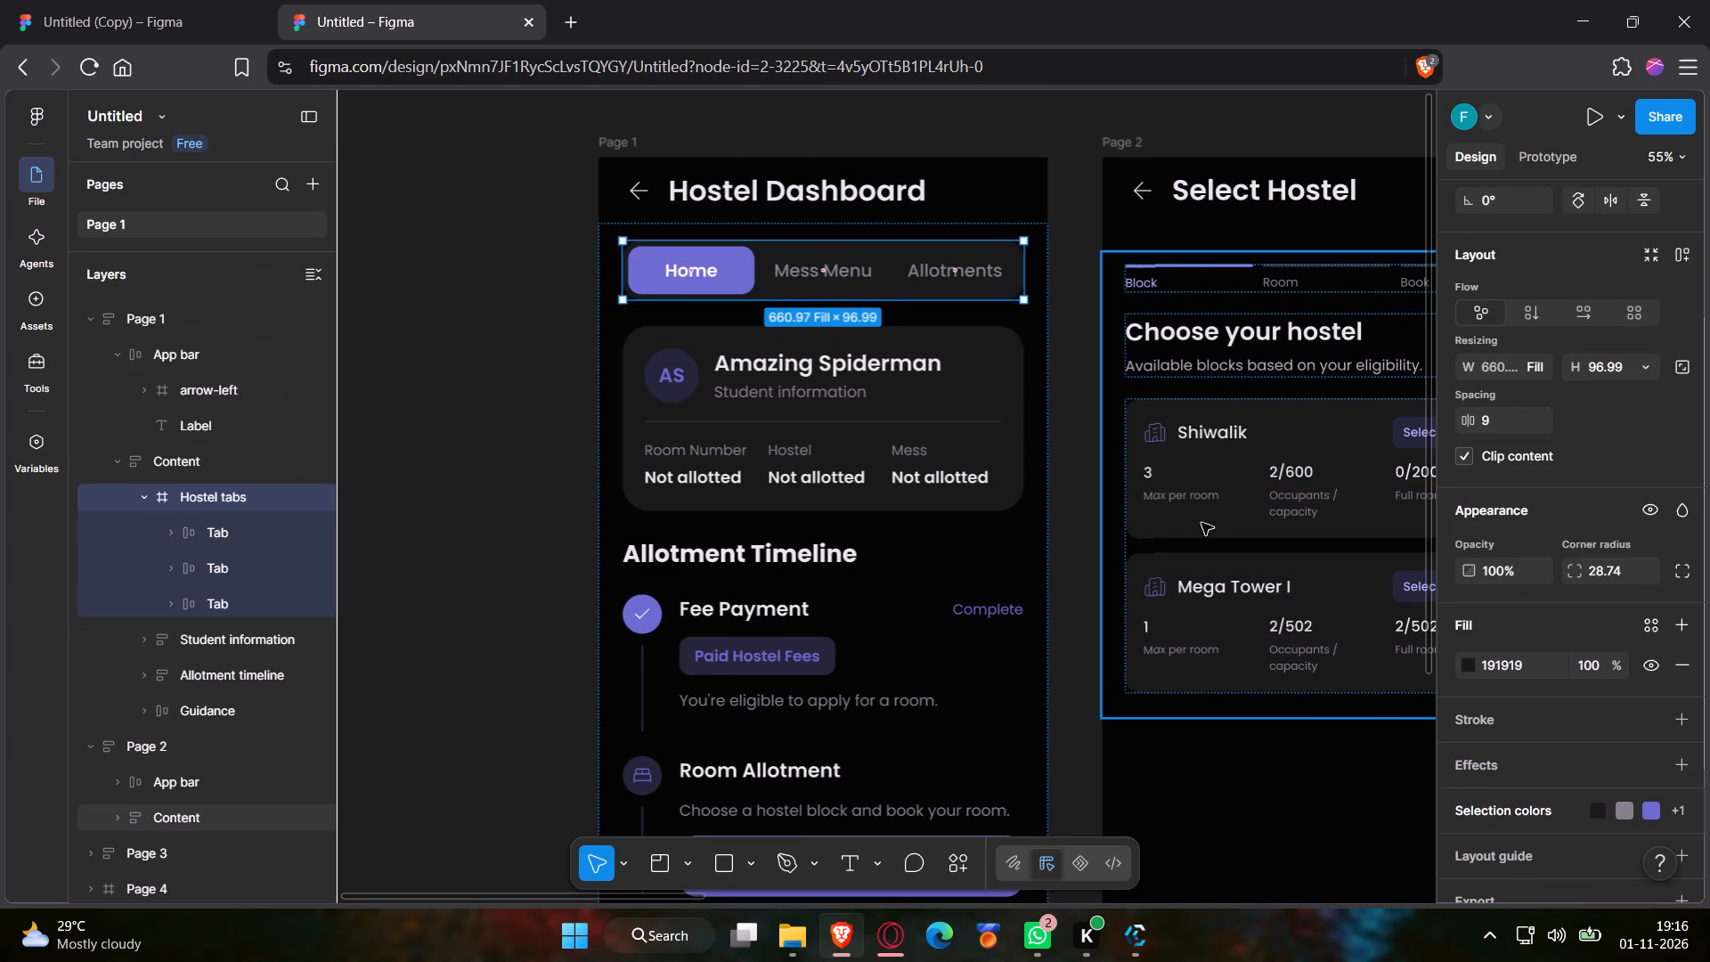
{"action": "scroll", "coordinate": [1569, 571], "scroll_direction": "down", "scroll_amount": 6}
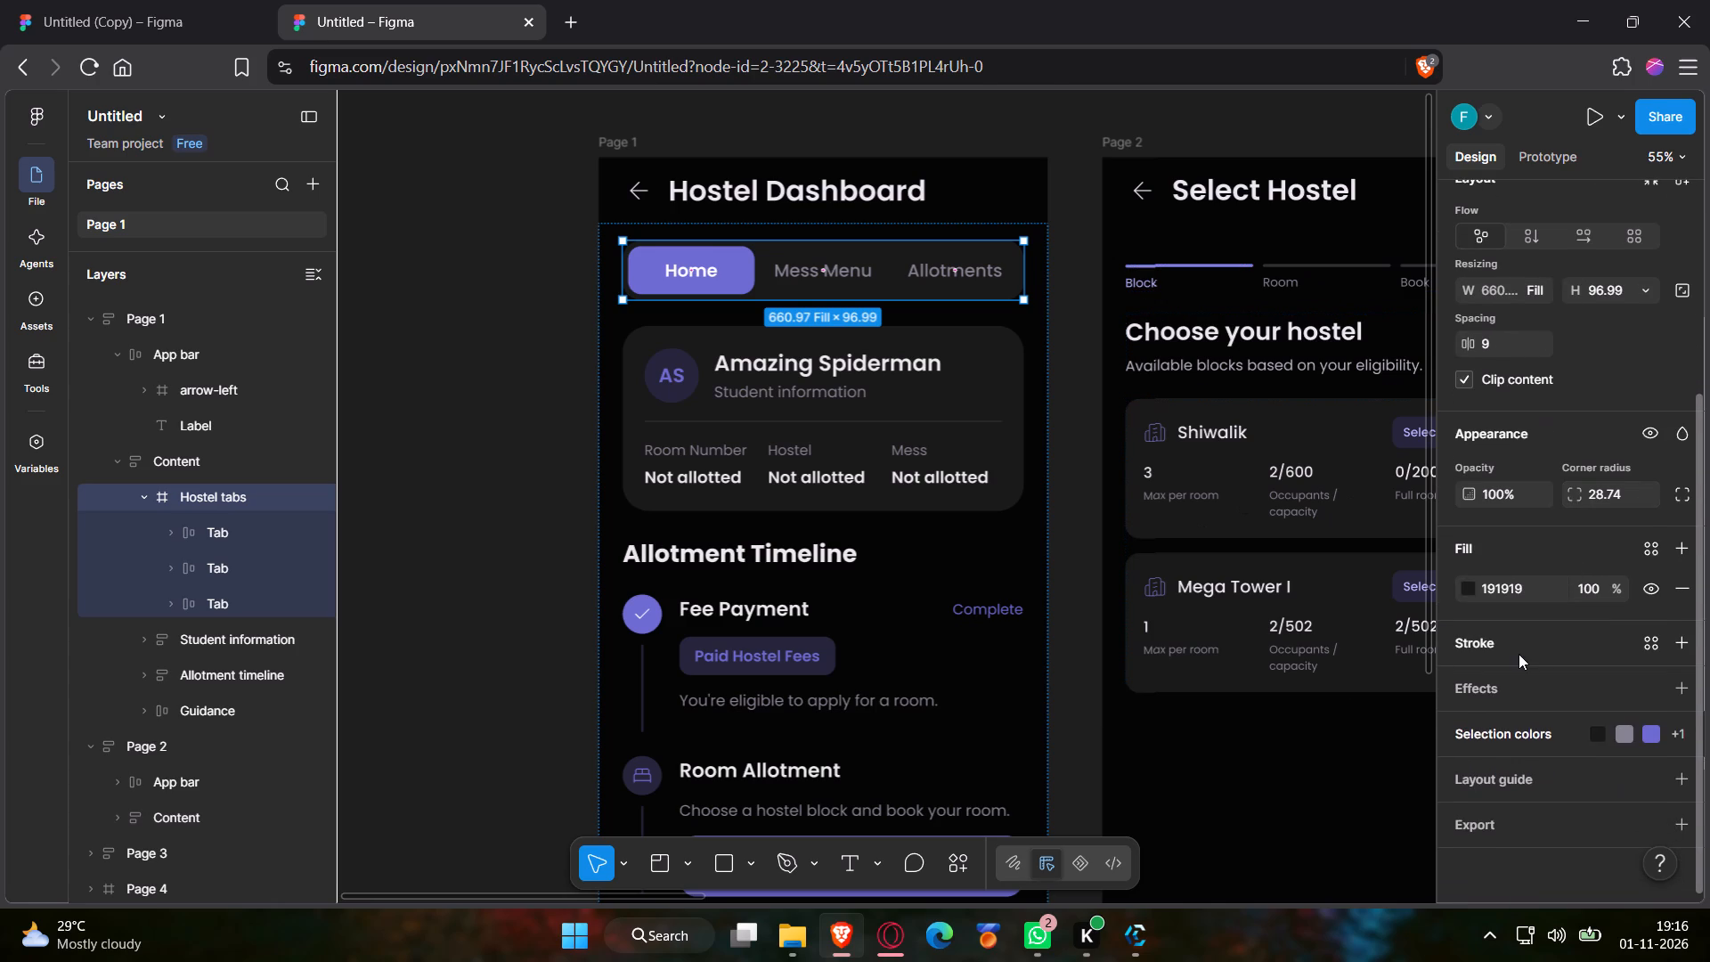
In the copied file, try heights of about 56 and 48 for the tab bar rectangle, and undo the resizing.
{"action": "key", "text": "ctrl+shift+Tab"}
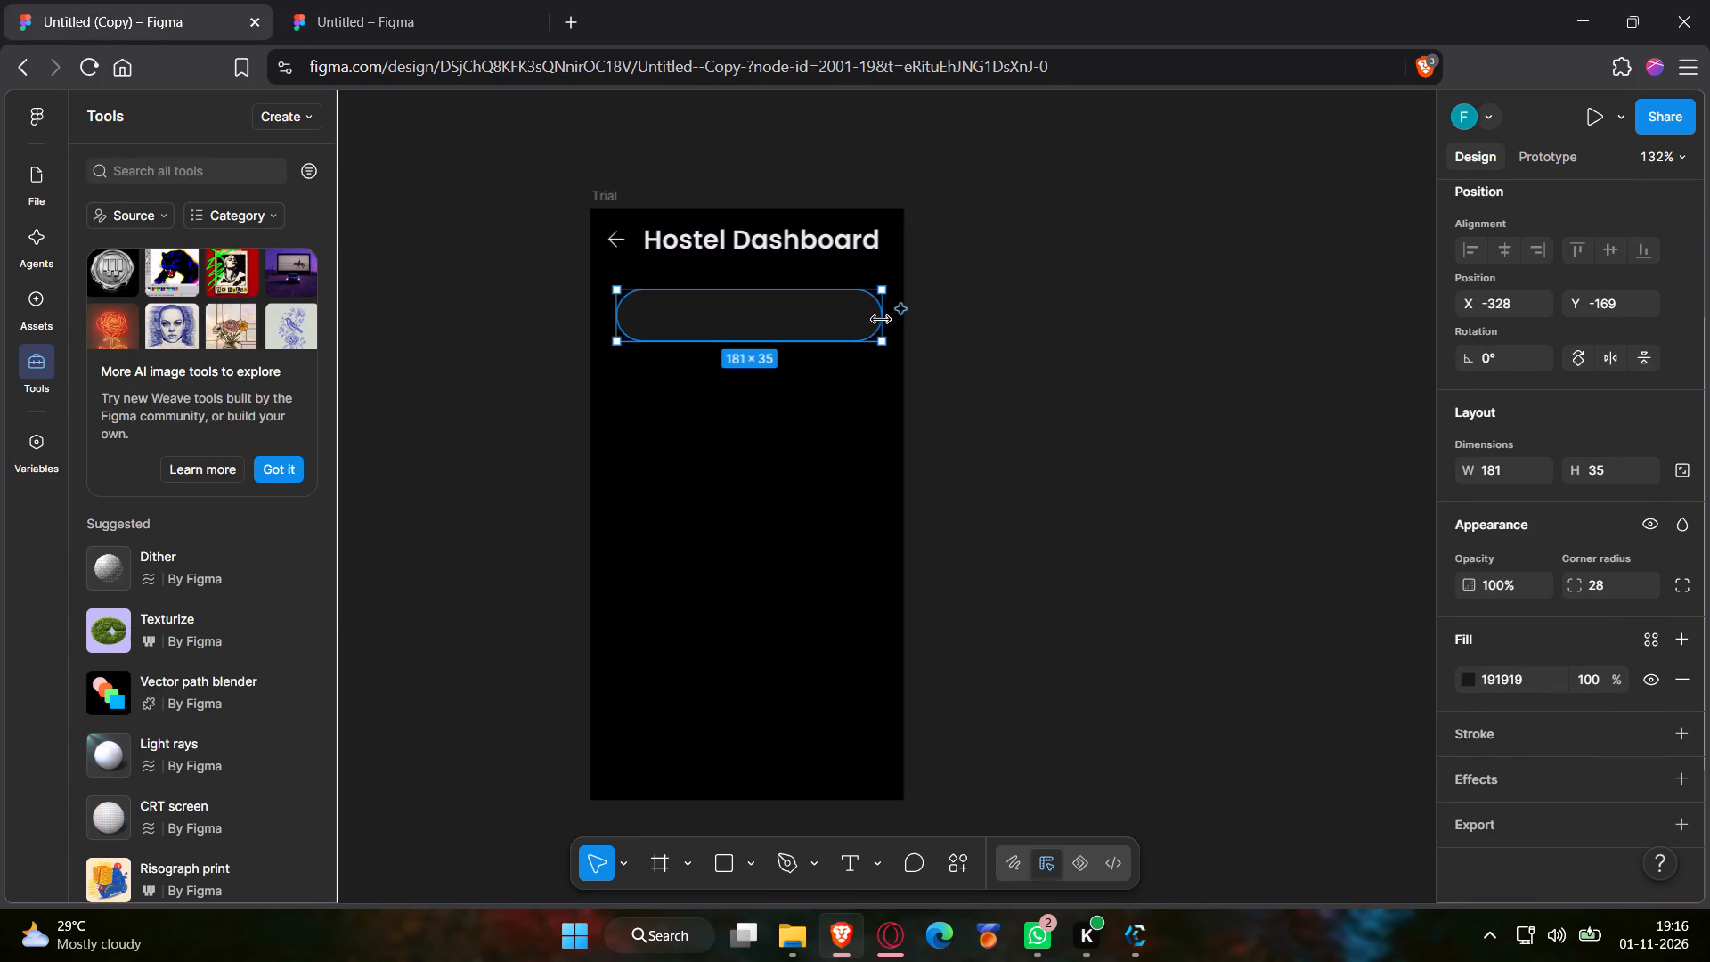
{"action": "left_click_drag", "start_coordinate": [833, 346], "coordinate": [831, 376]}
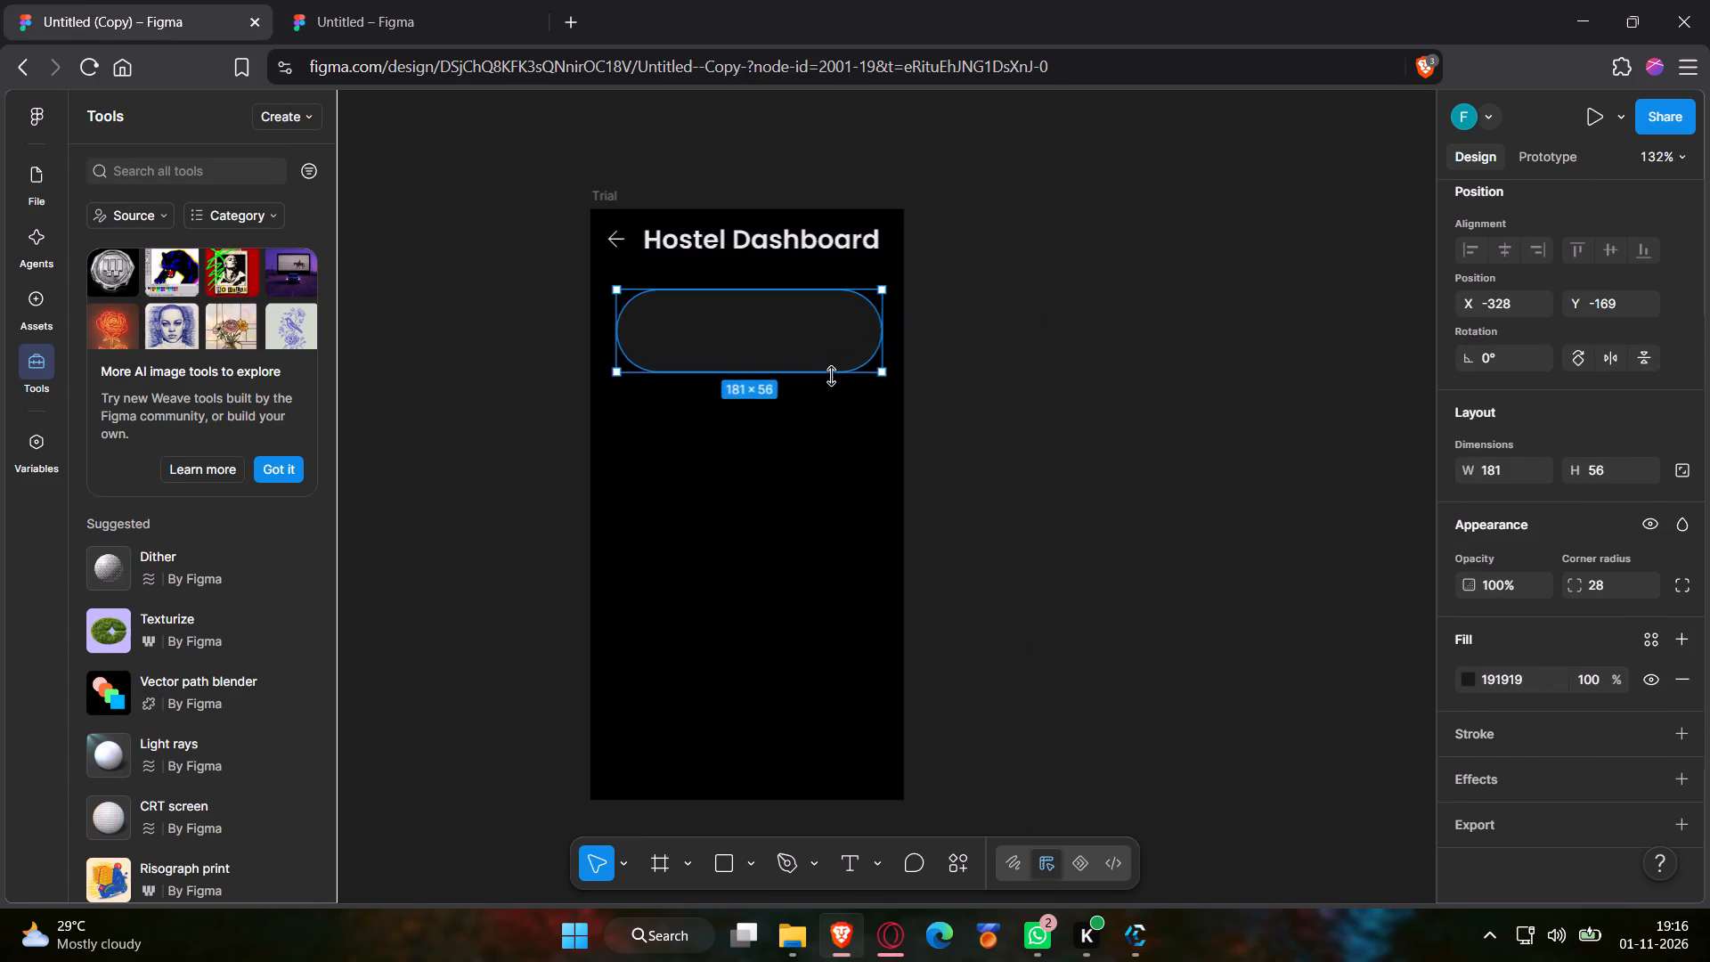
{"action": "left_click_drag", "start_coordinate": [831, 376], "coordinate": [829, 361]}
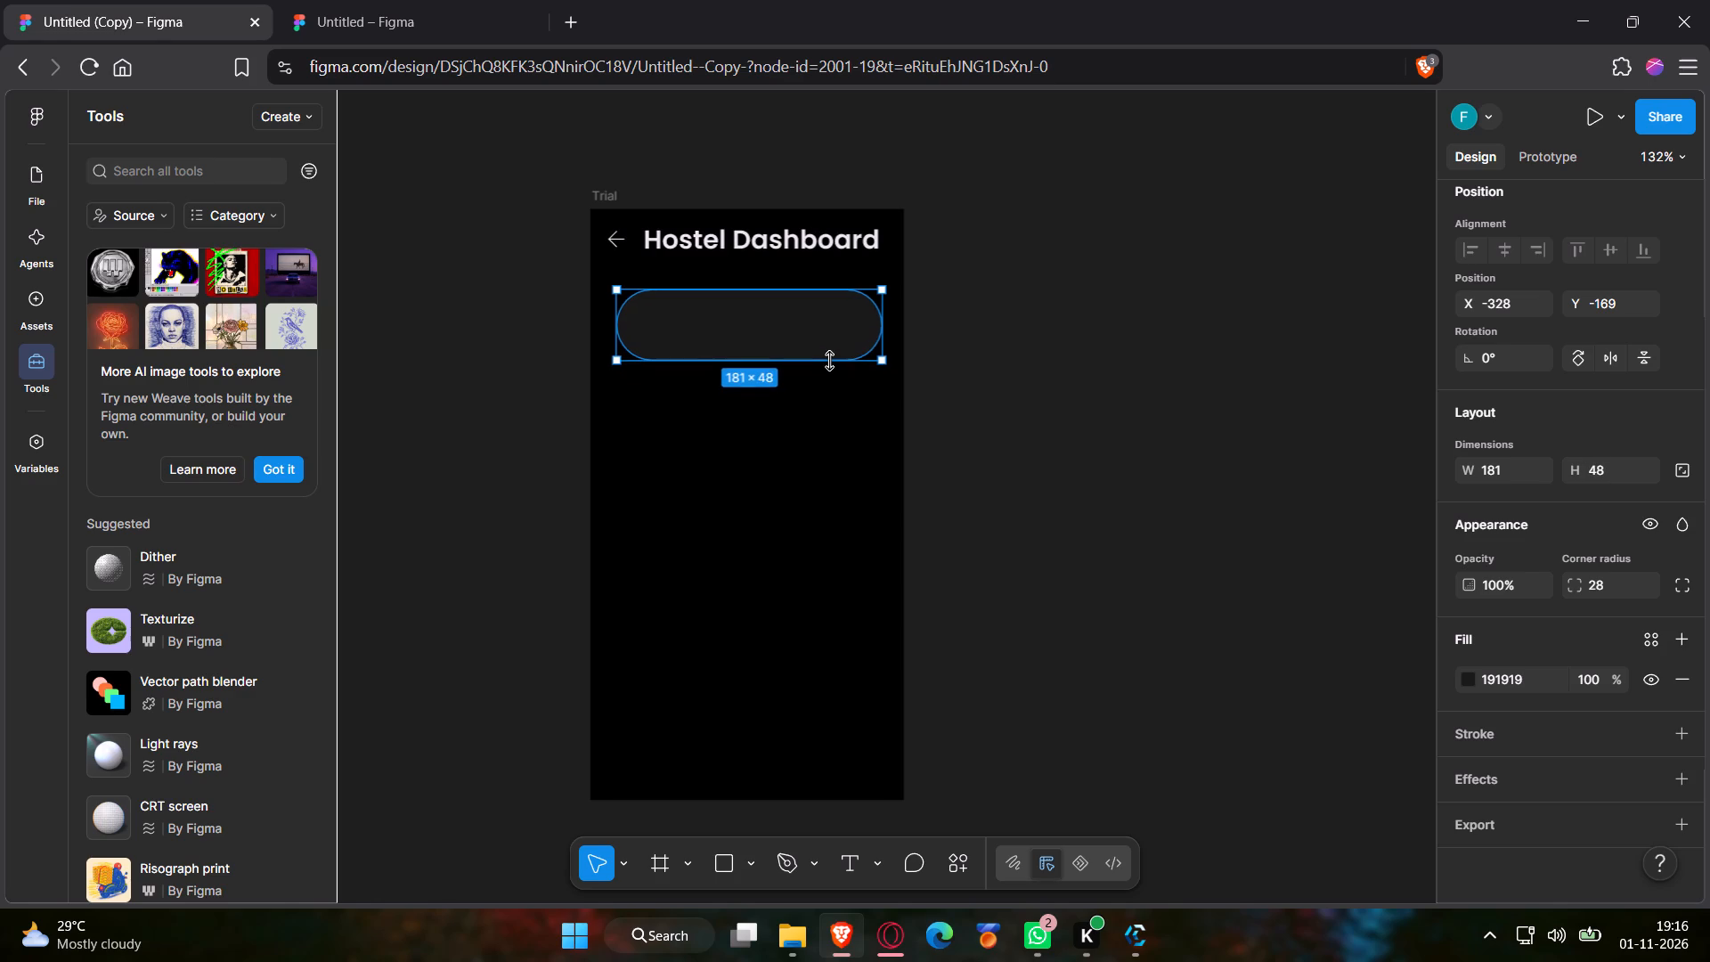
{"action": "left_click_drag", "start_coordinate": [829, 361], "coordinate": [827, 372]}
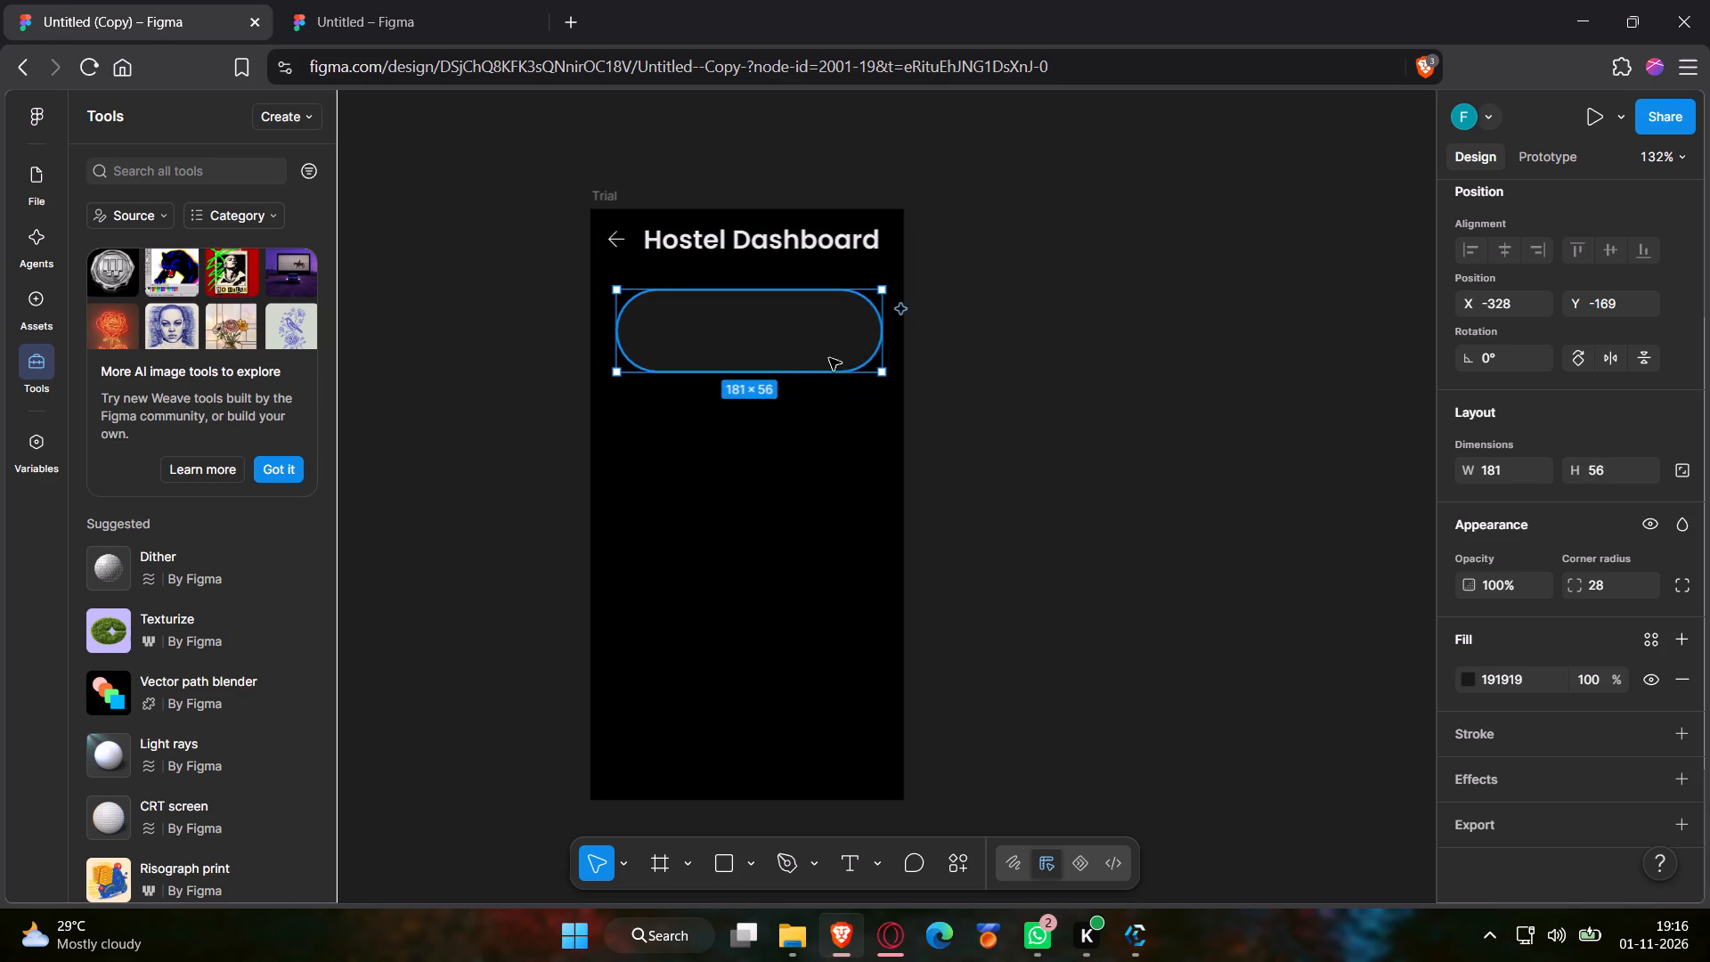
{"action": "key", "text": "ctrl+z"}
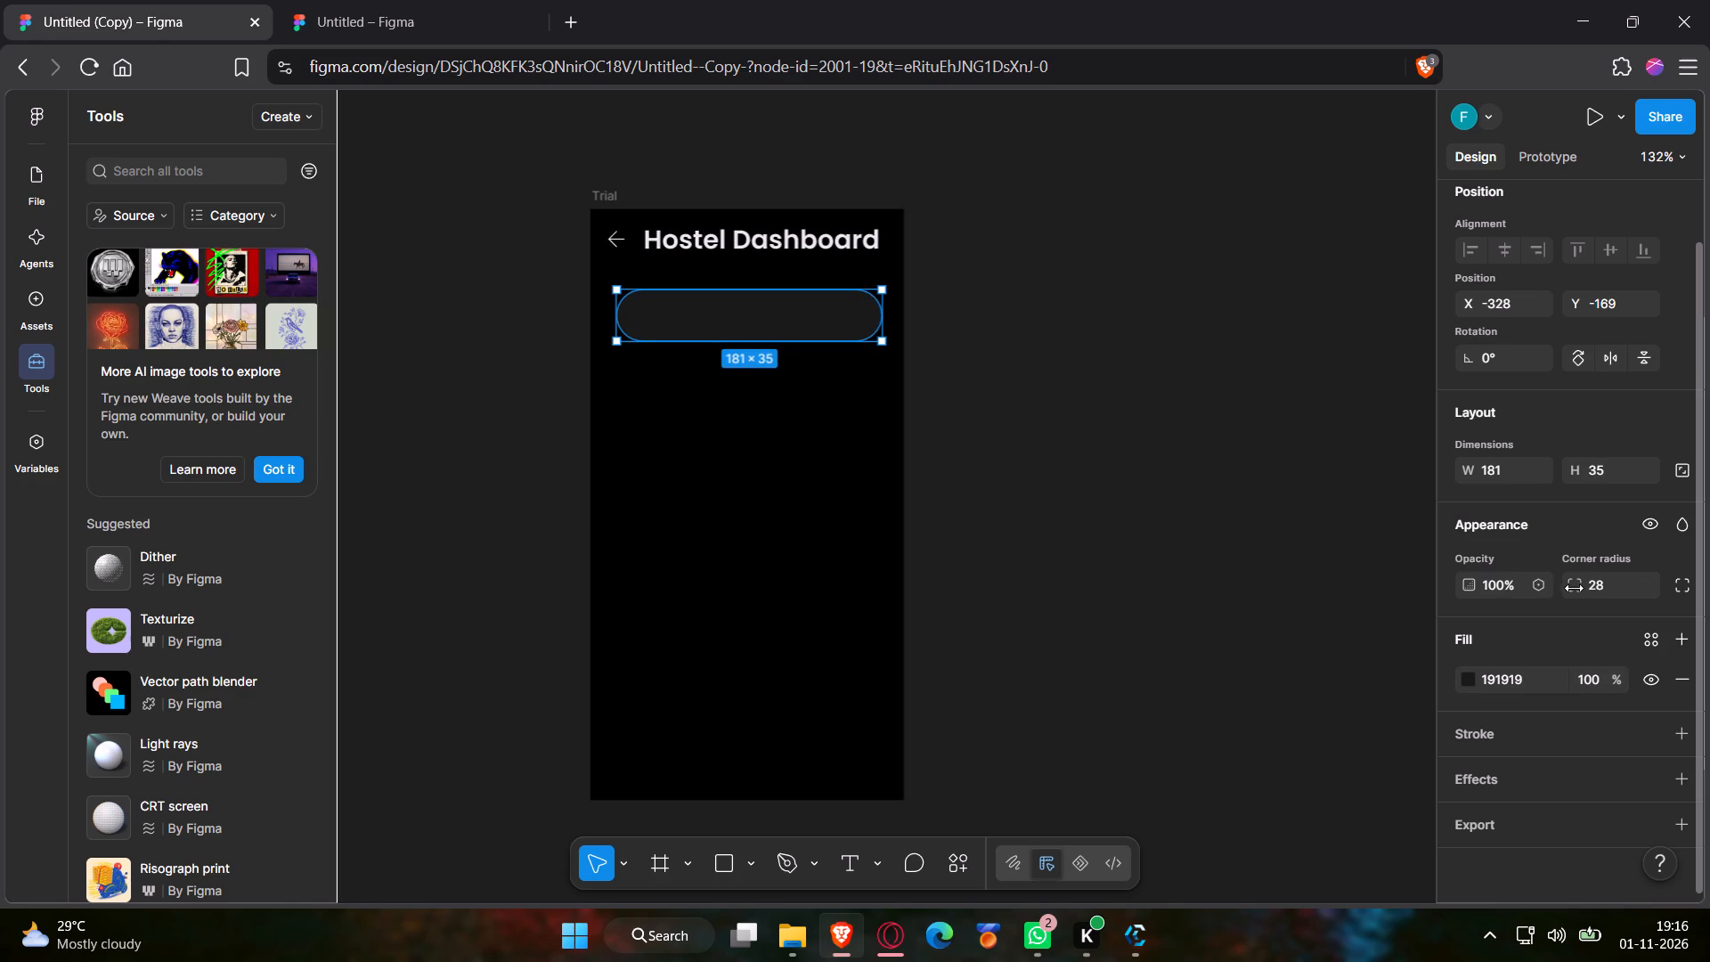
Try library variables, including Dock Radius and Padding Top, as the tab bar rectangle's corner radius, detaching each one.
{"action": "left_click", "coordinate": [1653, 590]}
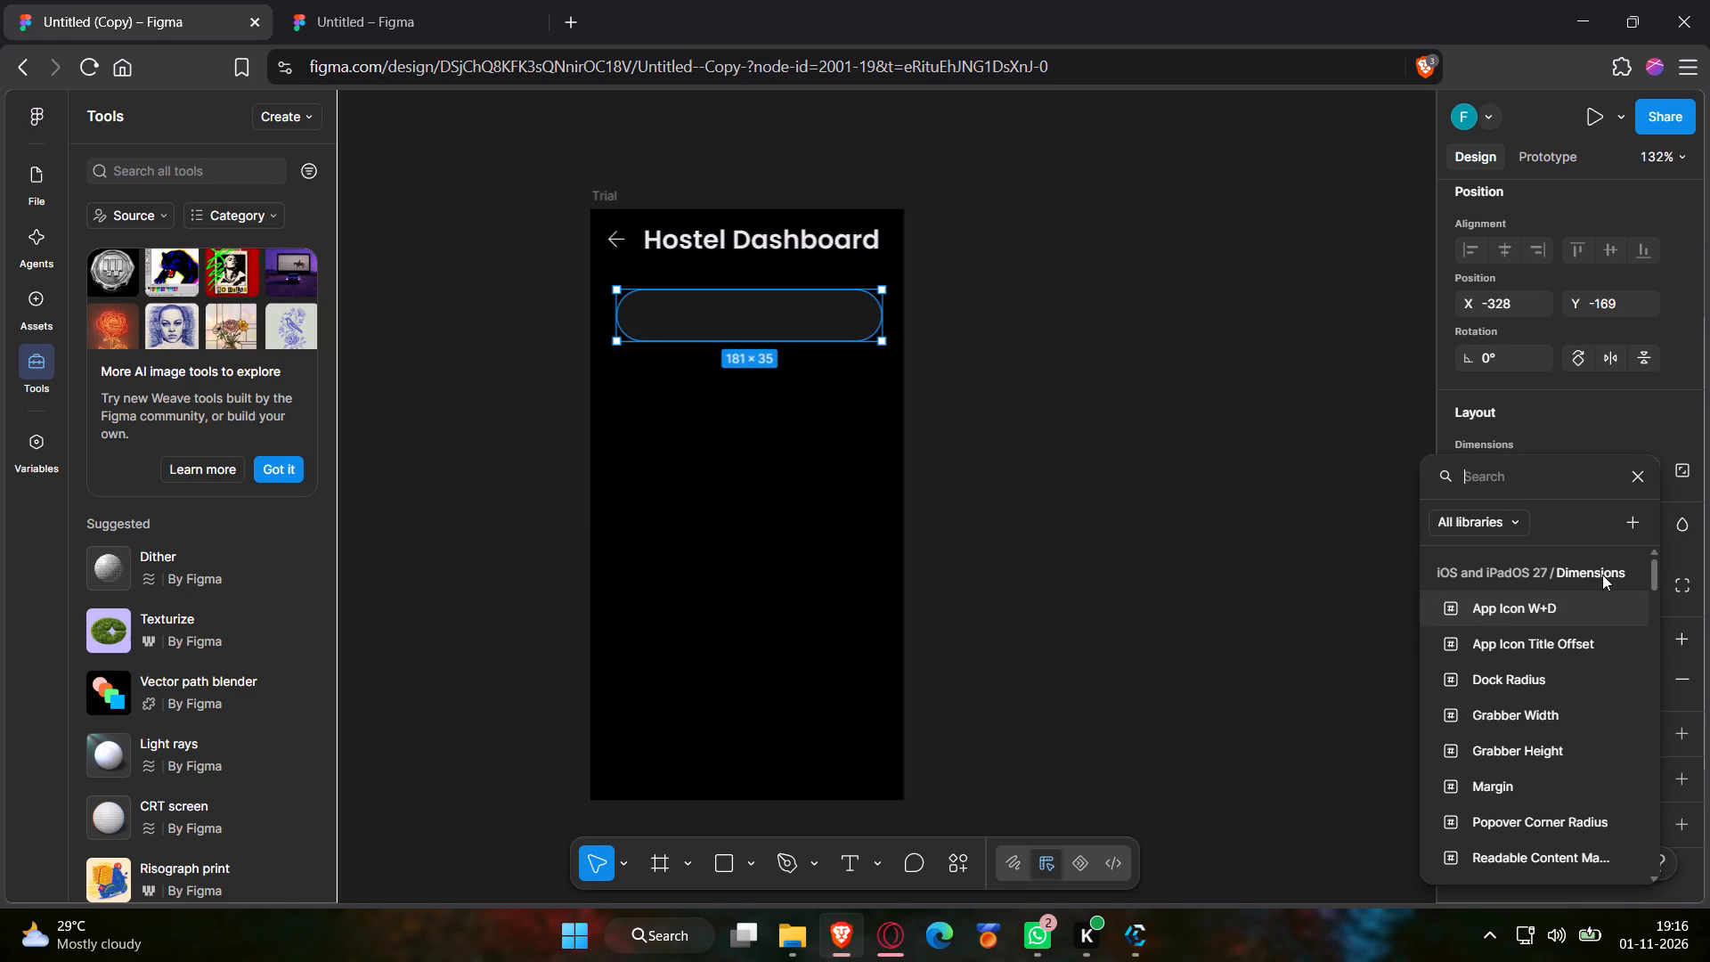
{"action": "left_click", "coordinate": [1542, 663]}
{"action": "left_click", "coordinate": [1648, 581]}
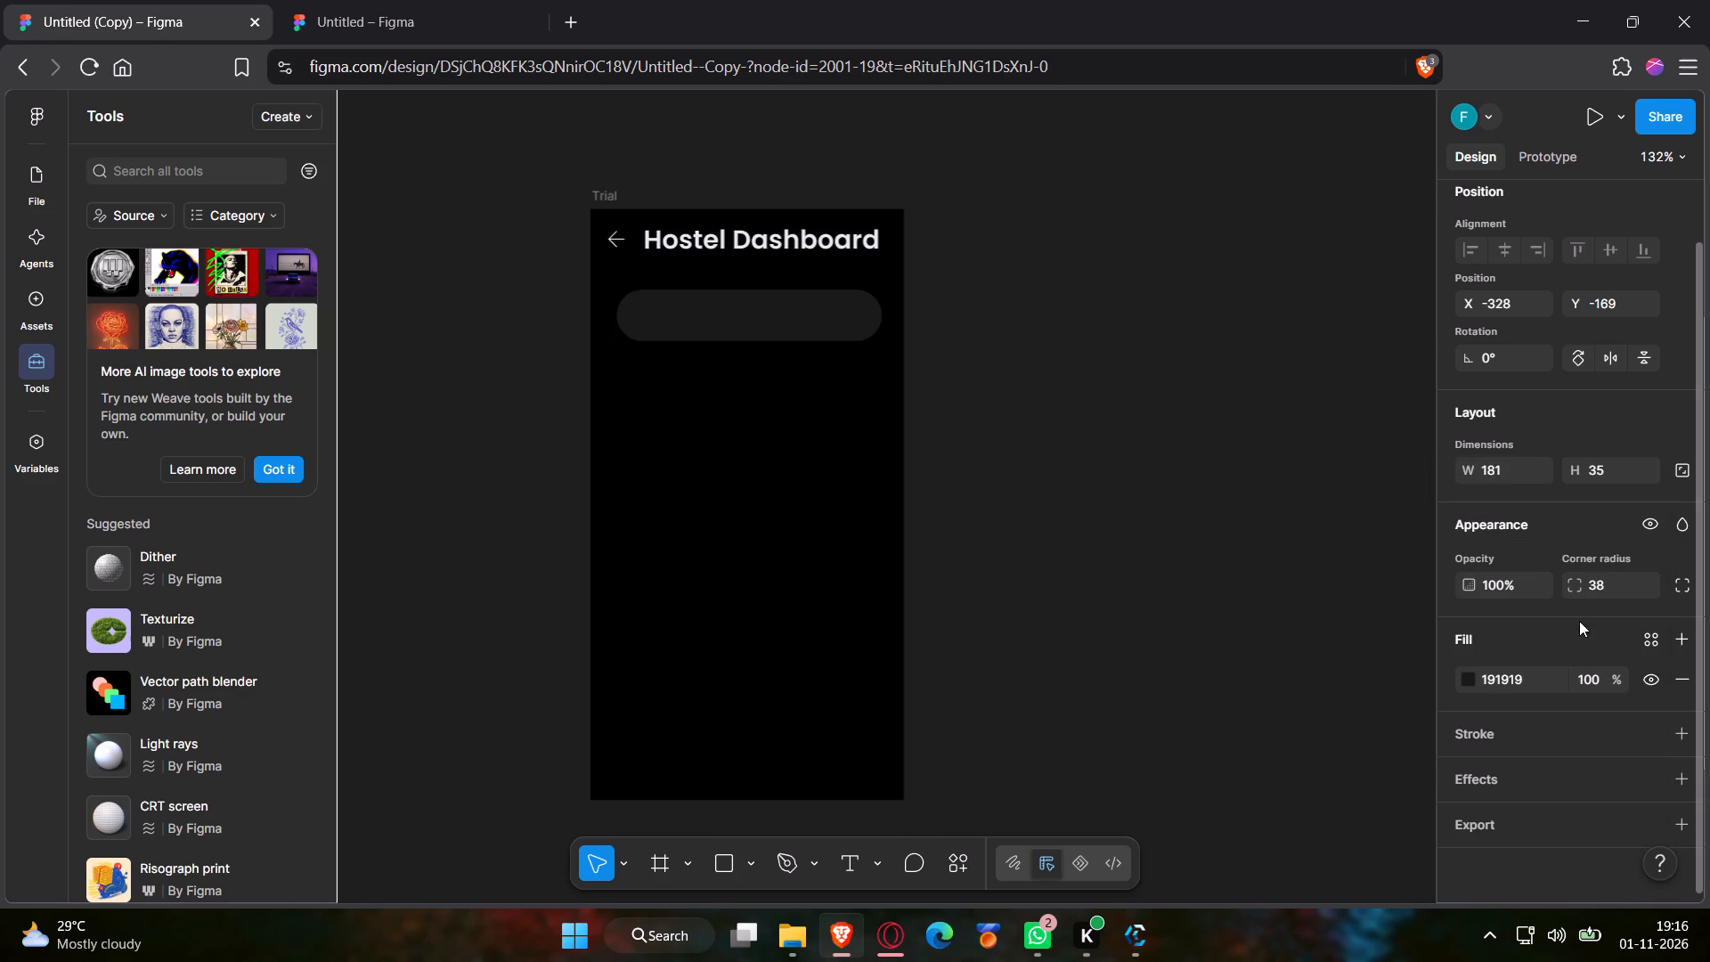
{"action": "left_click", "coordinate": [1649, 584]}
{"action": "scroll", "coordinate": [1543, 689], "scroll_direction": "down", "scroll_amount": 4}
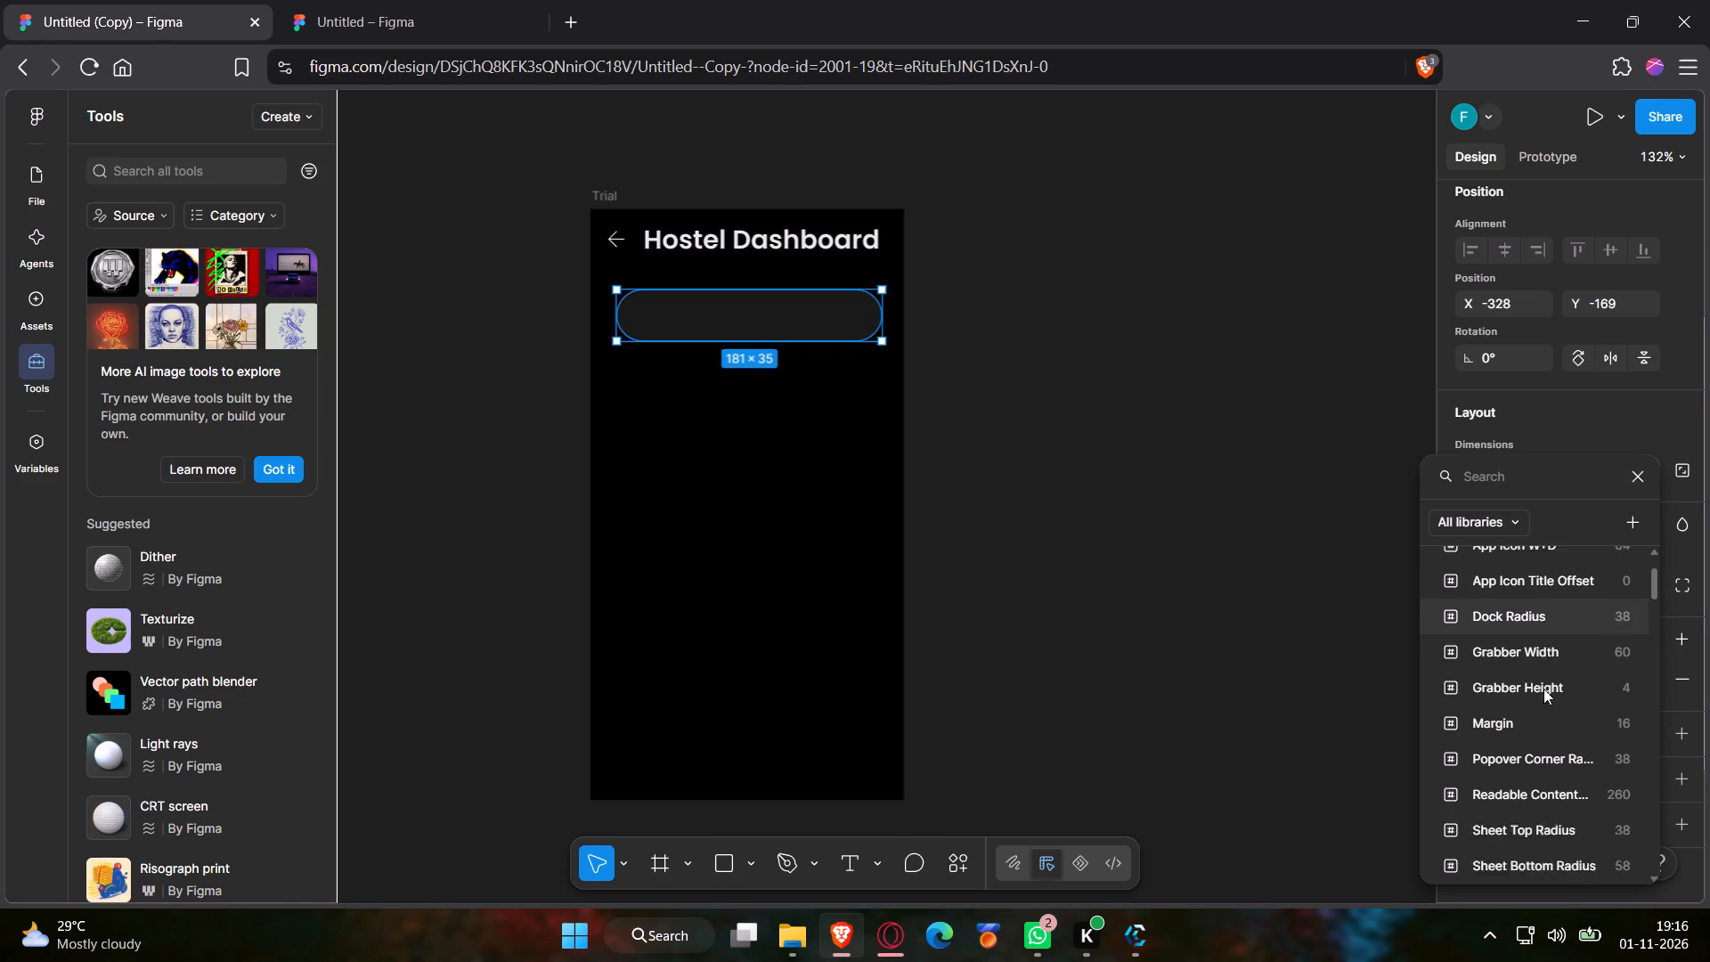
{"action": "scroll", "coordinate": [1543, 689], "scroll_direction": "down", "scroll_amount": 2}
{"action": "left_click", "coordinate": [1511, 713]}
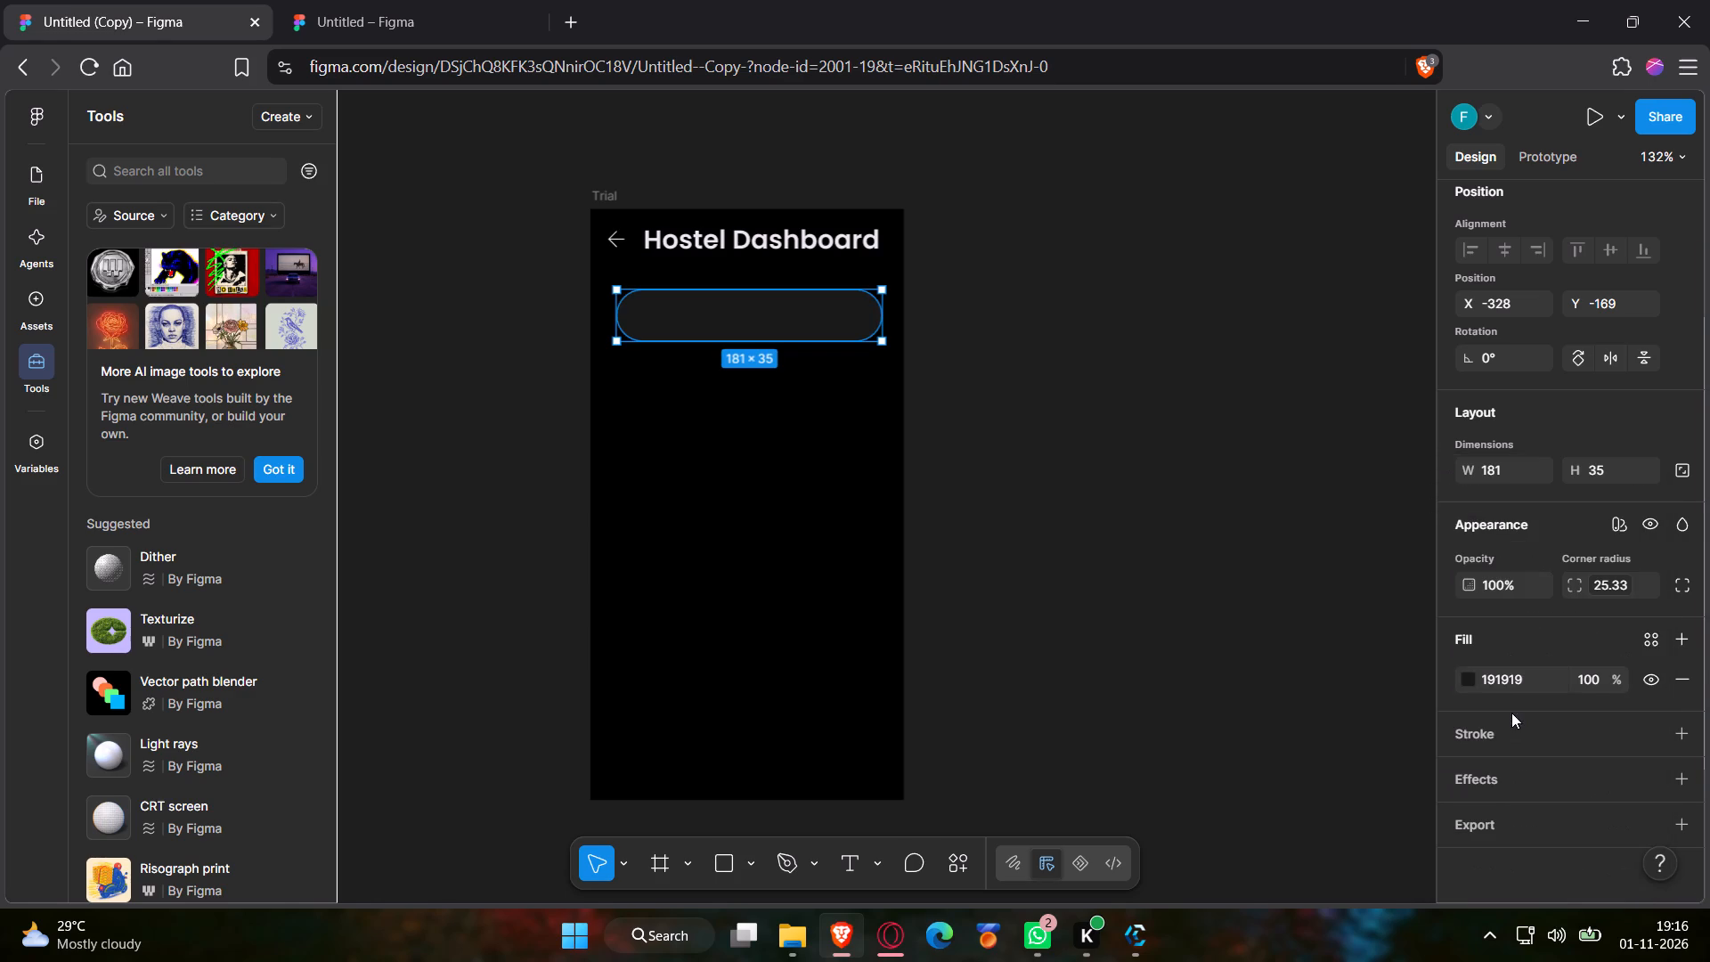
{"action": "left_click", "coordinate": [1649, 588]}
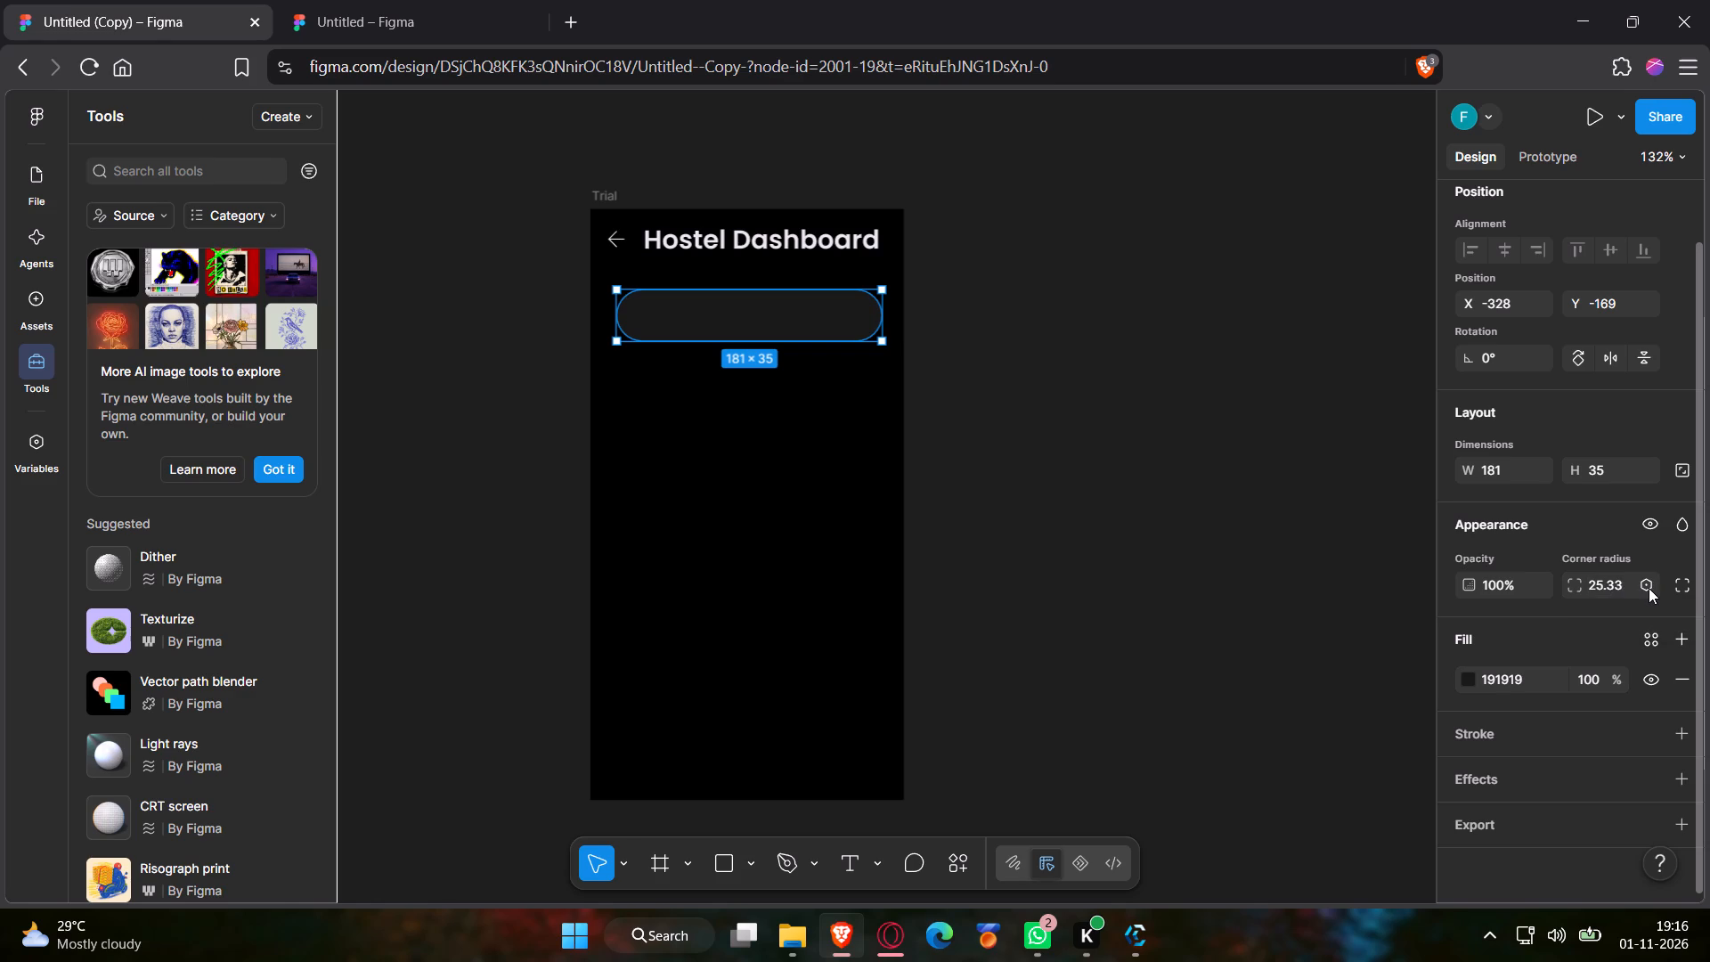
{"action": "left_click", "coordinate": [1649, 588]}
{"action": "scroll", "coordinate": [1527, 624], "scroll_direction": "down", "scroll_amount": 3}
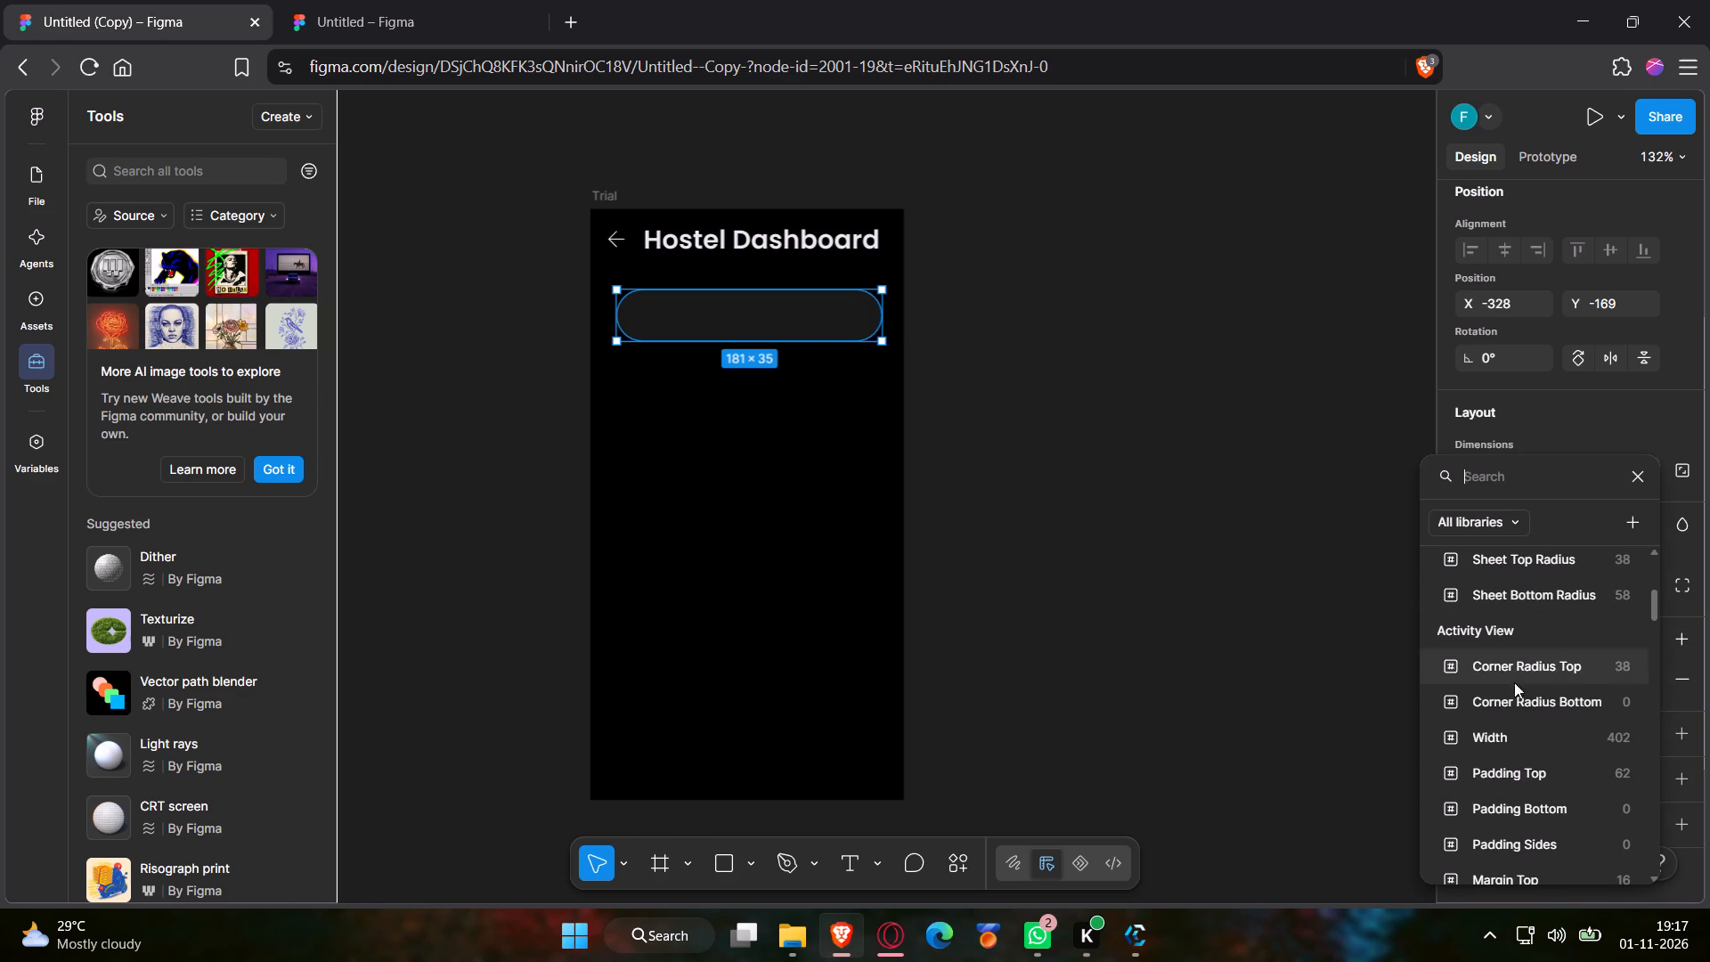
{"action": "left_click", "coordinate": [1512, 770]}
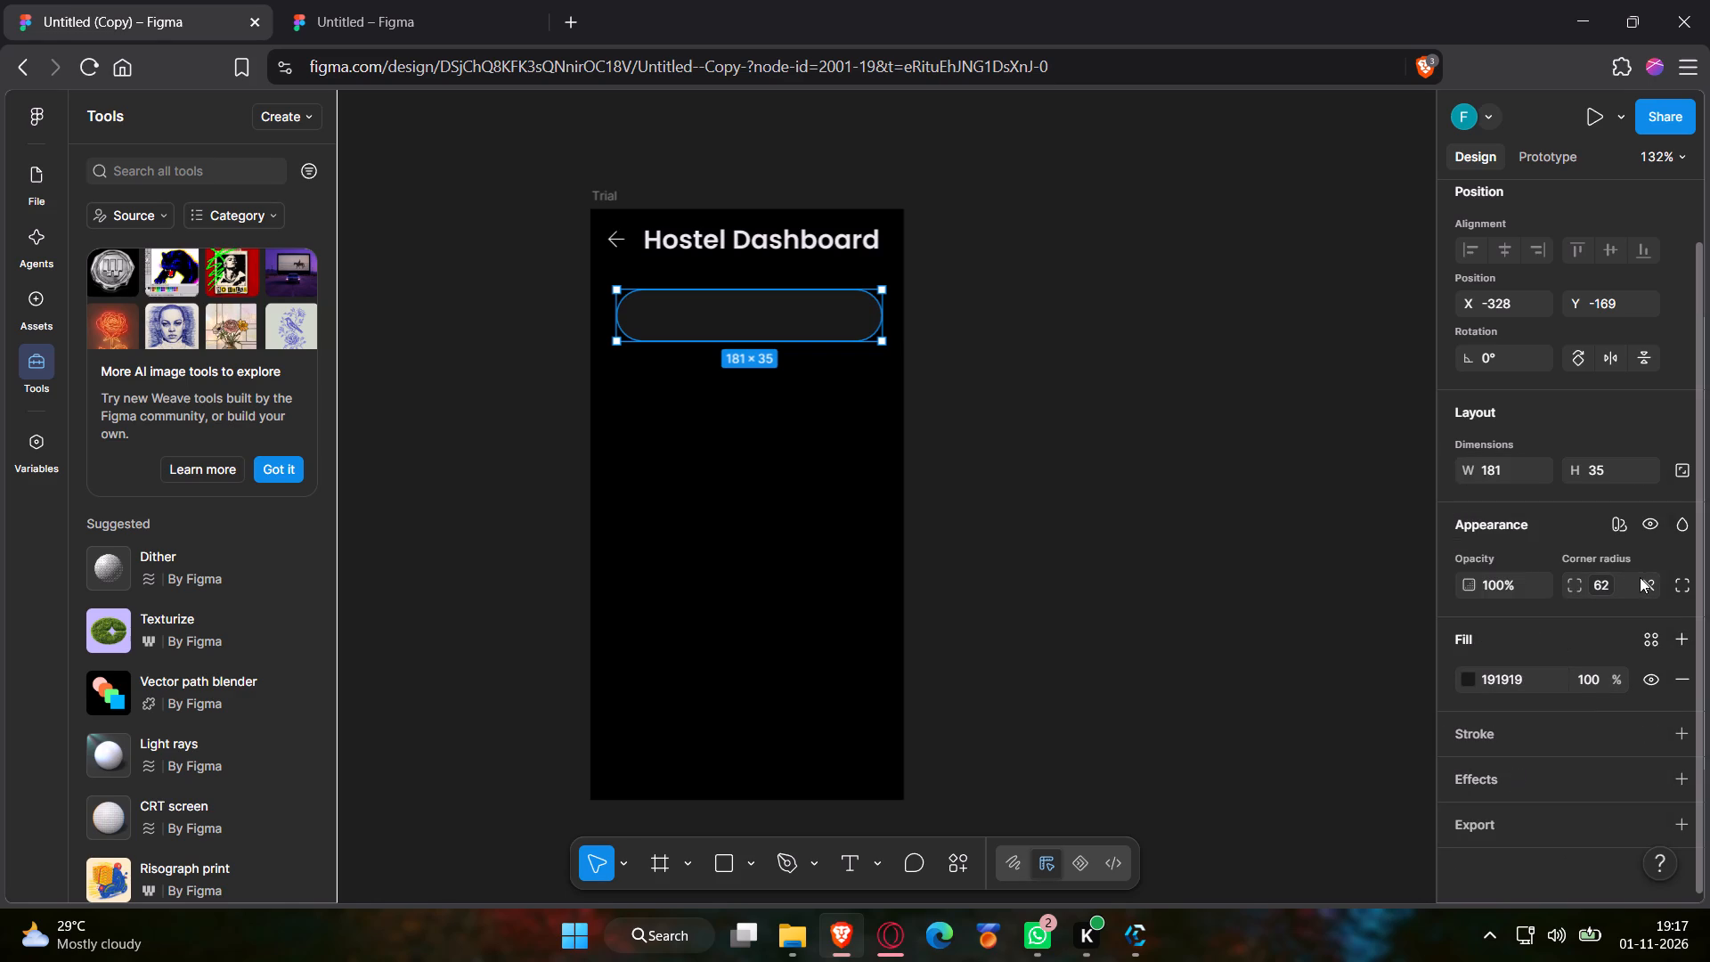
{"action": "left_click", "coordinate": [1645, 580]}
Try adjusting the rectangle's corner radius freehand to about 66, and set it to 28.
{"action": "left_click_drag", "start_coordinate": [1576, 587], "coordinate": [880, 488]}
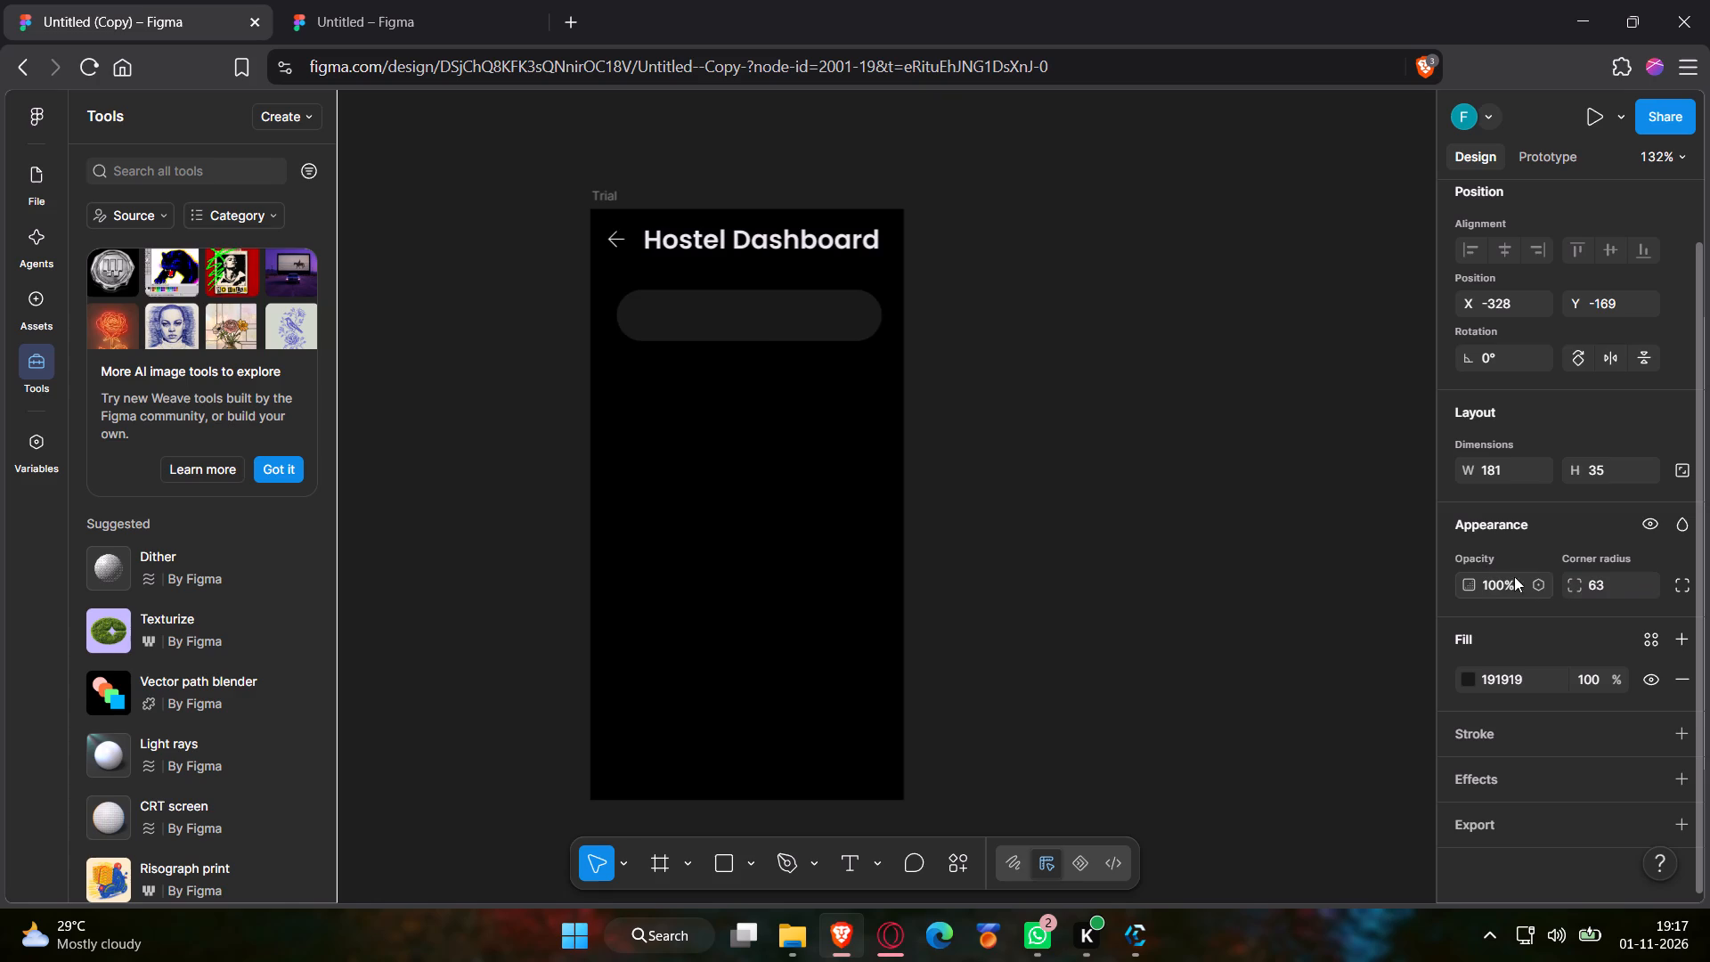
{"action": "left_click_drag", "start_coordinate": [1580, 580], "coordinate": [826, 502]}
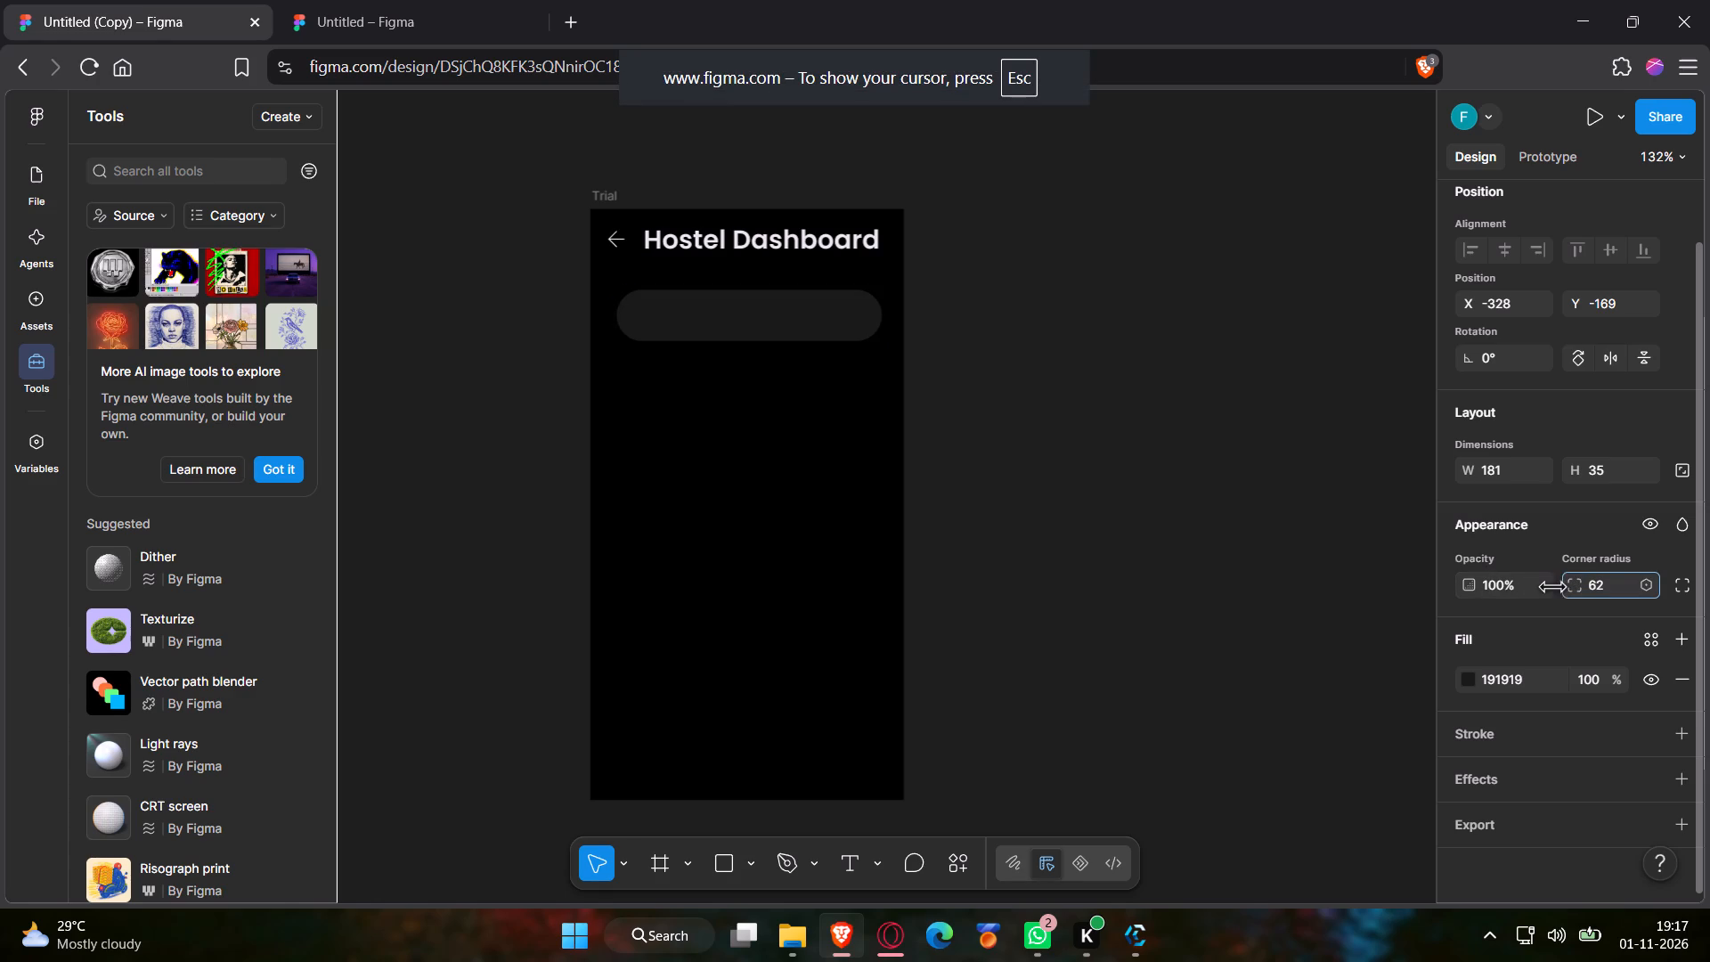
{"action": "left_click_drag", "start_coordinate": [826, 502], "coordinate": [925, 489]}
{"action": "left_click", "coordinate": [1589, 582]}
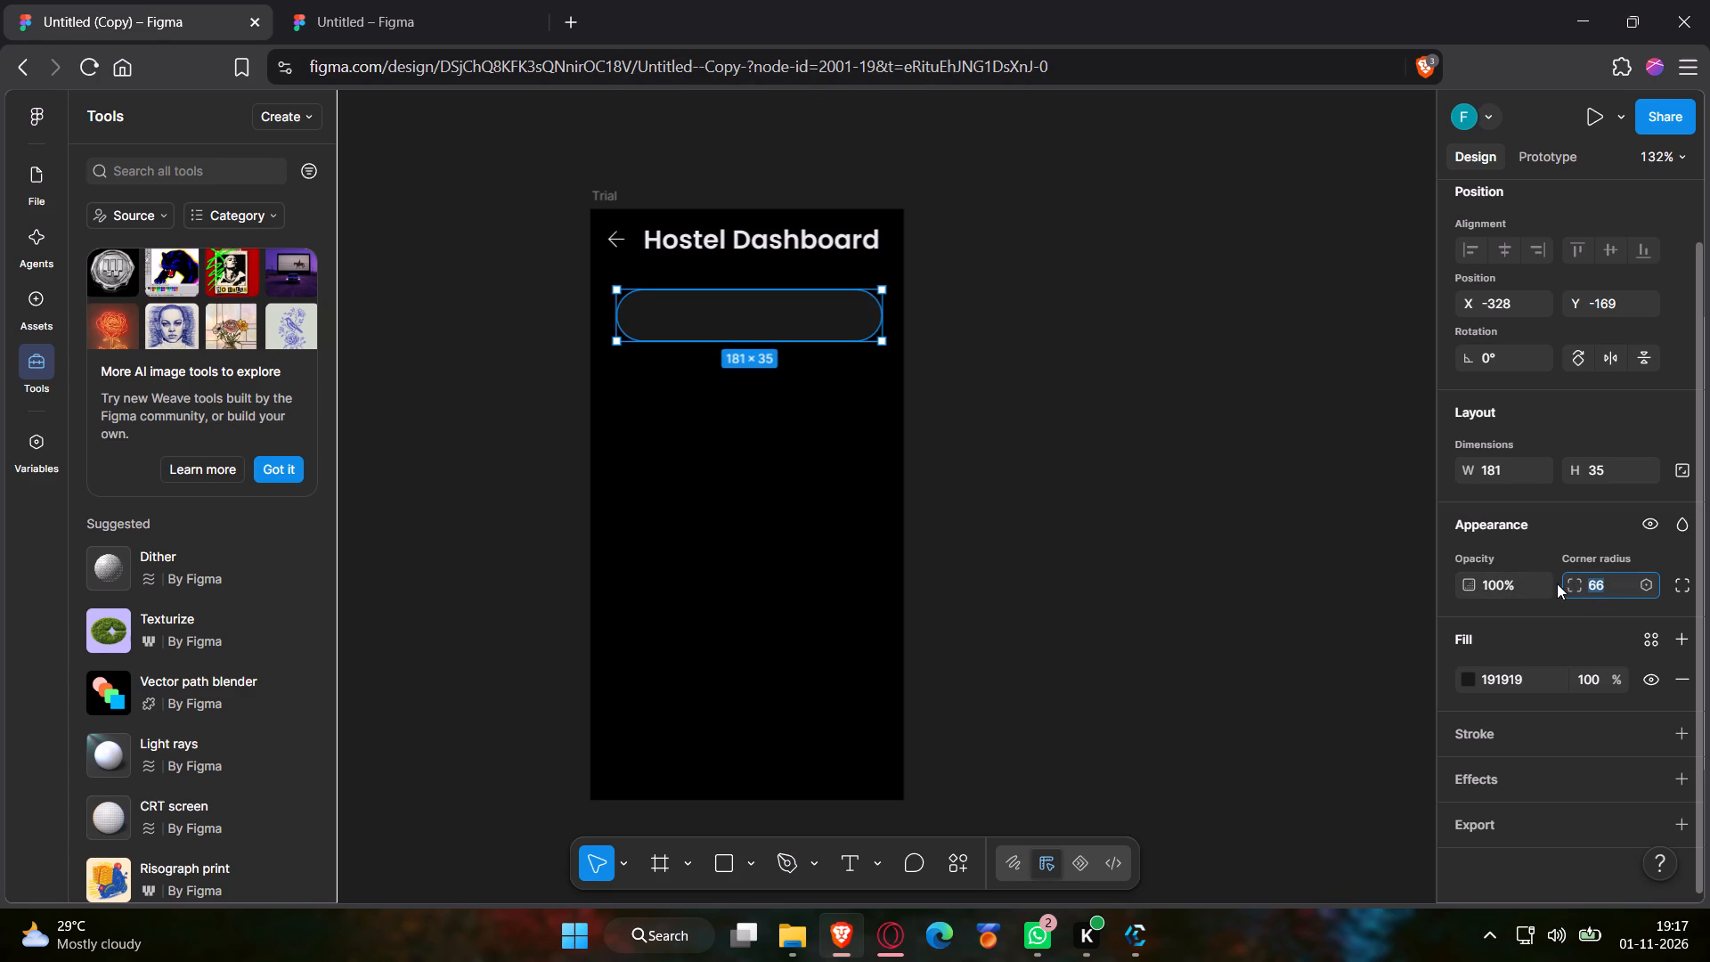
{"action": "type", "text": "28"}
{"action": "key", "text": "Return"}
Set the tab bar rectangle's corner radius to 10.
{"action": "double_click", "coordinate": [1598, 582]}
{"action": "type", "text": "10"}
{"action": "key", "text": "Return"}
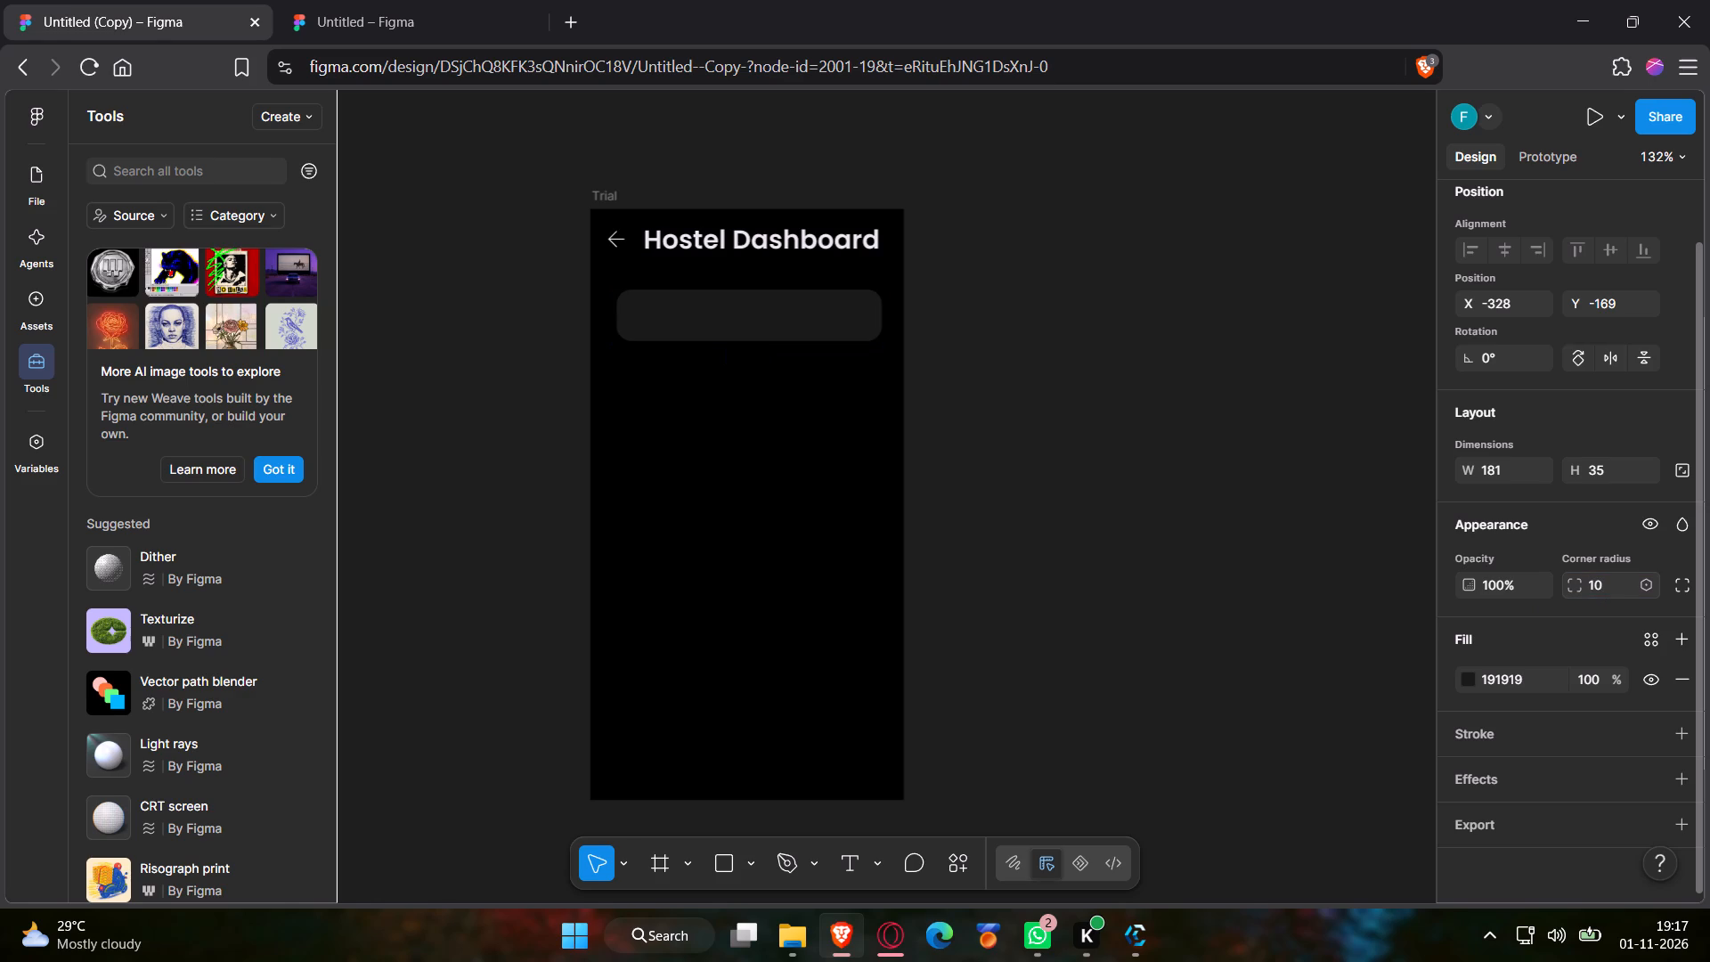
Enlarge the tab bar rectangle to about 190 × 38 and move it up, centred beneath the header at about X -333.
{"action": "left_click_drag", "start_coordinate": [618, 344], "coordinate": [615, 343]}
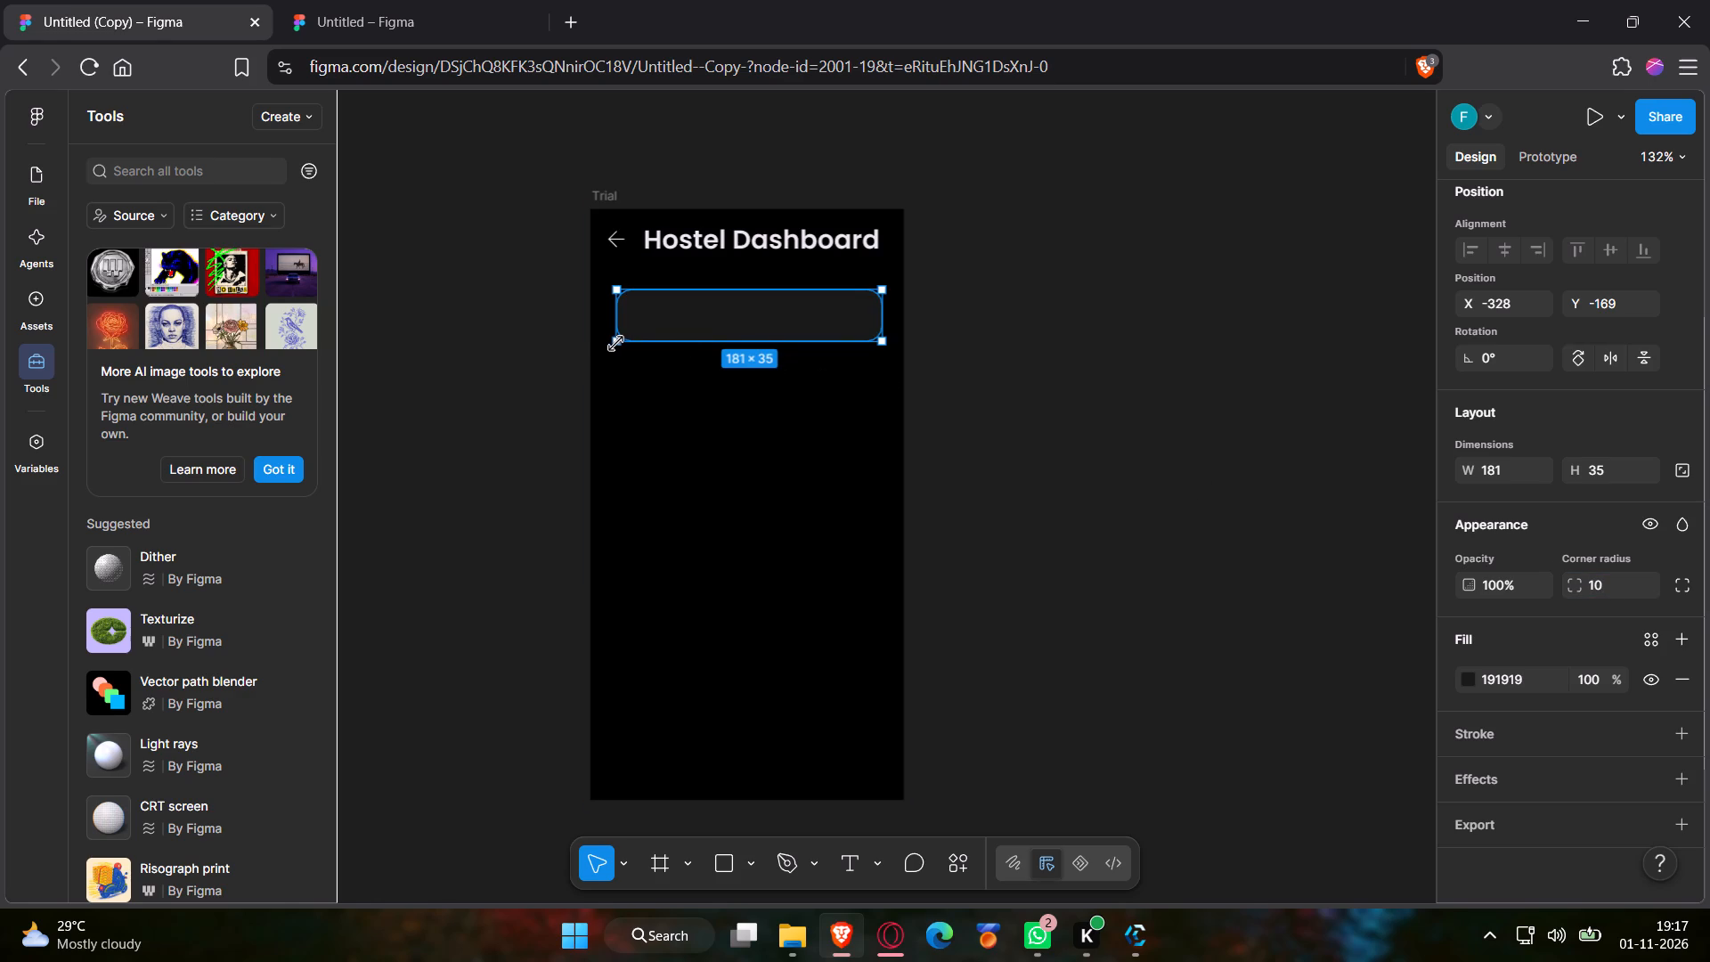
{"action": "left_click_drag", "start_coordinate": [615, 343], "coordinate": [603, 345]}
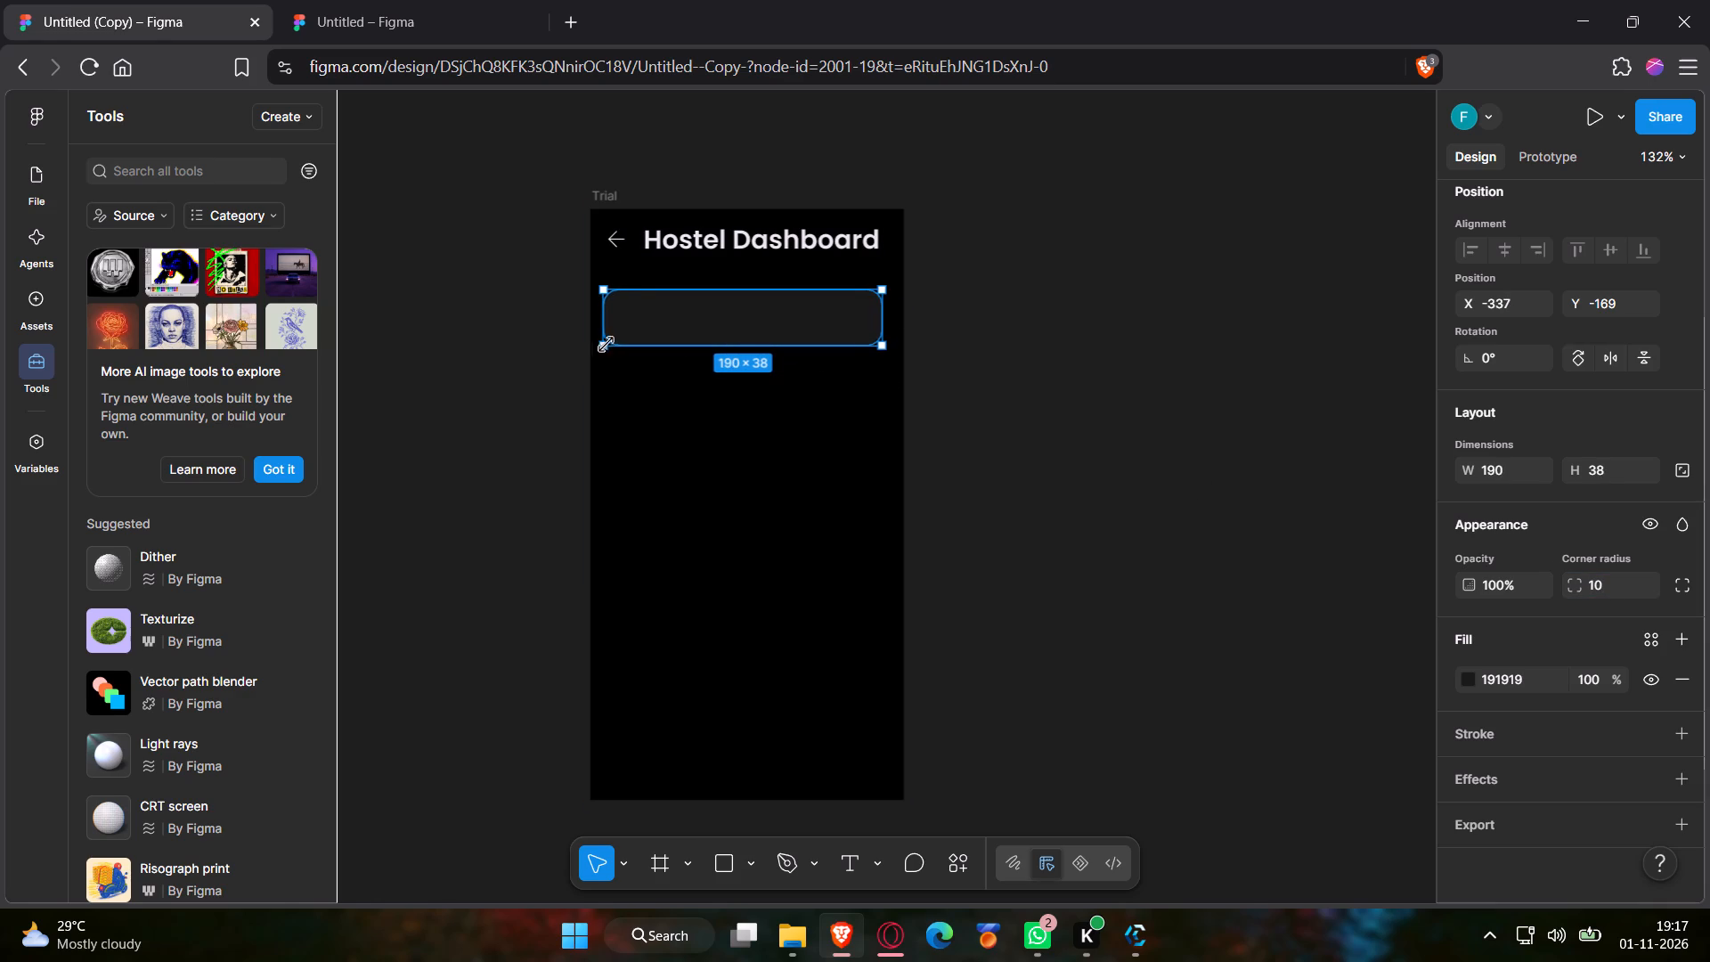
{"action": "left_click_drag", "start_coordinate": [652, 324], "coordinate": [660, 315]}
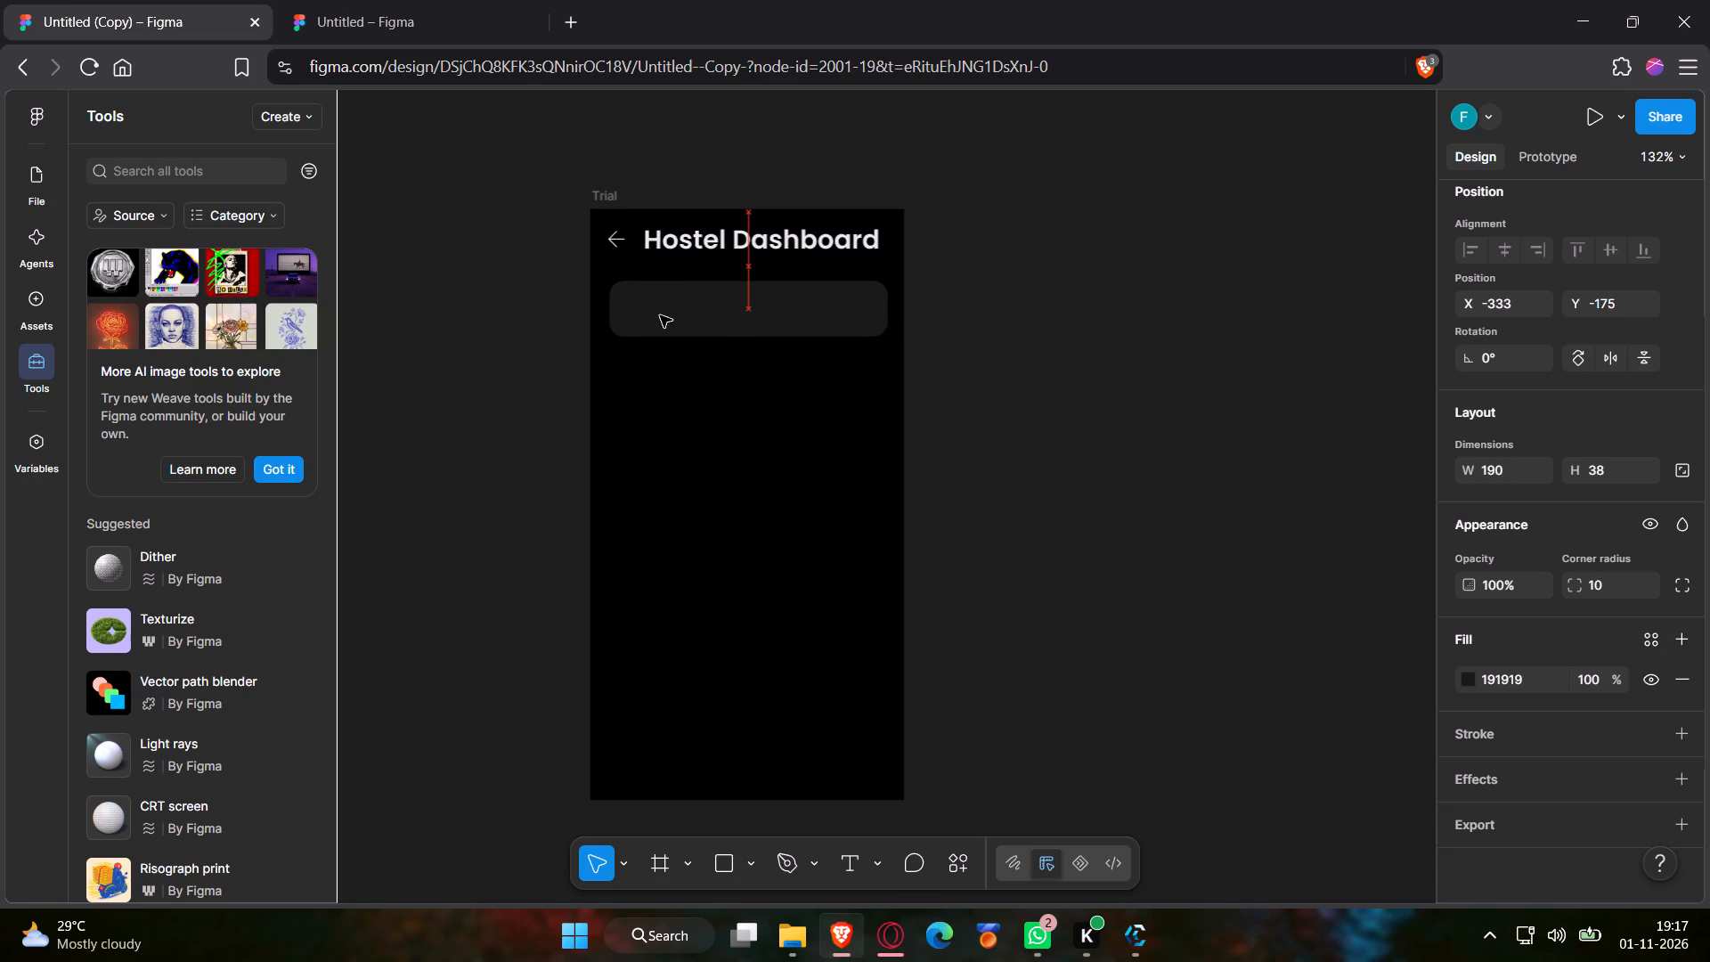
{"action": "left_click_drag", "start_coordinate": [660, 315], "coordinate": [660, 309]}
Examine the Home tab frame and its text label in the original file's tab bar.
{"action": "left_click", "coordinate": [423, 0]}
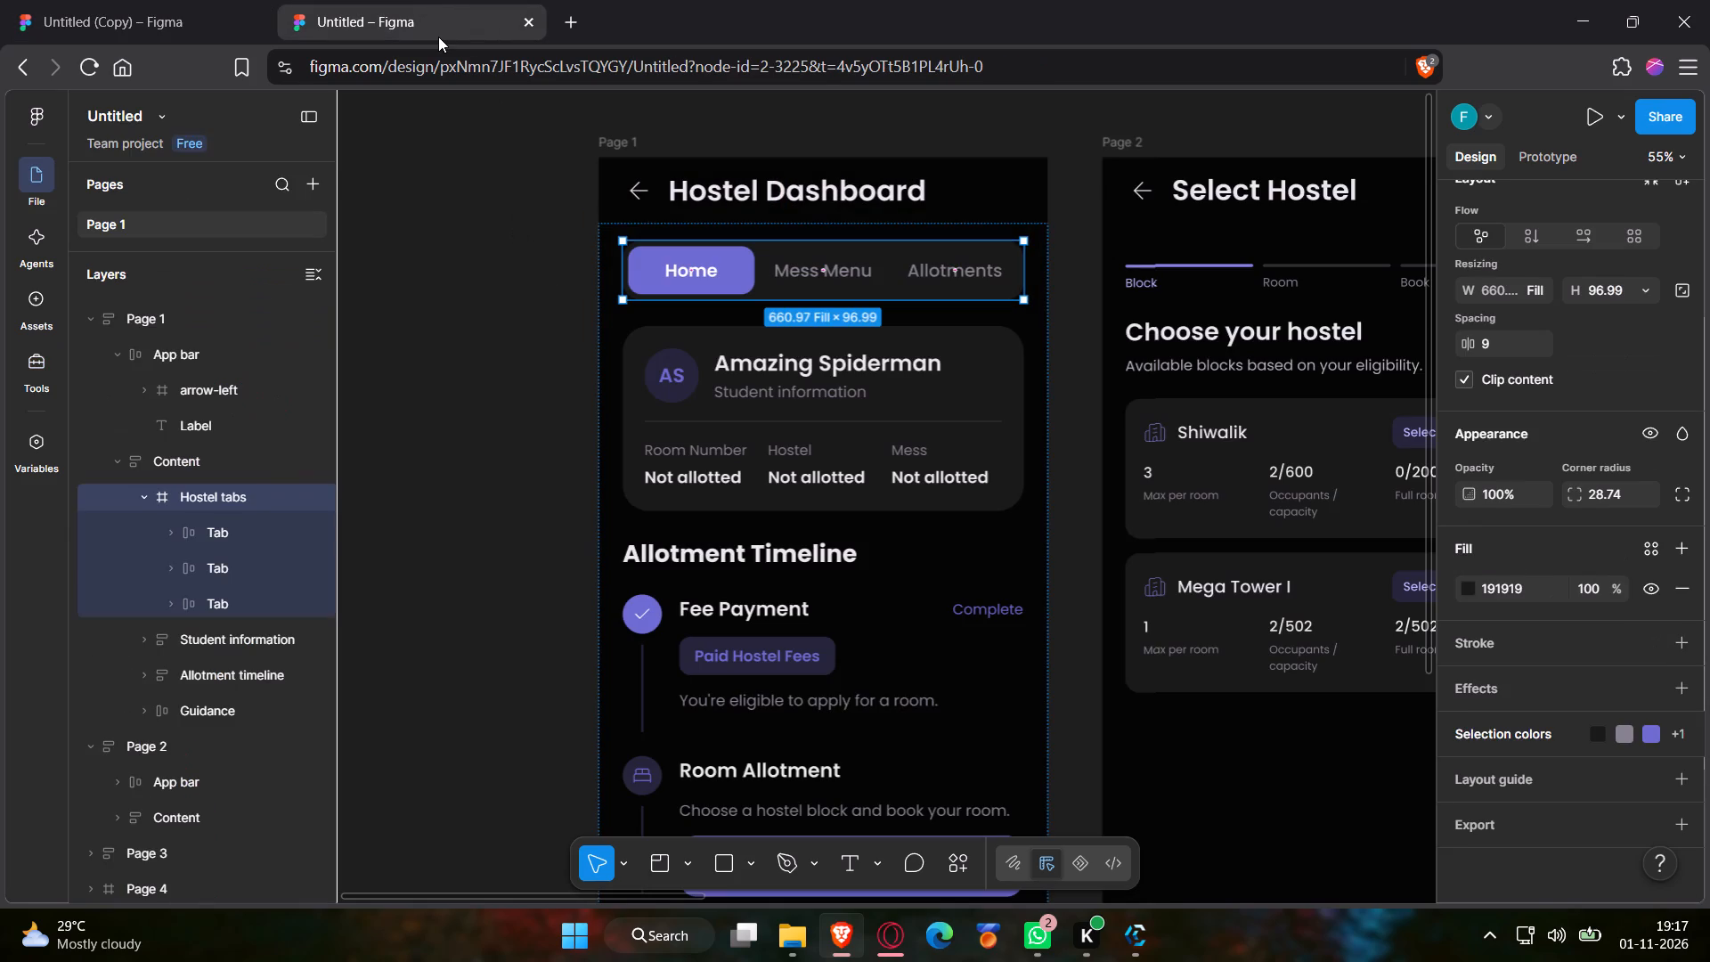
{"action": "left_click", "coordinate": [406, 447]}
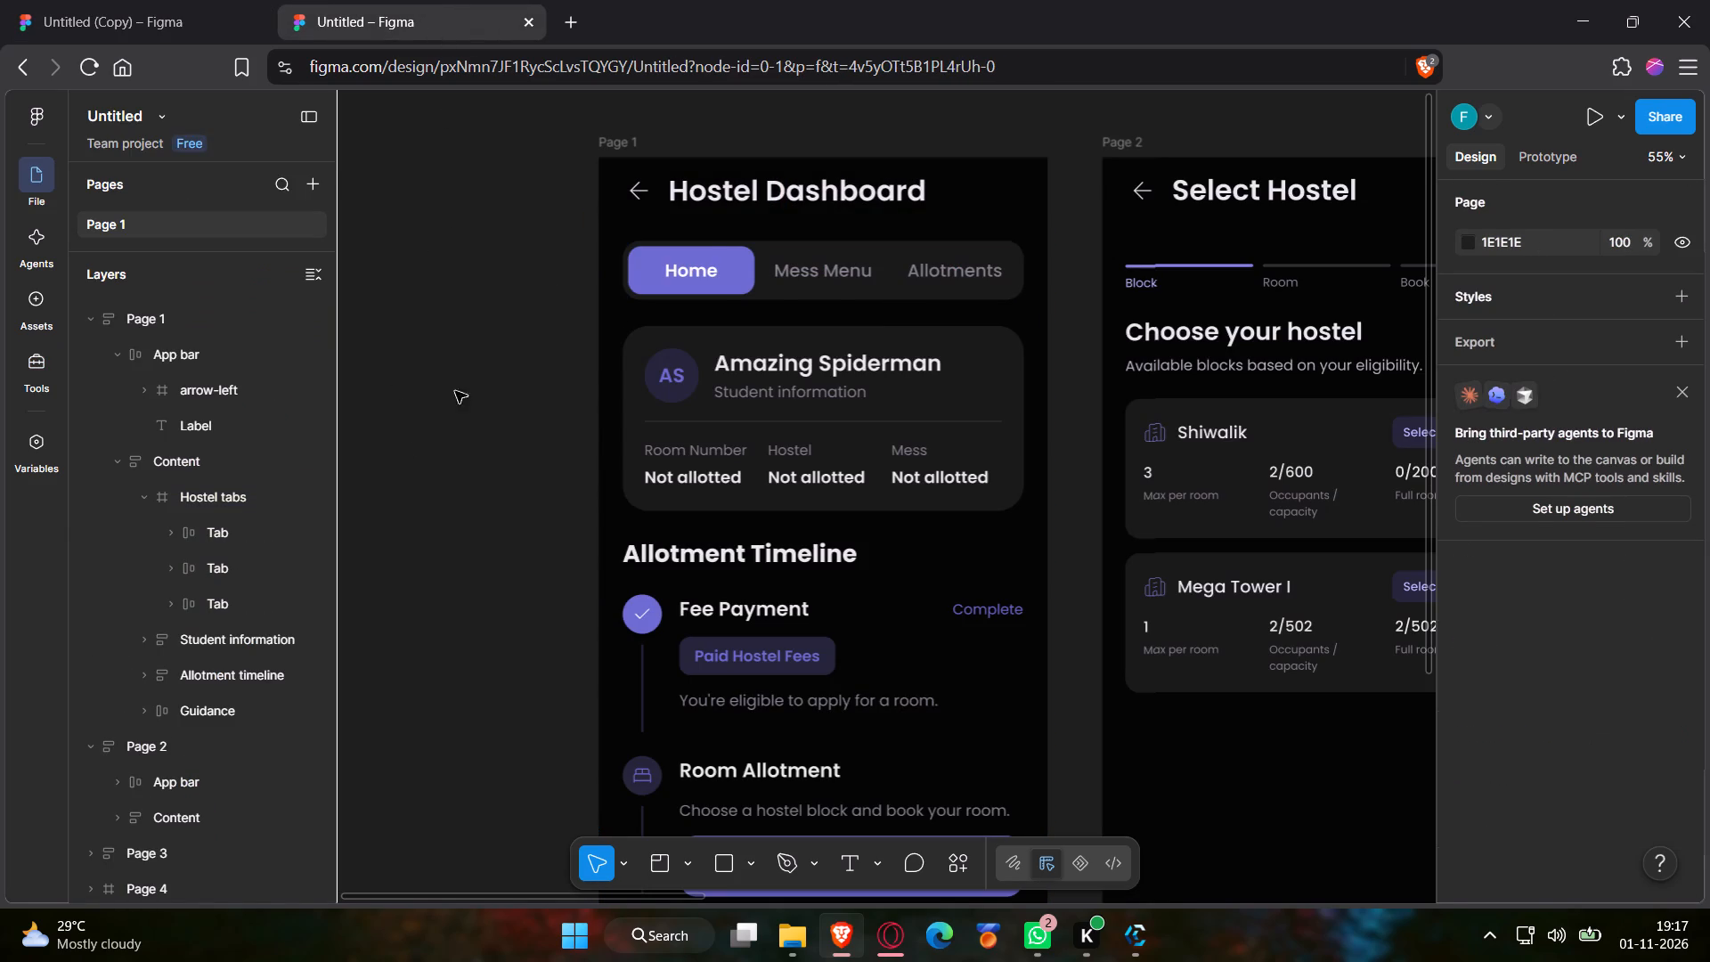
{"action": "double_click", "coordinate": [690, 259]}
{"action": "double_click", "coordinate": [658, 281]}
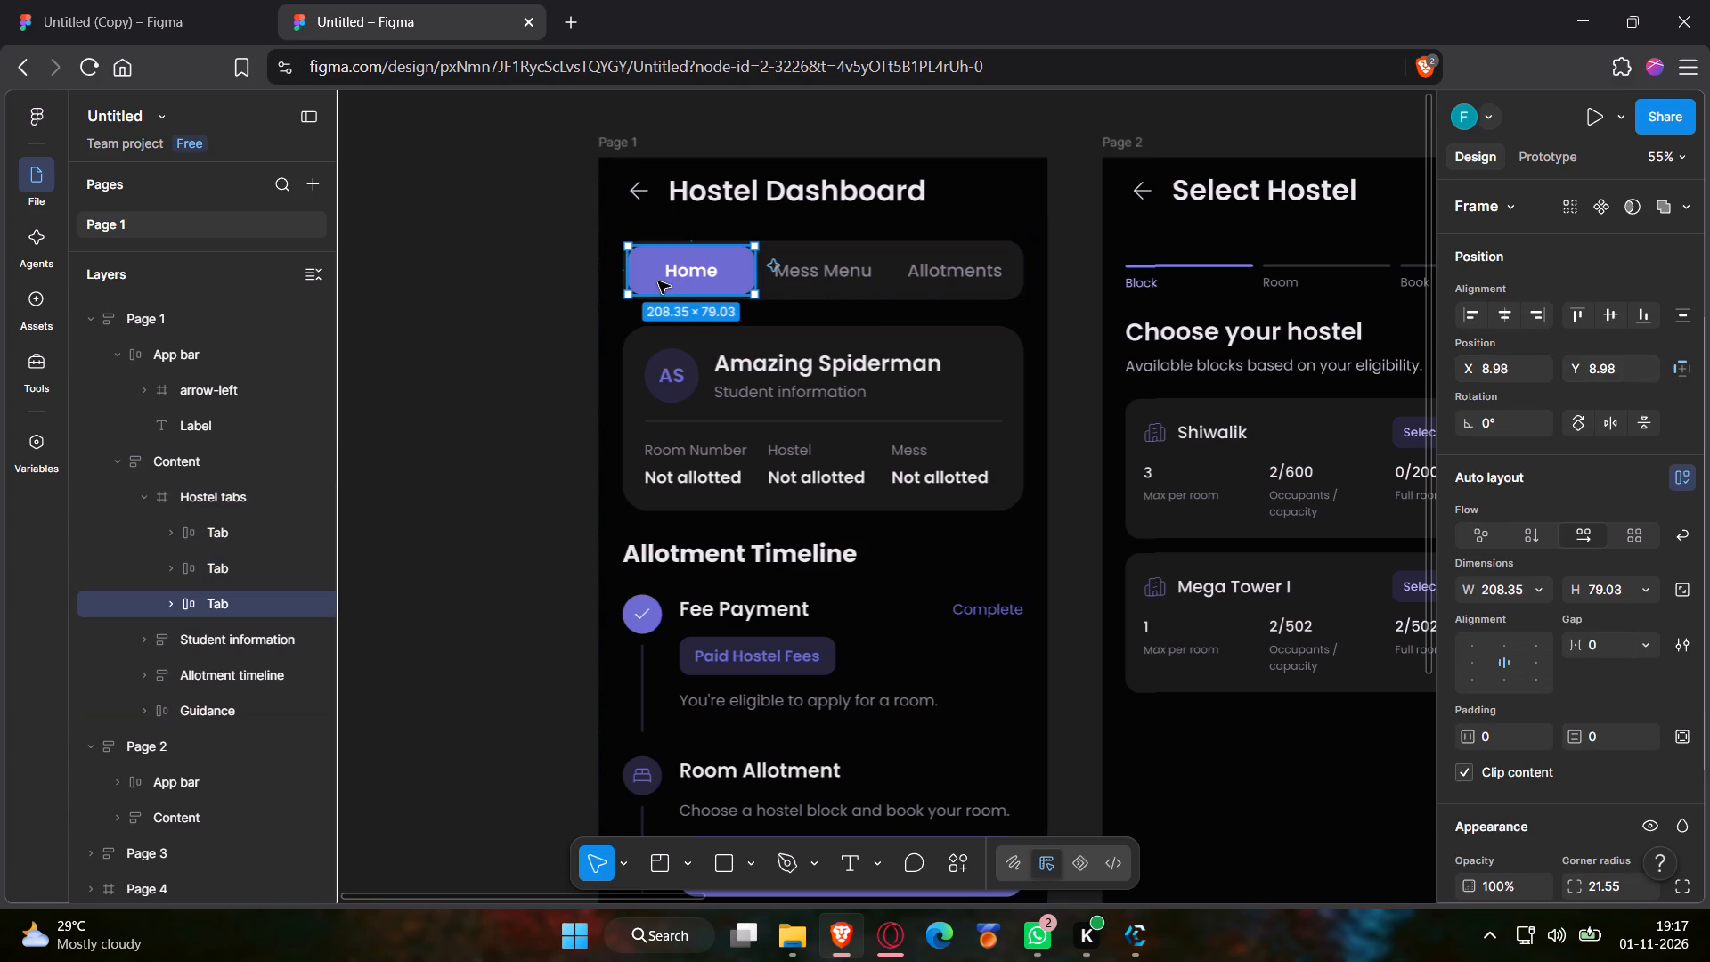
{"action": "double_click", "coordinate": [658, 281]}
{"action": "double_click", "coordinate": [677, 275]}
{"action": "left_click", "coordinate": [683, 274]}
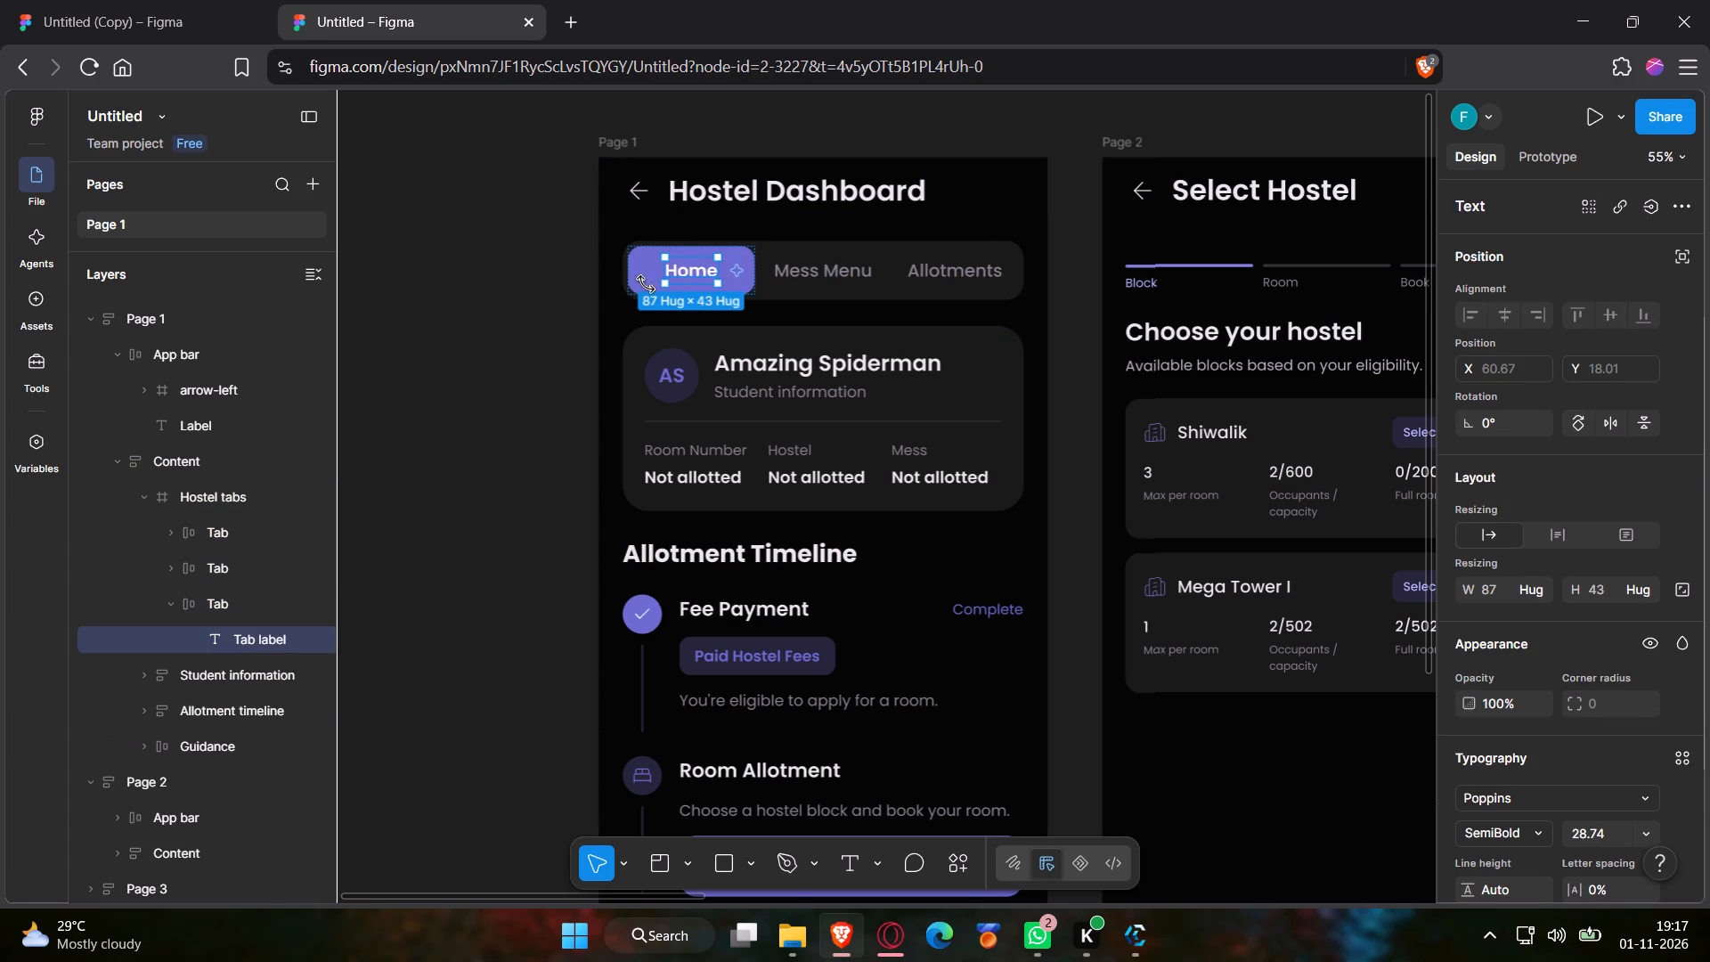
{"action": "left_click", "coordinate": [524, 341]}
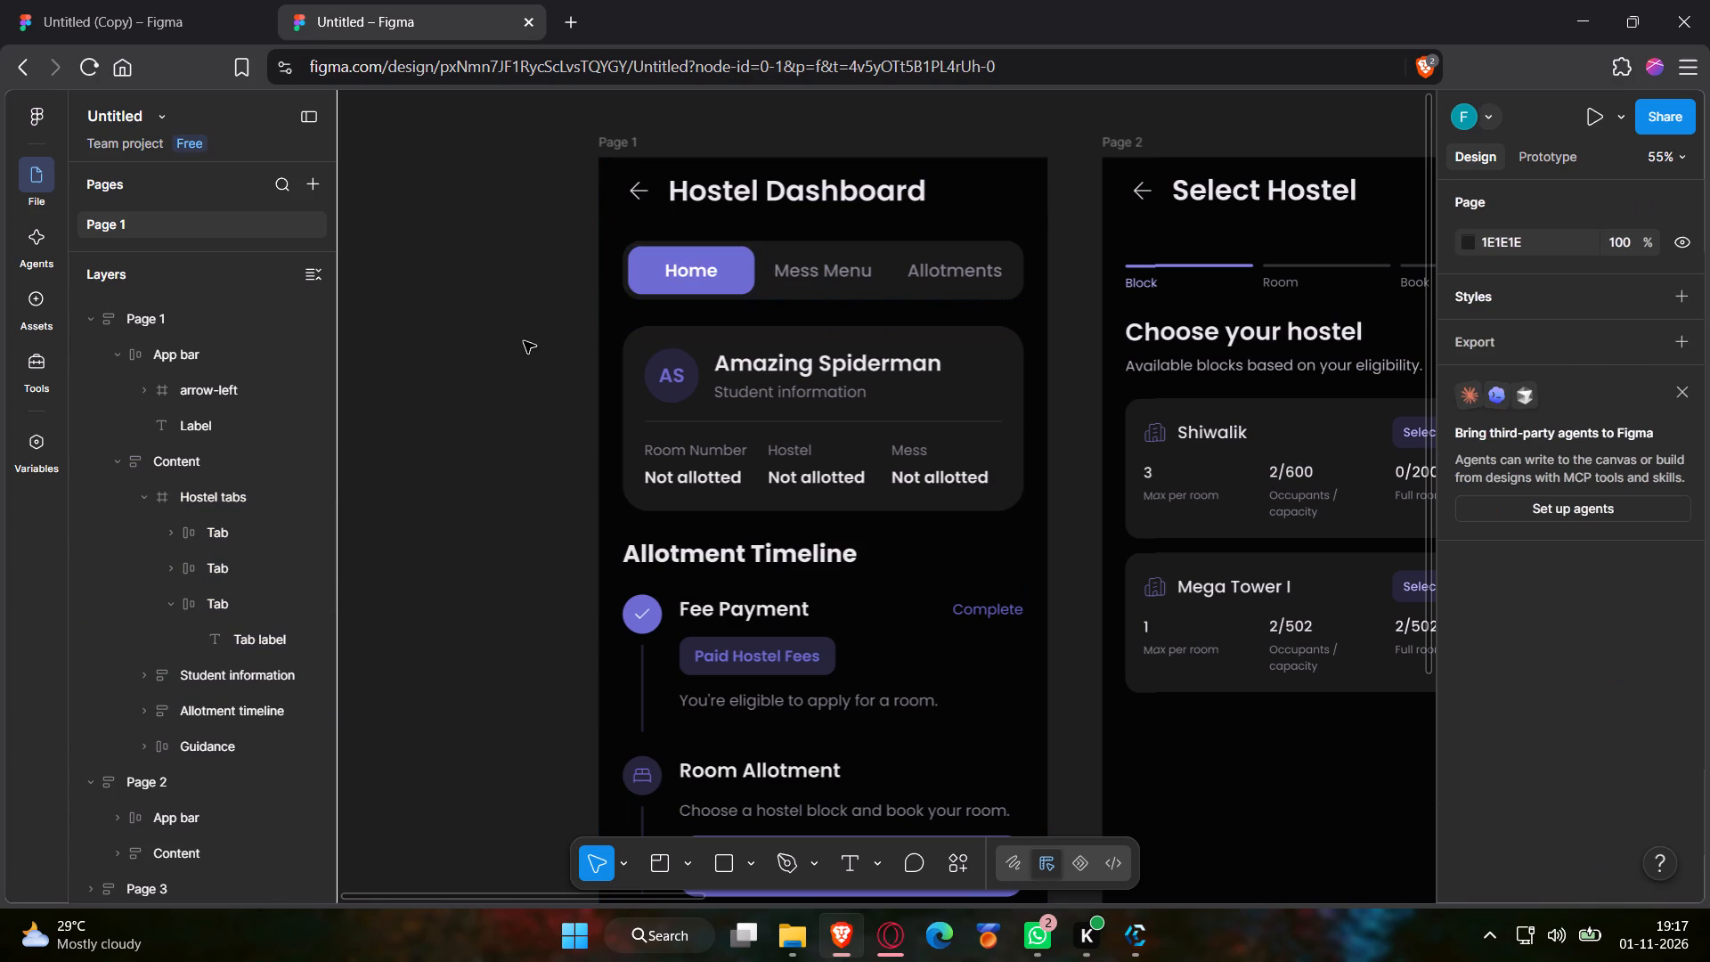
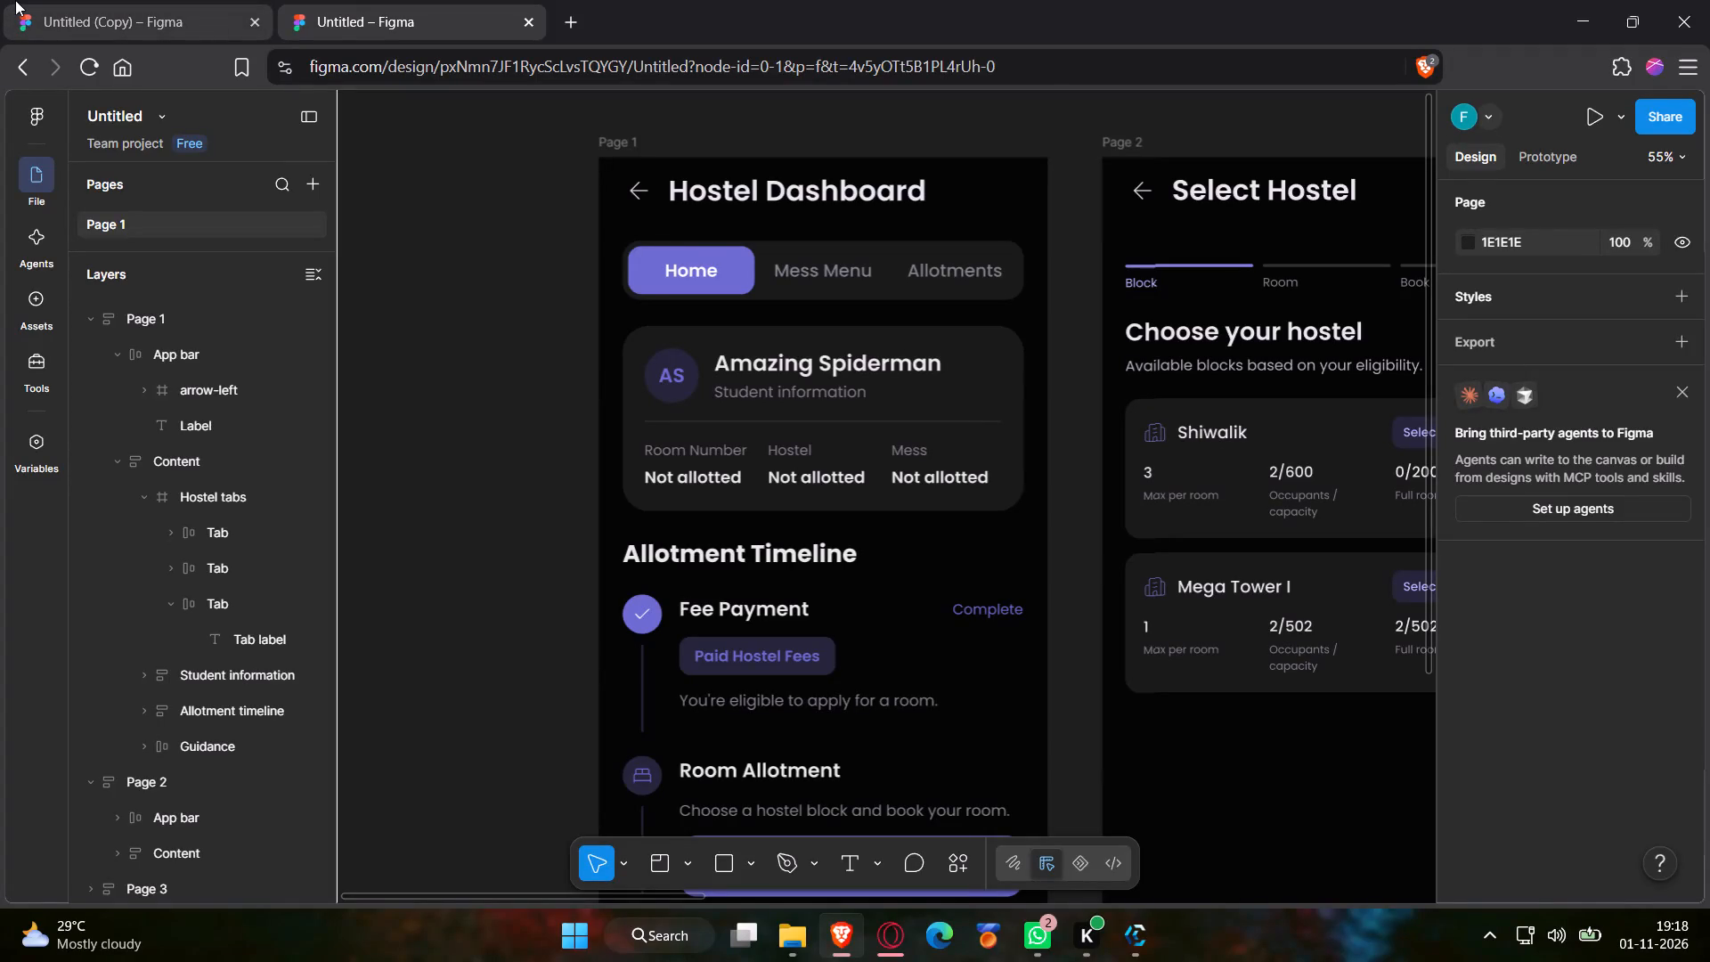
Return to the copied file and nudge the tab bar rectangle to X -334, centred in the Trial frame.
{"action": "left_click", "coordinate": [15, 0]}
{"action": "left_click", "coordinate": [1134, 392]}
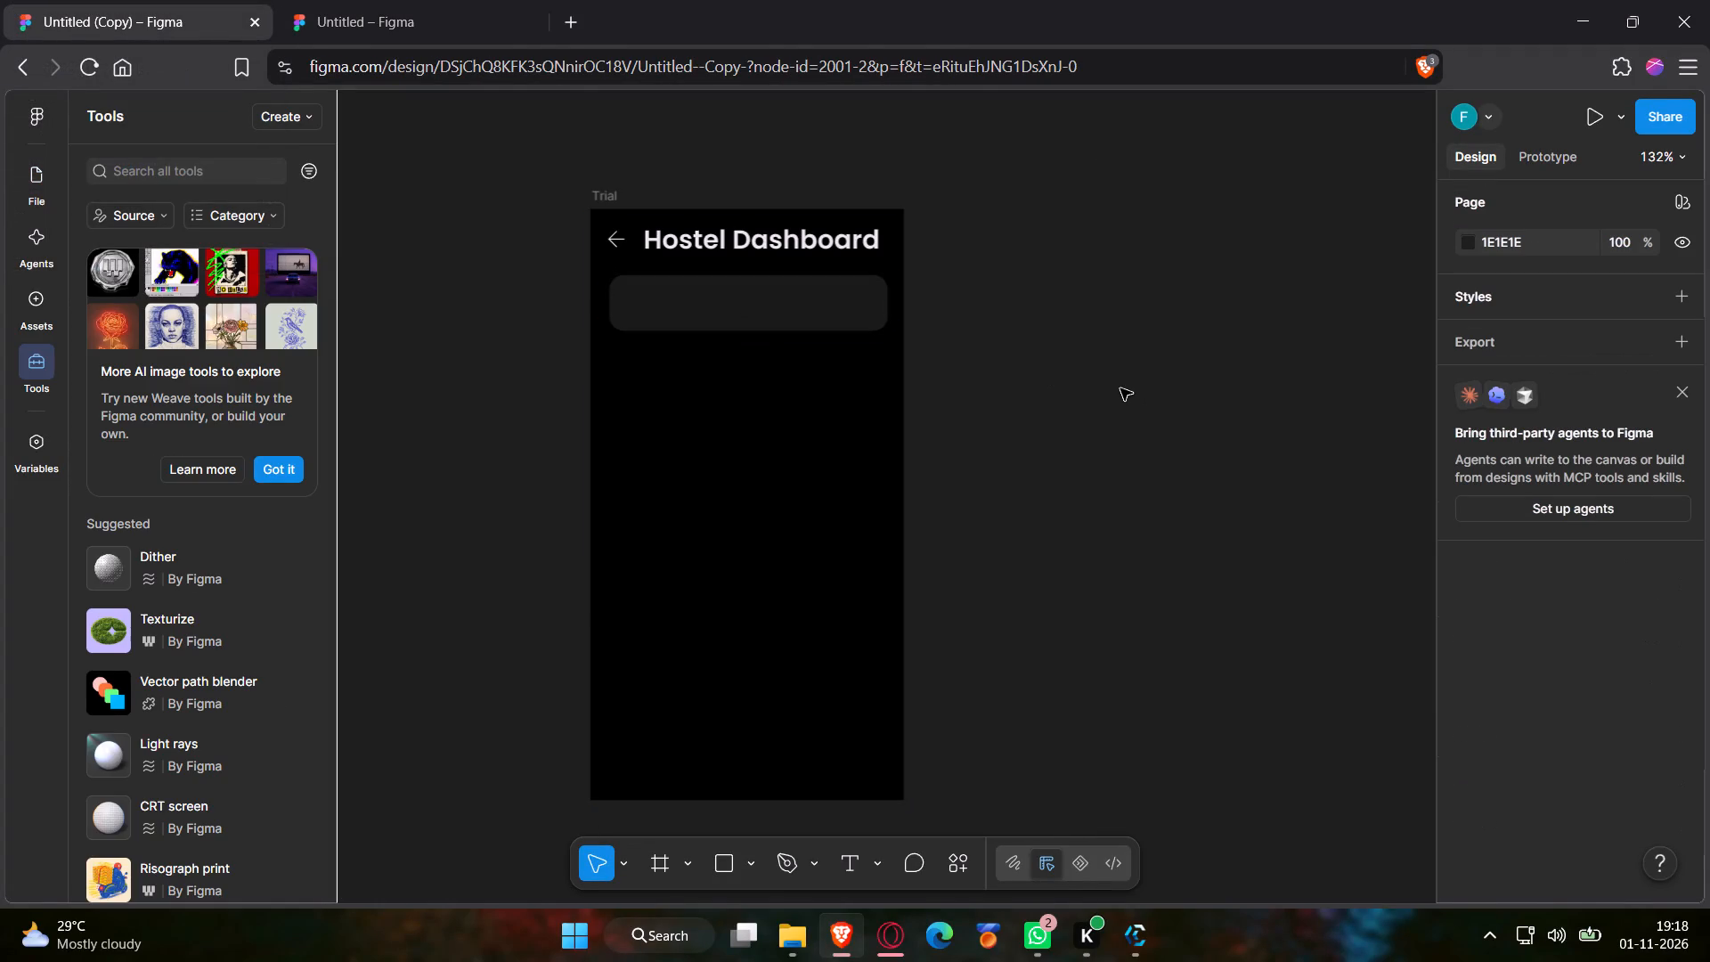
{"action": "left_click", "coordinate": [453, 0]}
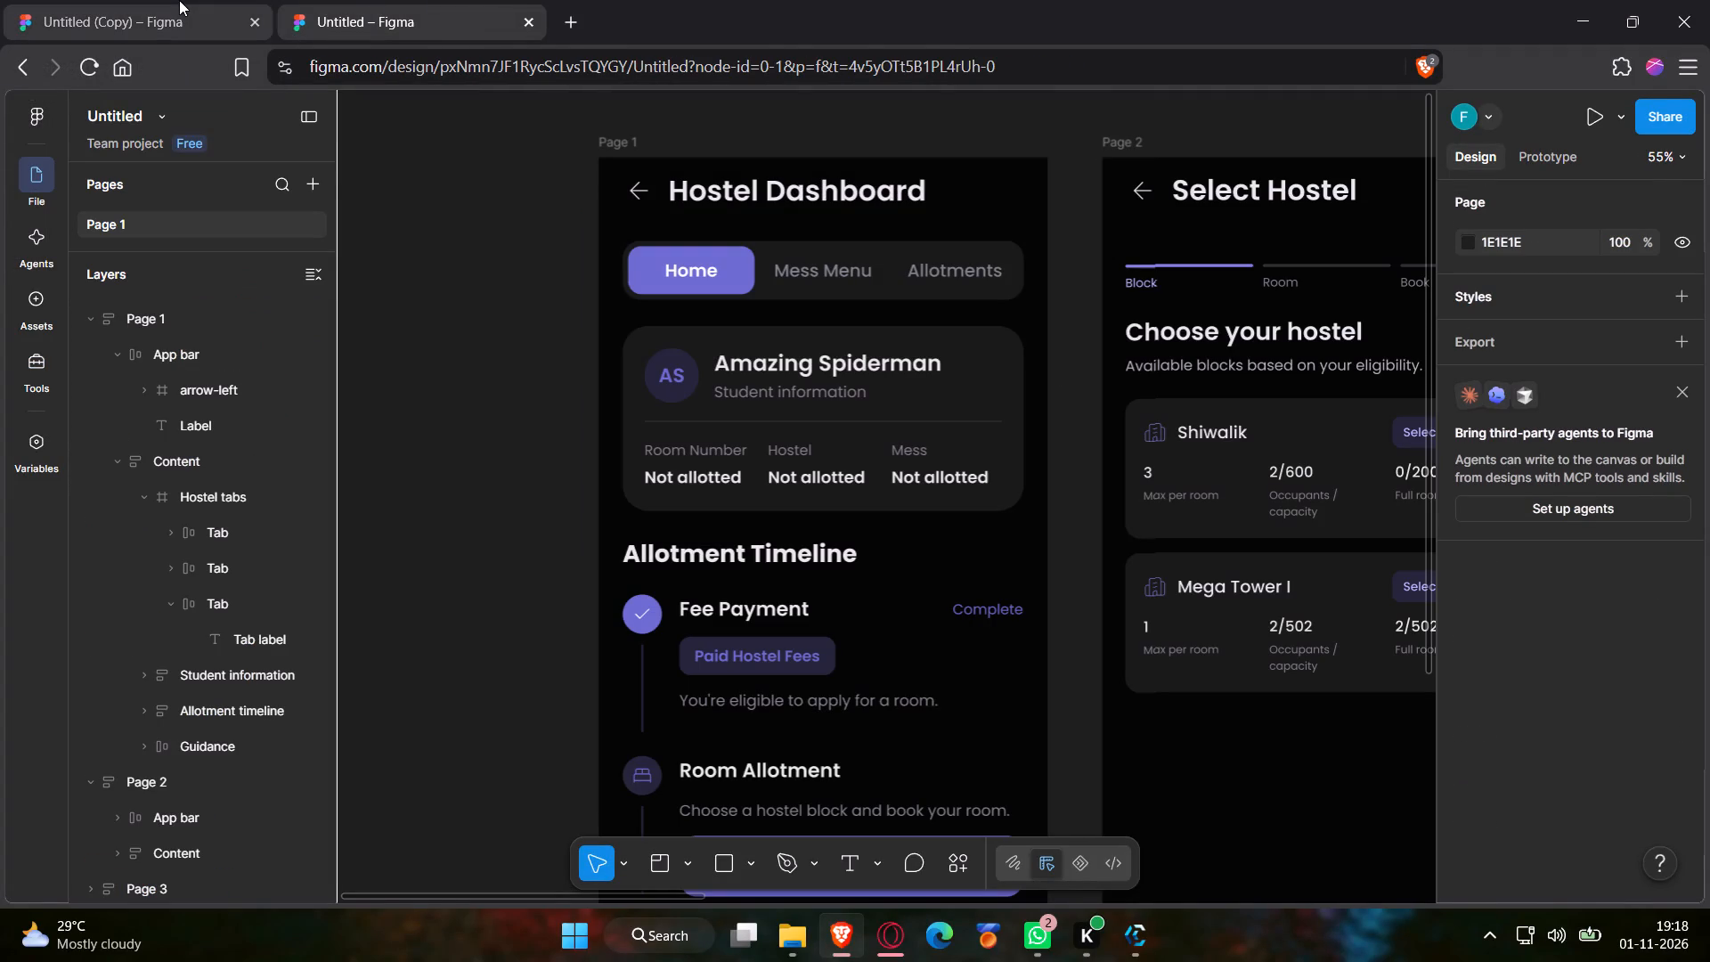
{"action": "left_click", "coordinate": [179, 0]}
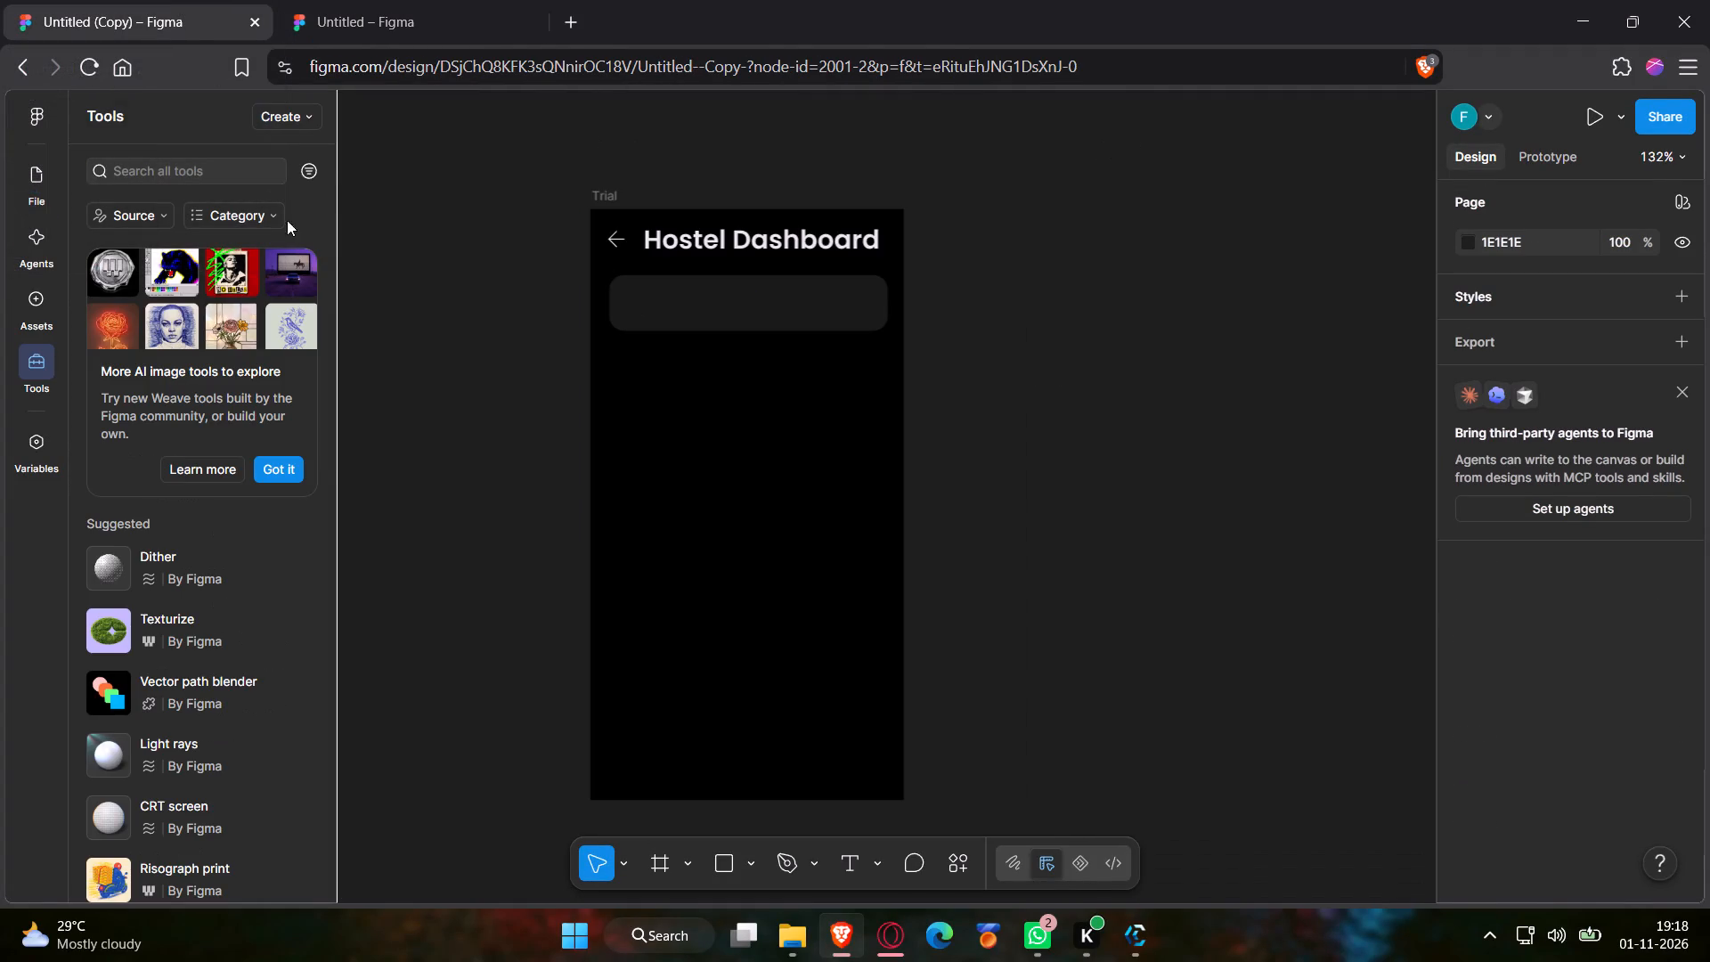
{"action": "left_click", "coordinate": [718, 318]}
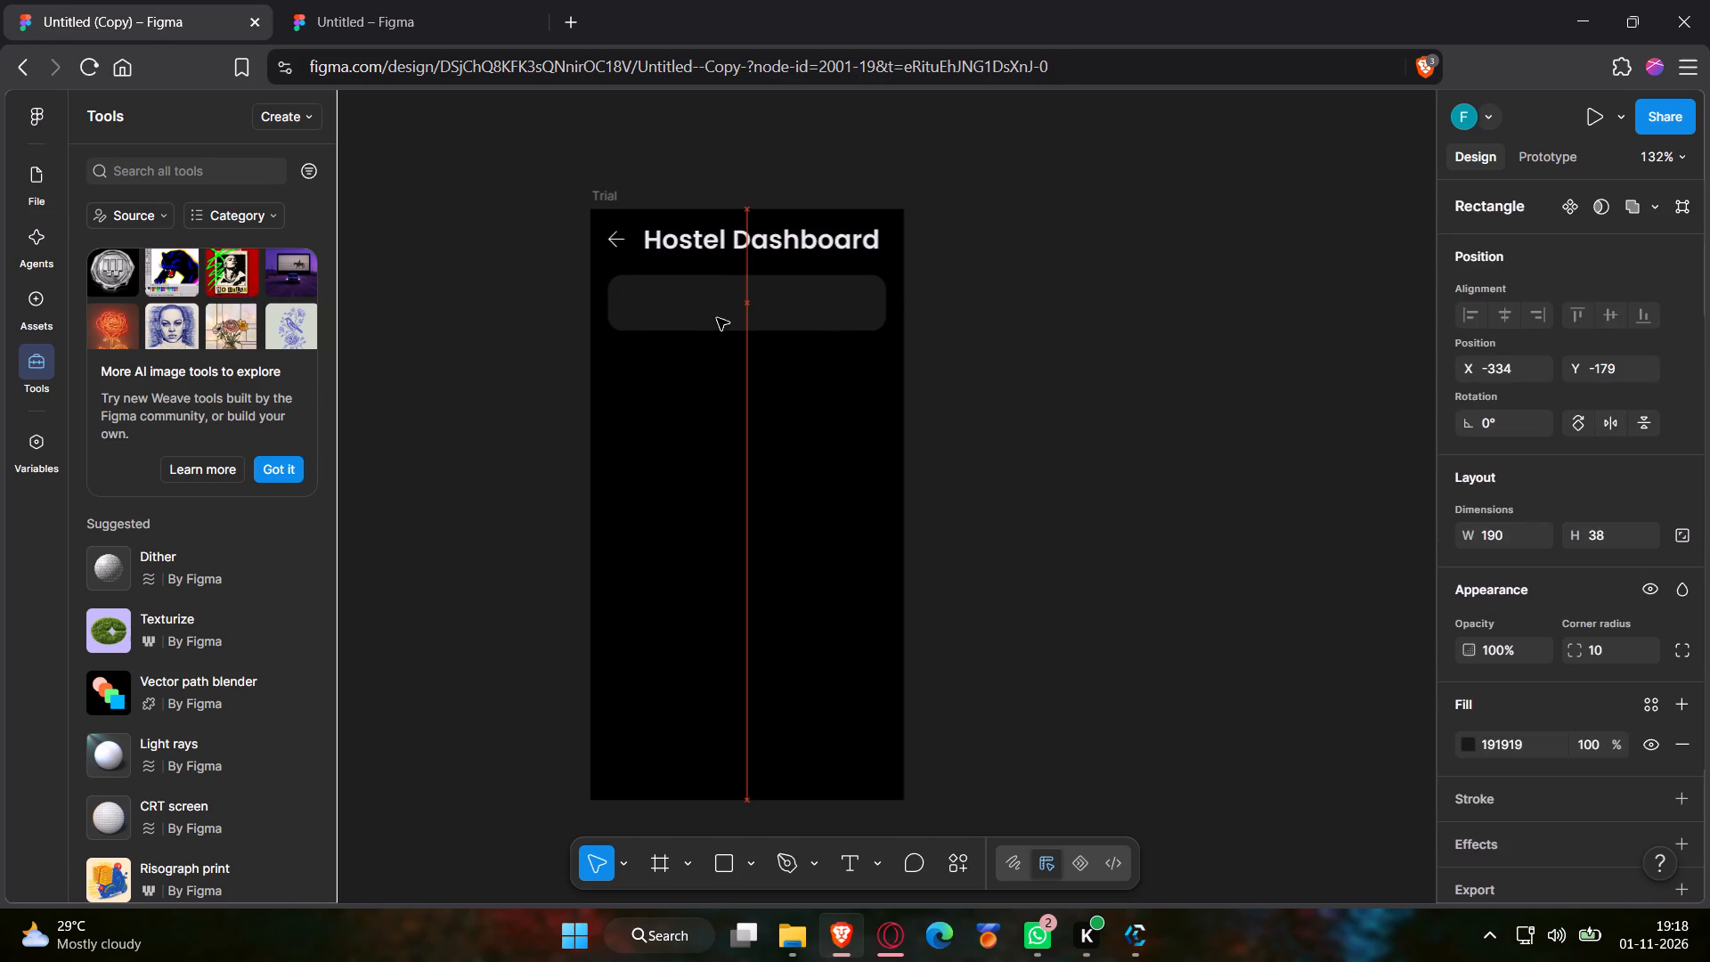
{"action": "left_click", "coordinate": [1221, 315]}
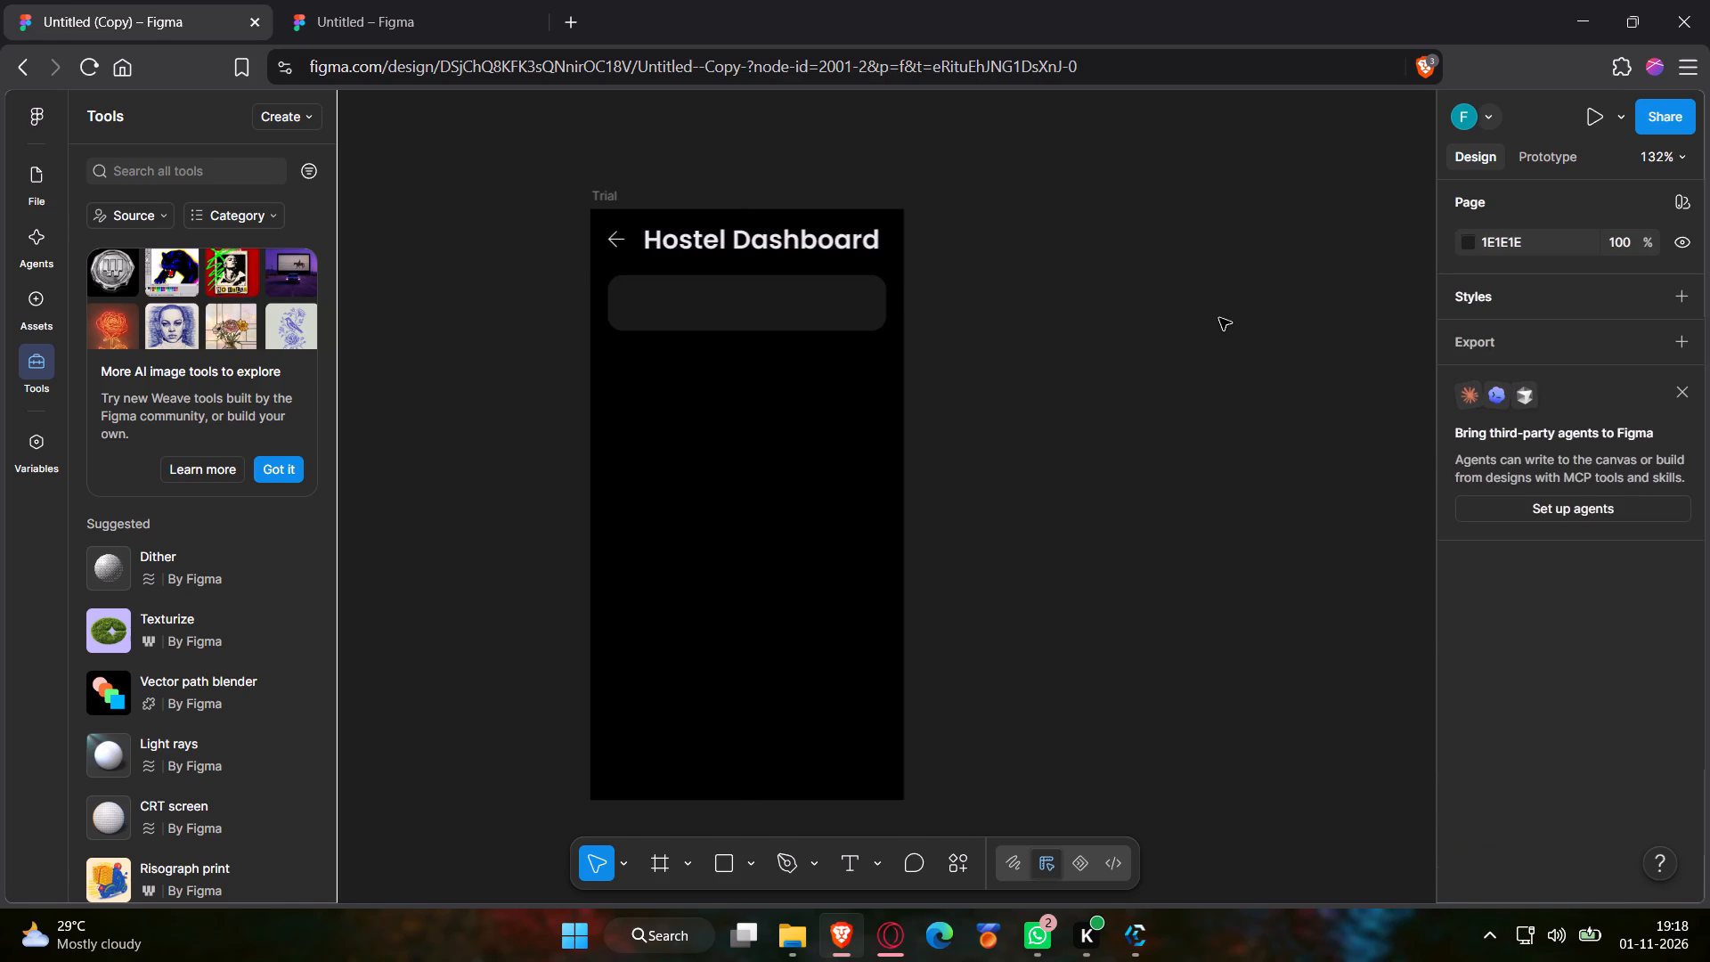
Add the text "HOME" inside the tab bar rectangle, in a text box about 50 × 7.
{"action": "left_click", "coordinate": [842, 854]}
{"action": "left_click_drag", "start_coordinate": [632, 305], "coordinate": [656, 313]}
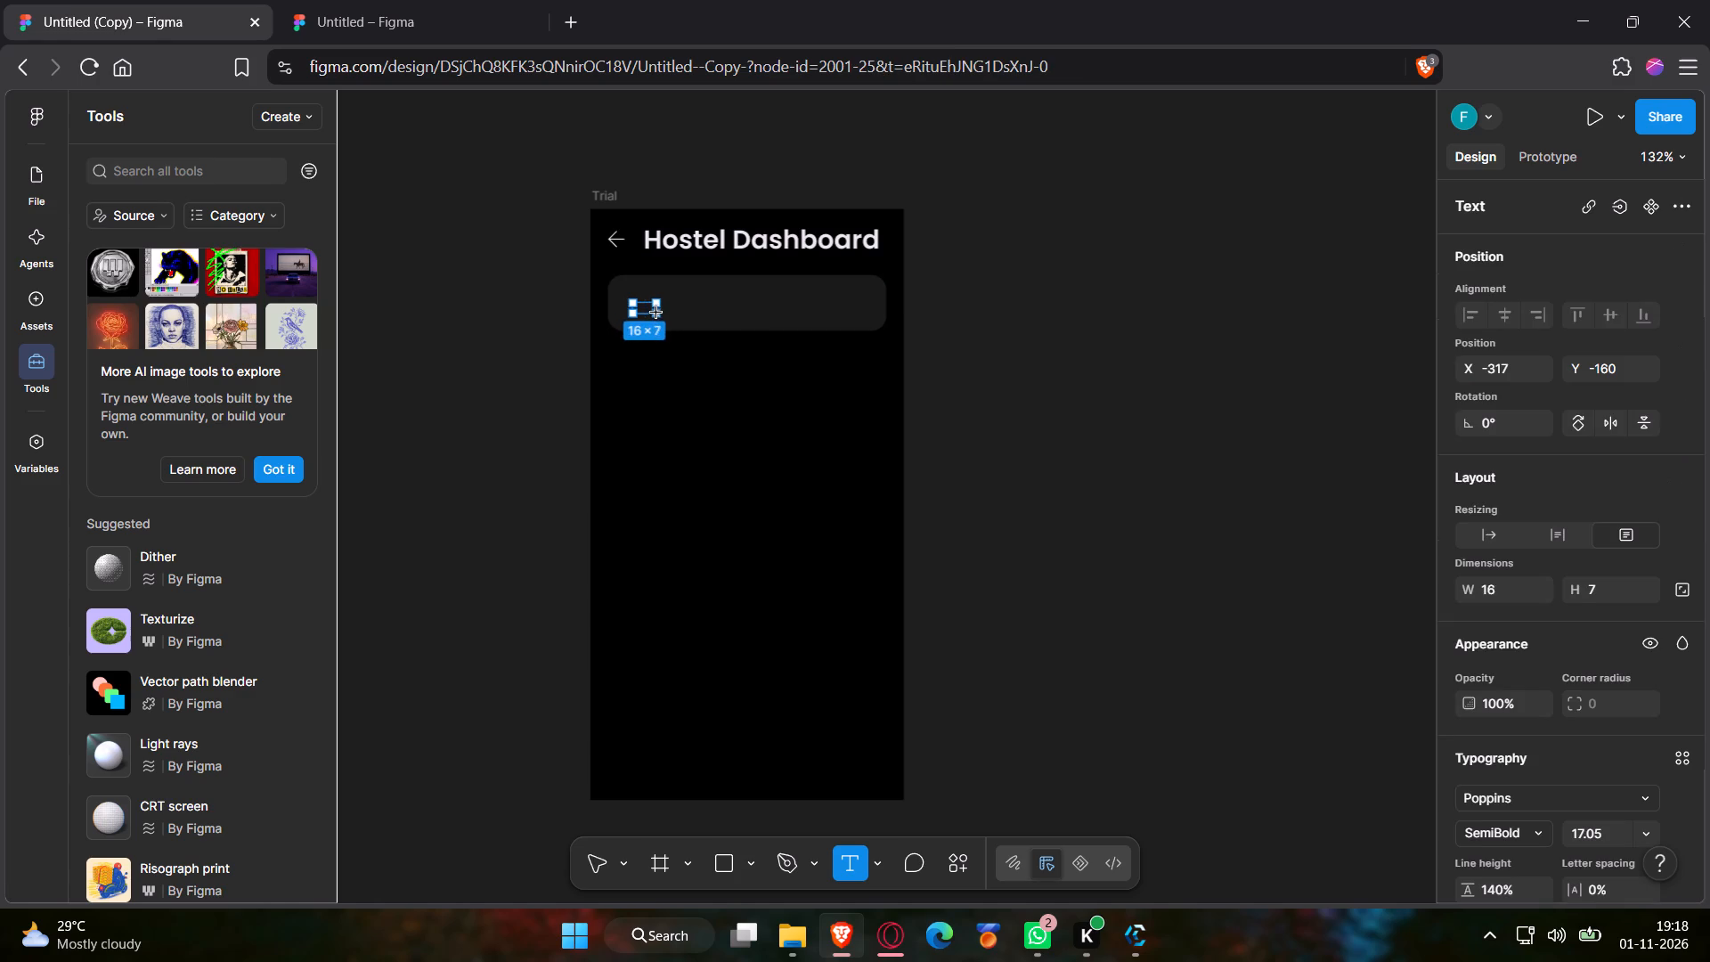
{"action": "left_click_drag", "start_coordinate": [656, 313], "coordinate": [705, 313]}
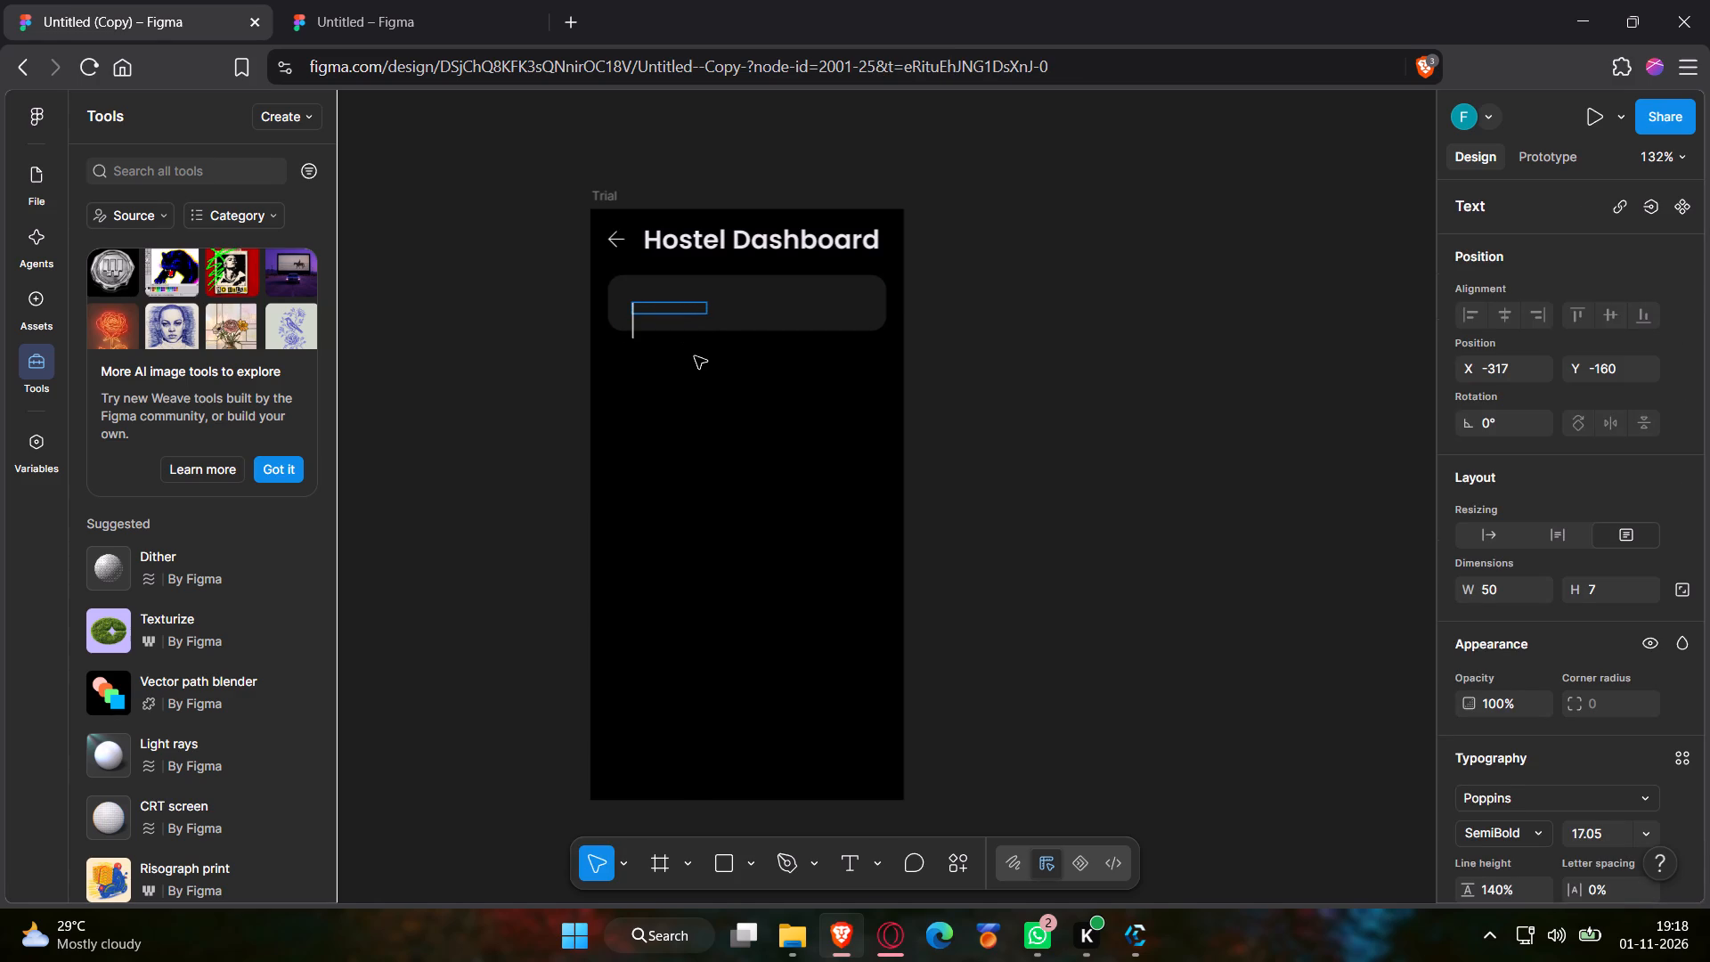
{"action": "type", "text": "HOME"}
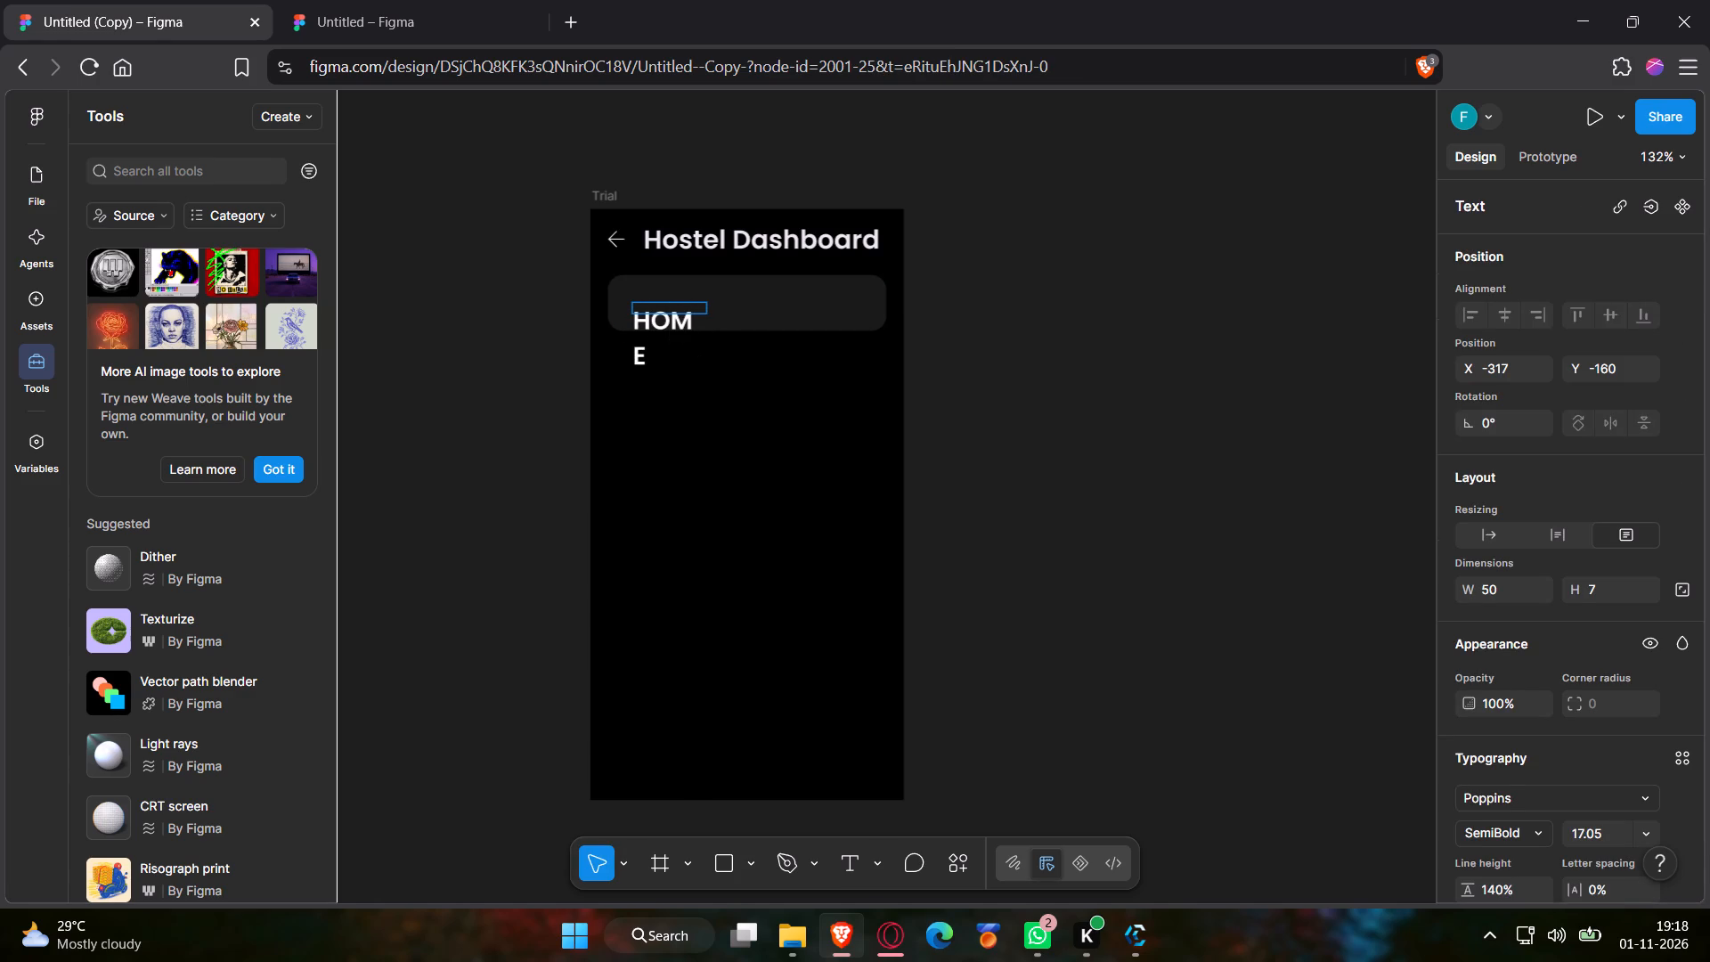
{"action": "left_click", "coordinate": [584, 868]}
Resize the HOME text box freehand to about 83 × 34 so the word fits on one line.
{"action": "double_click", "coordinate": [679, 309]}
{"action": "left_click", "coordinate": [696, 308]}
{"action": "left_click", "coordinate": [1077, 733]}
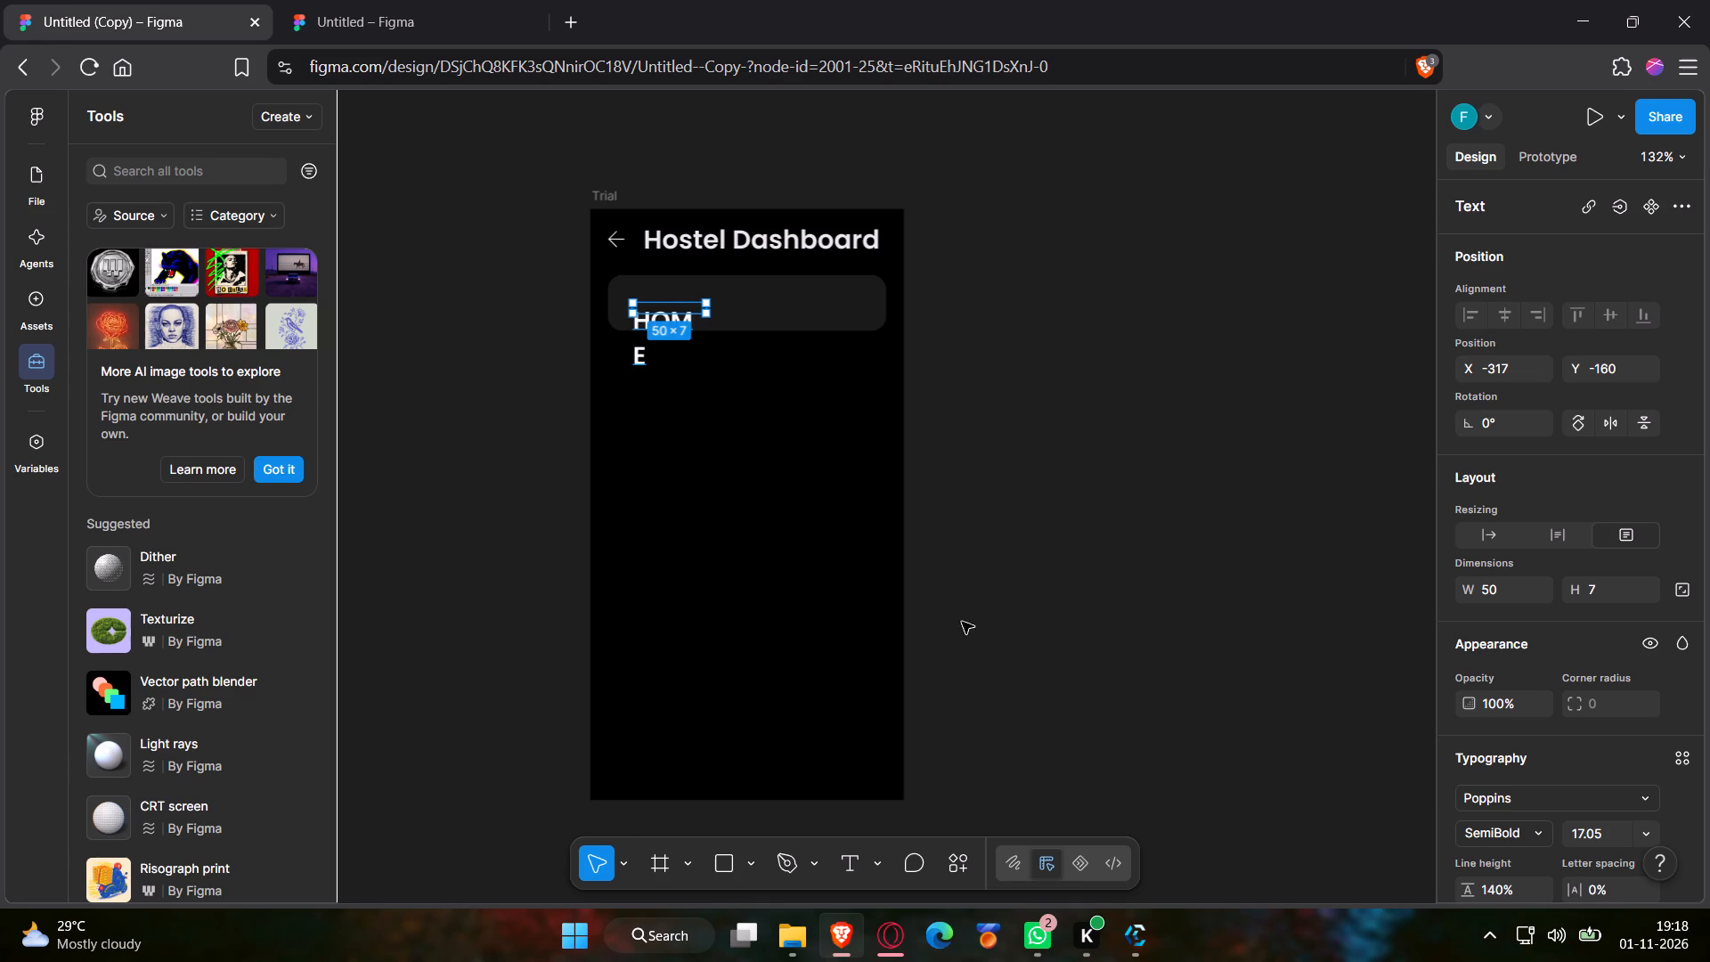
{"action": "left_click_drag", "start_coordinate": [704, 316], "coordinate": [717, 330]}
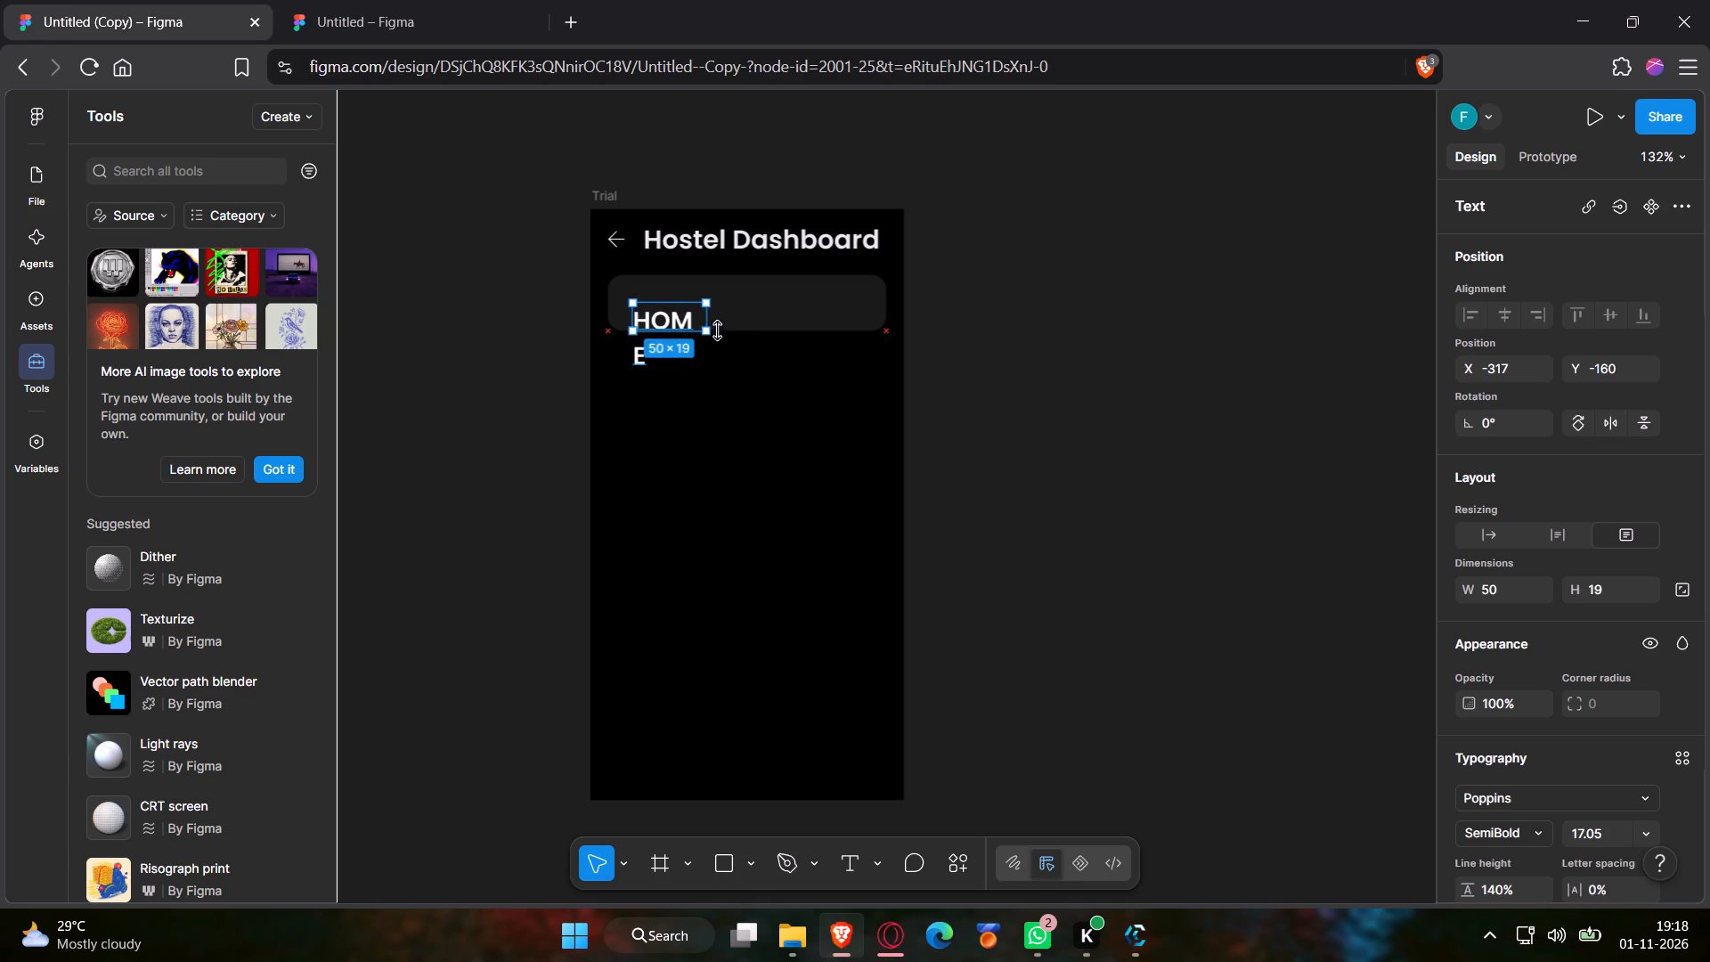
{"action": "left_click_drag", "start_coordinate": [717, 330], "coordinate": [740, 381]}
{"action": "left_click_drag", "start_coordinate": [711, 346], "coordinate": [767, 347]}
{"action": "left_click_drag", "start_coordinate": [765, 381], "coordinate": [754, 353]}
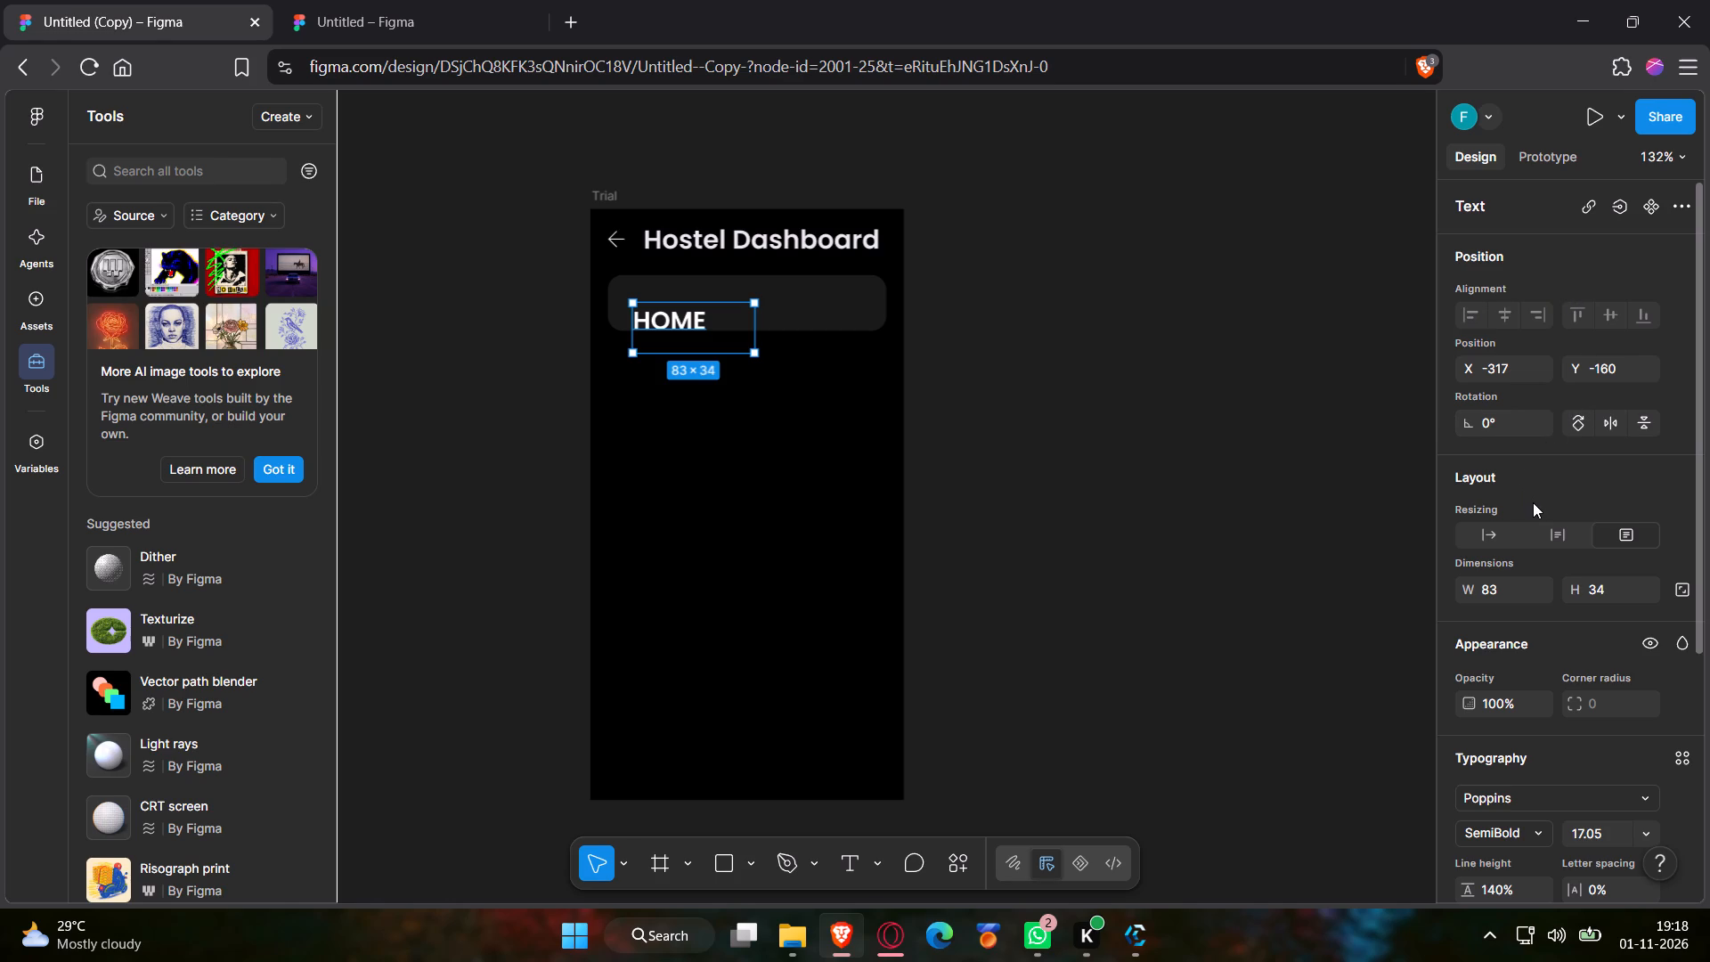
Set the HOME text to auto width and move it inside the tab bar to about X -322, Y -172.
{"action": "left_click", "coordinate": [1570, 538]}
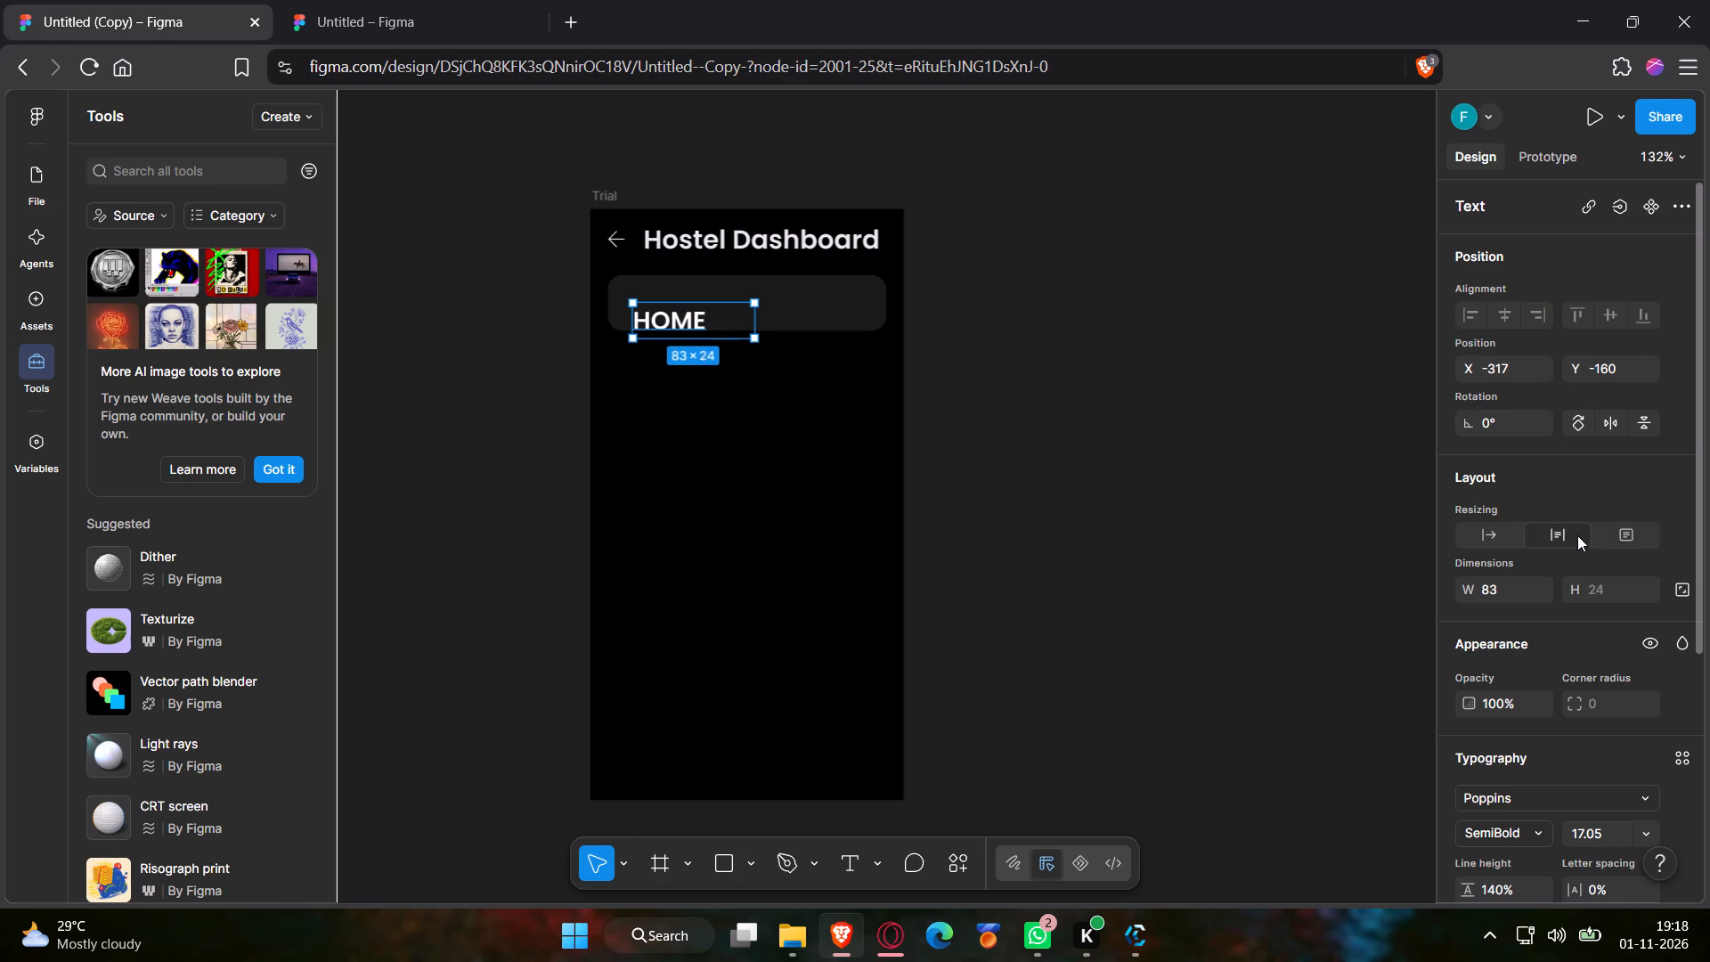
{"action": "left_click", "coordinate": [1616, 534]}
{"action": "left_click", "coordinate": [1489, 540]}
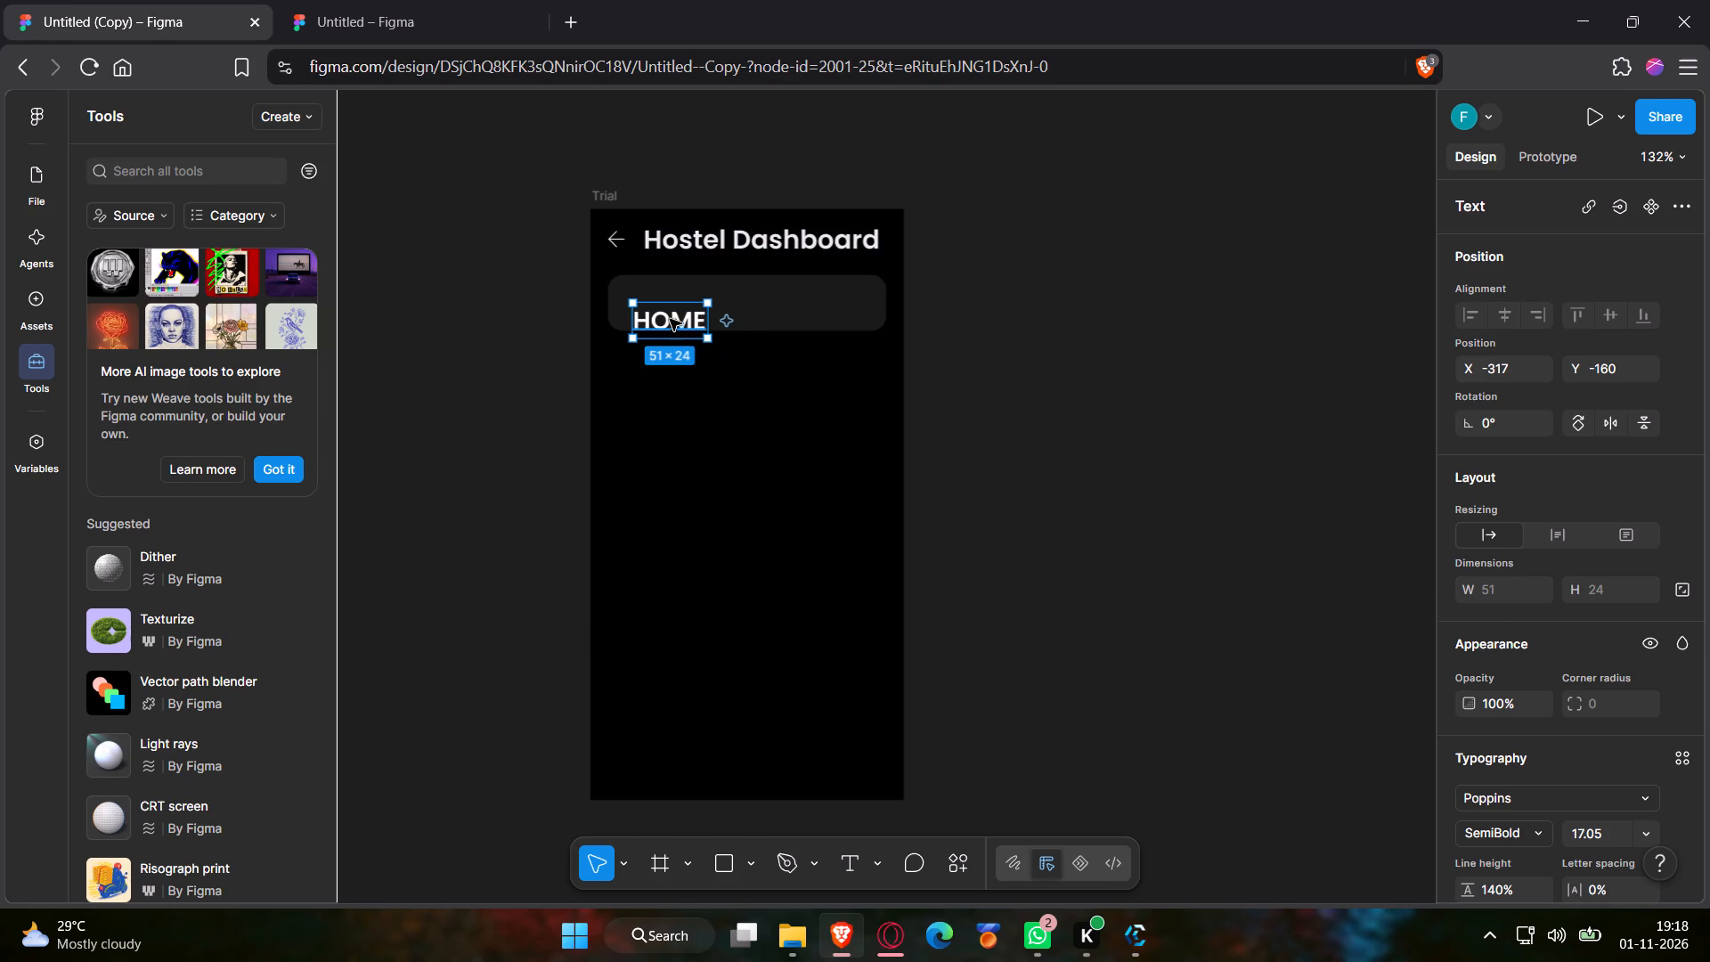
{"action": "left_click_drag", "start_coordinate": [670, 315], "coordinate": [663, 298]}
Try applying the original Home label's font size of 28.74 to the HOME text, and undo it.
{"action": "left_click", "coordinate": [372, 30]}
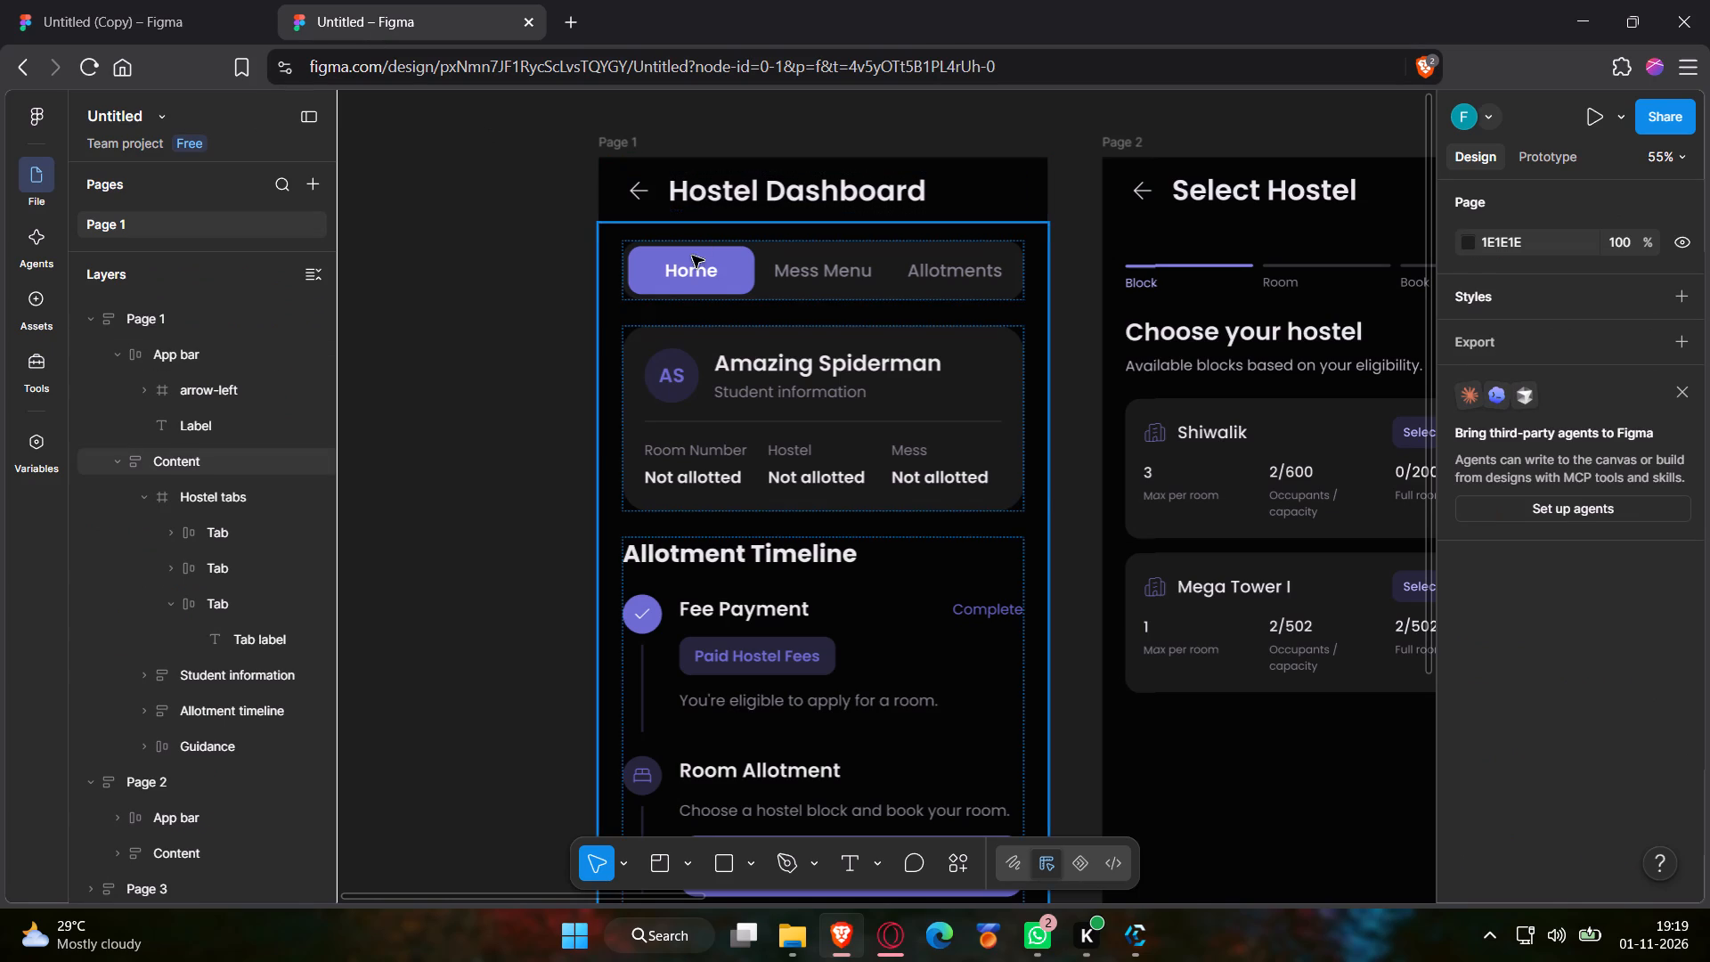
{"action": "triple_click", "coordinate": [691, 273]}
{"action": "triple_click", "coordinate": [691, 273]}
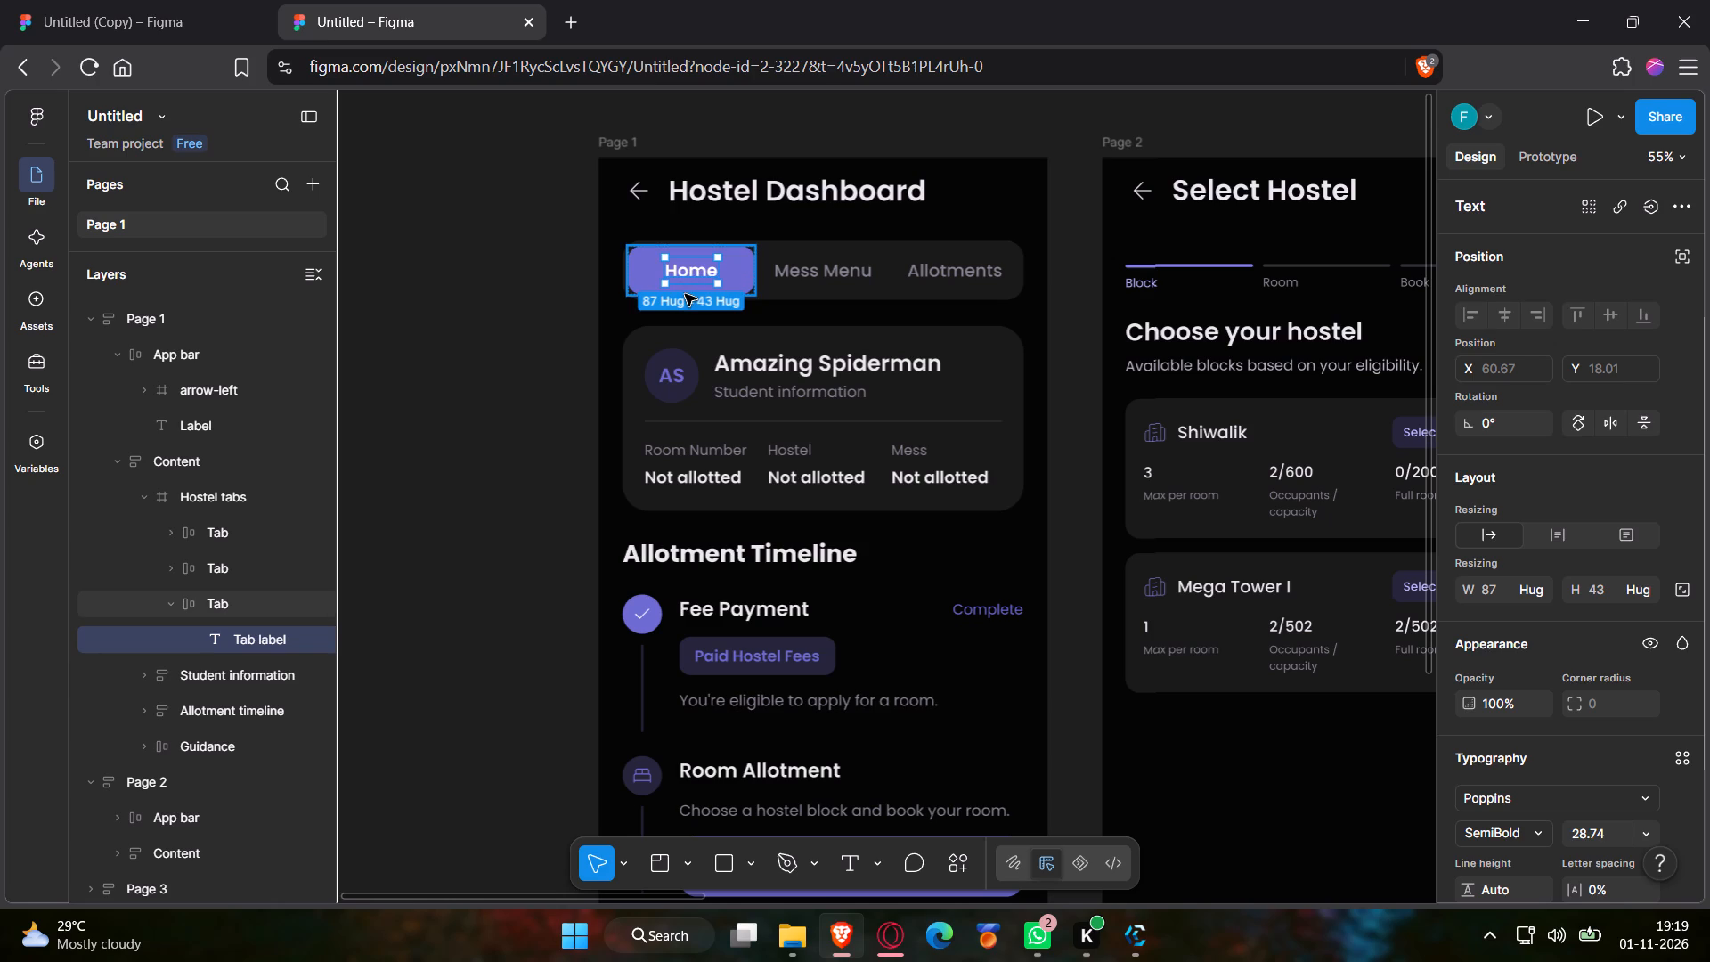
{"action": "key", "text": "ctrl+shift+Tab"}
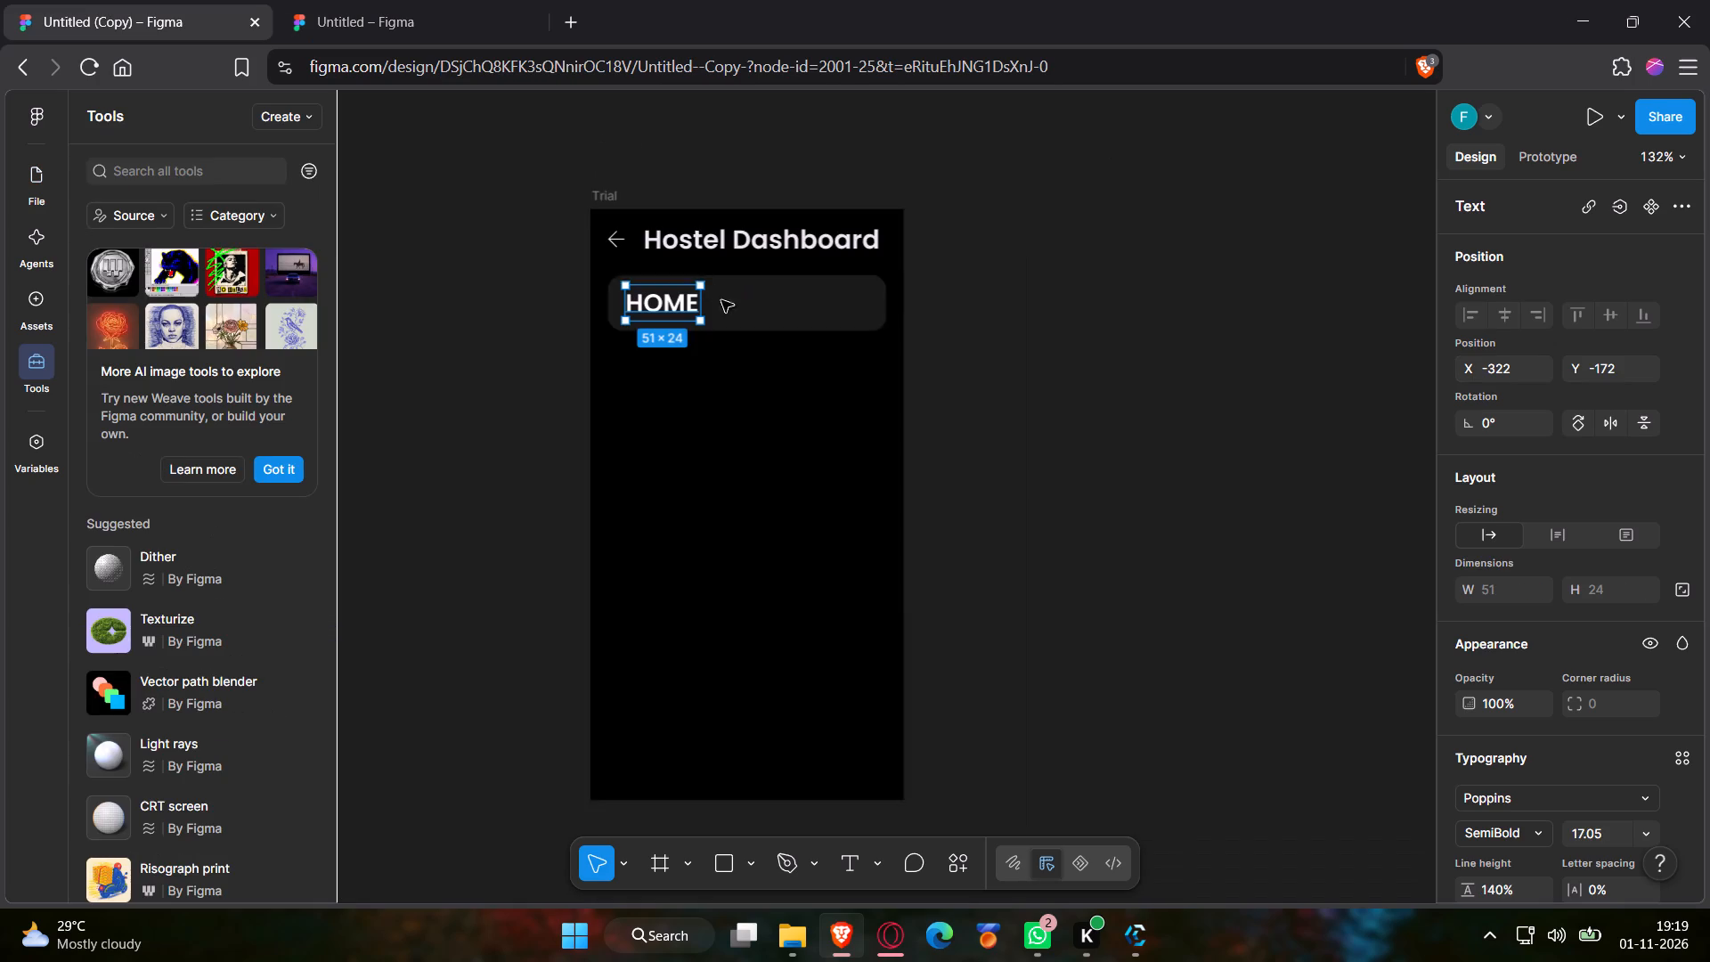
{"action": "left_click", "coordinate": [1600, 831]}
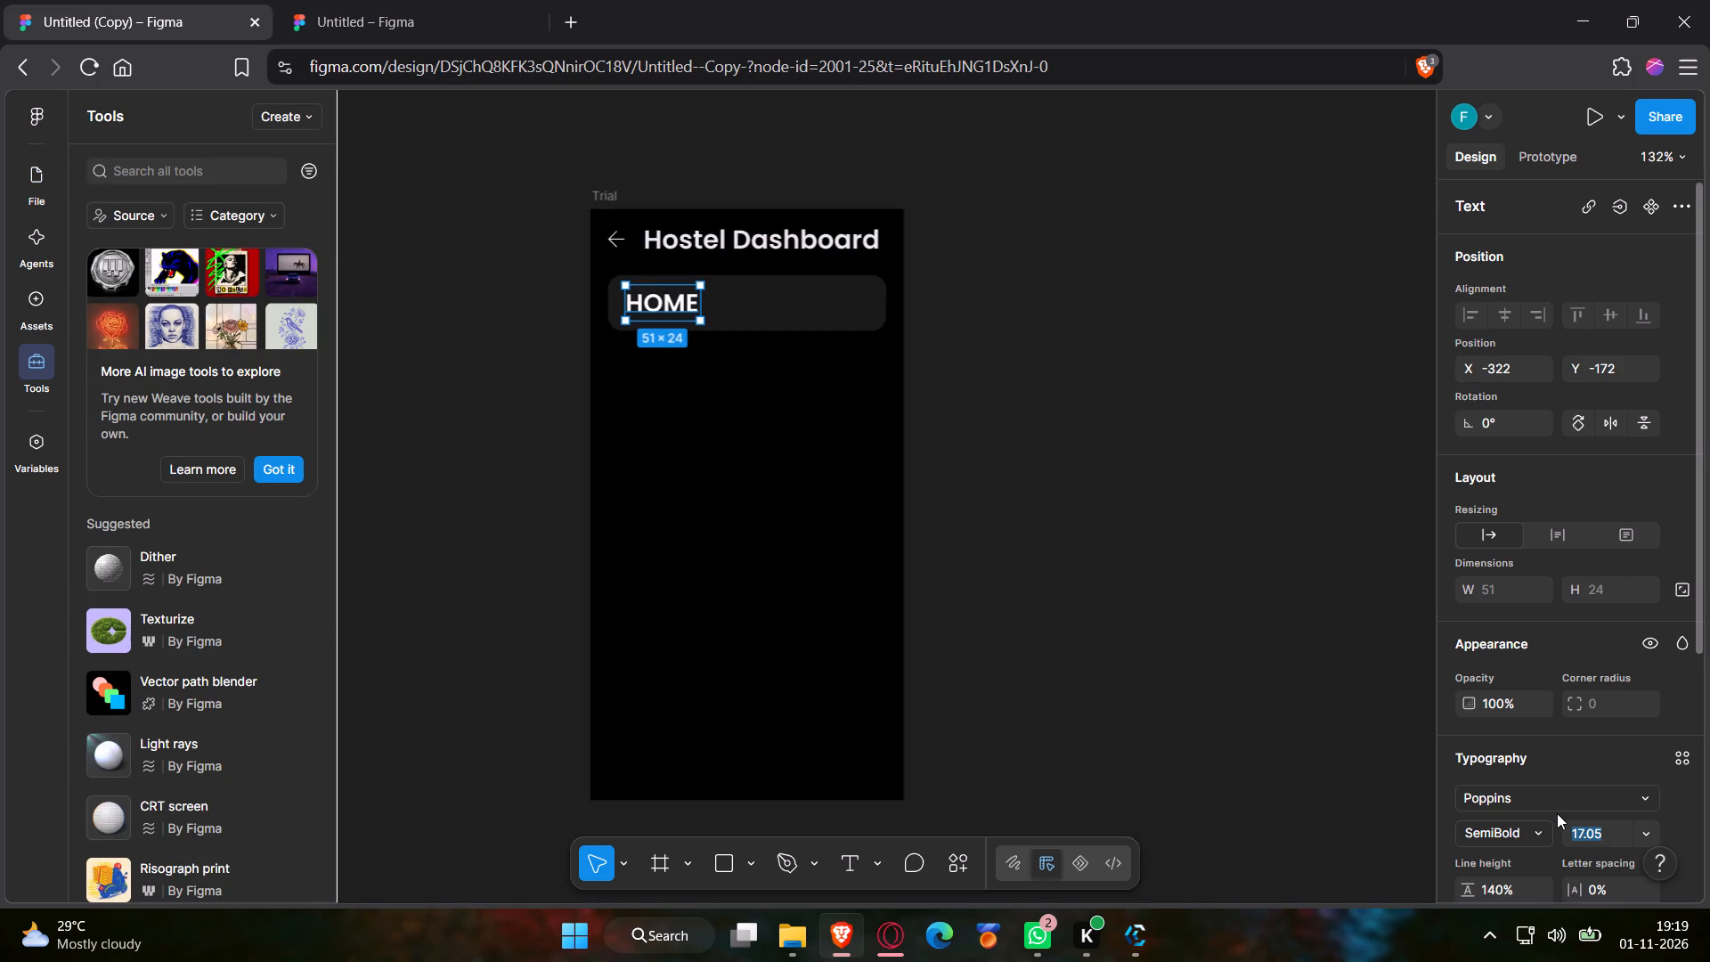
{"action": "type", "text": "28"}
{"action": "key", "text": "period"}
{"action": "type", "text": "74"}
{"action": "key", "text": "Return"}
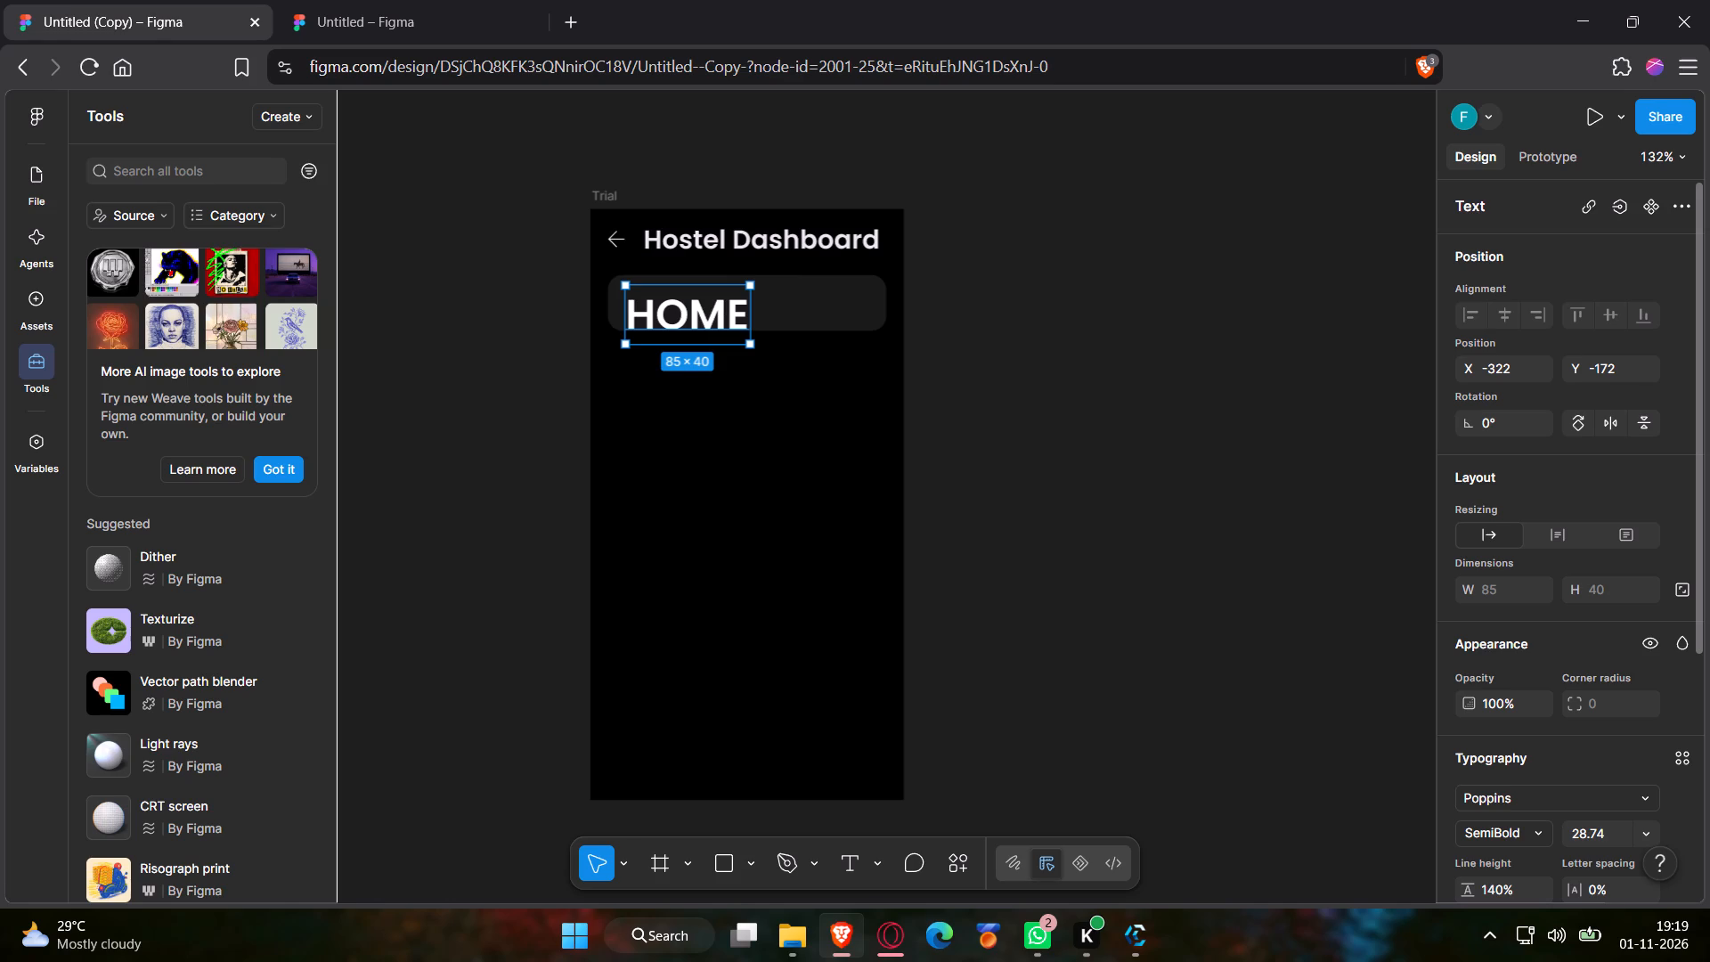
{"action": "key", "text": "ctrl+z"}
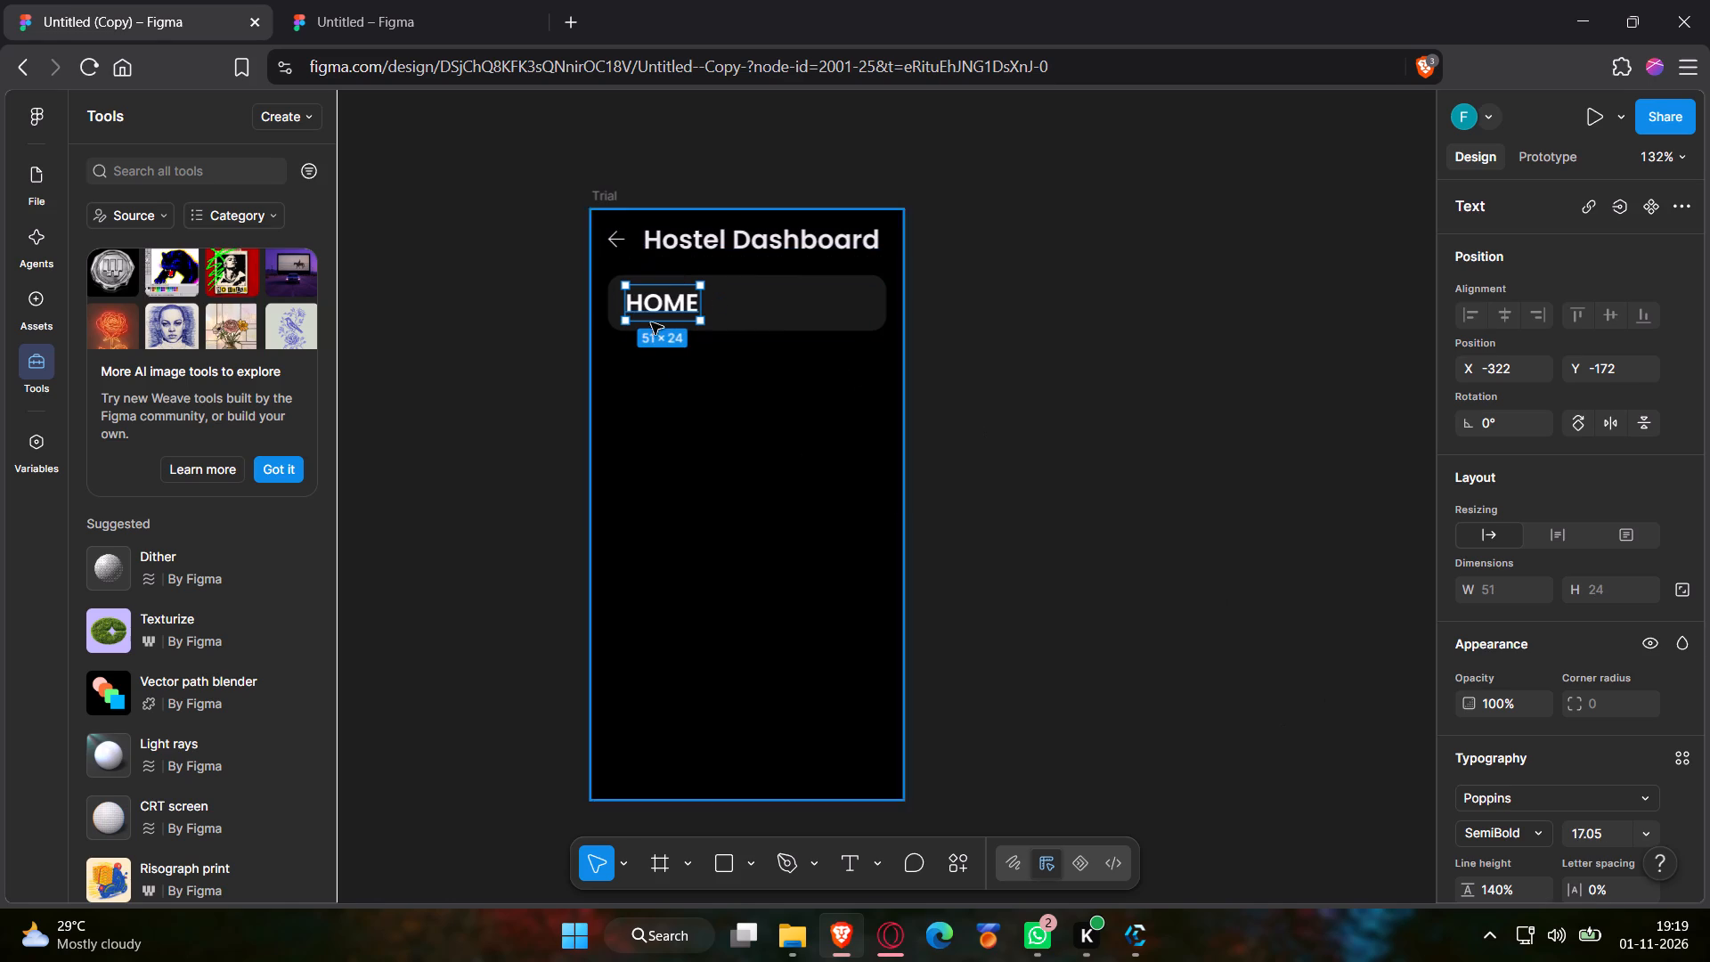
Change the tab label's wording from all capitals to "Home".
{"action": "double_click", "coordinate": [643, 303]}
{"action": "double_click", "coordinate": [646, 303]}
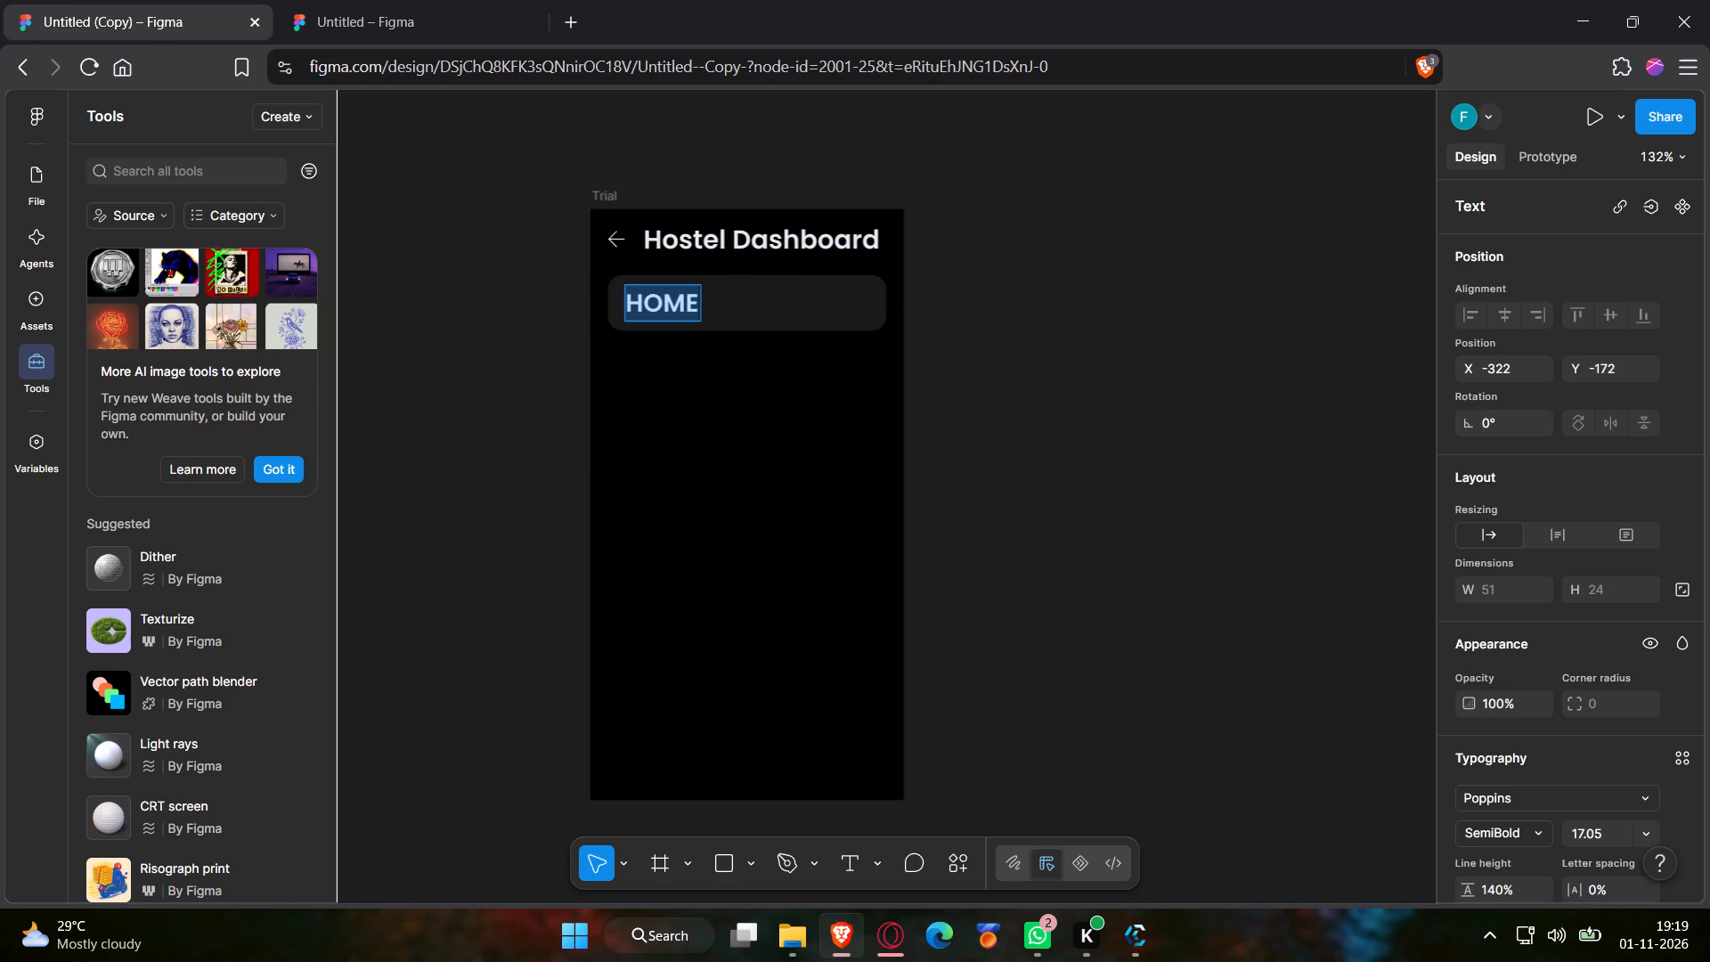
{"action": "left_click", "coordinate": [647, 303]}
{"action": "key", "text": "ctrl+shift+Right"}
{"action": "type", "text": "ome"}
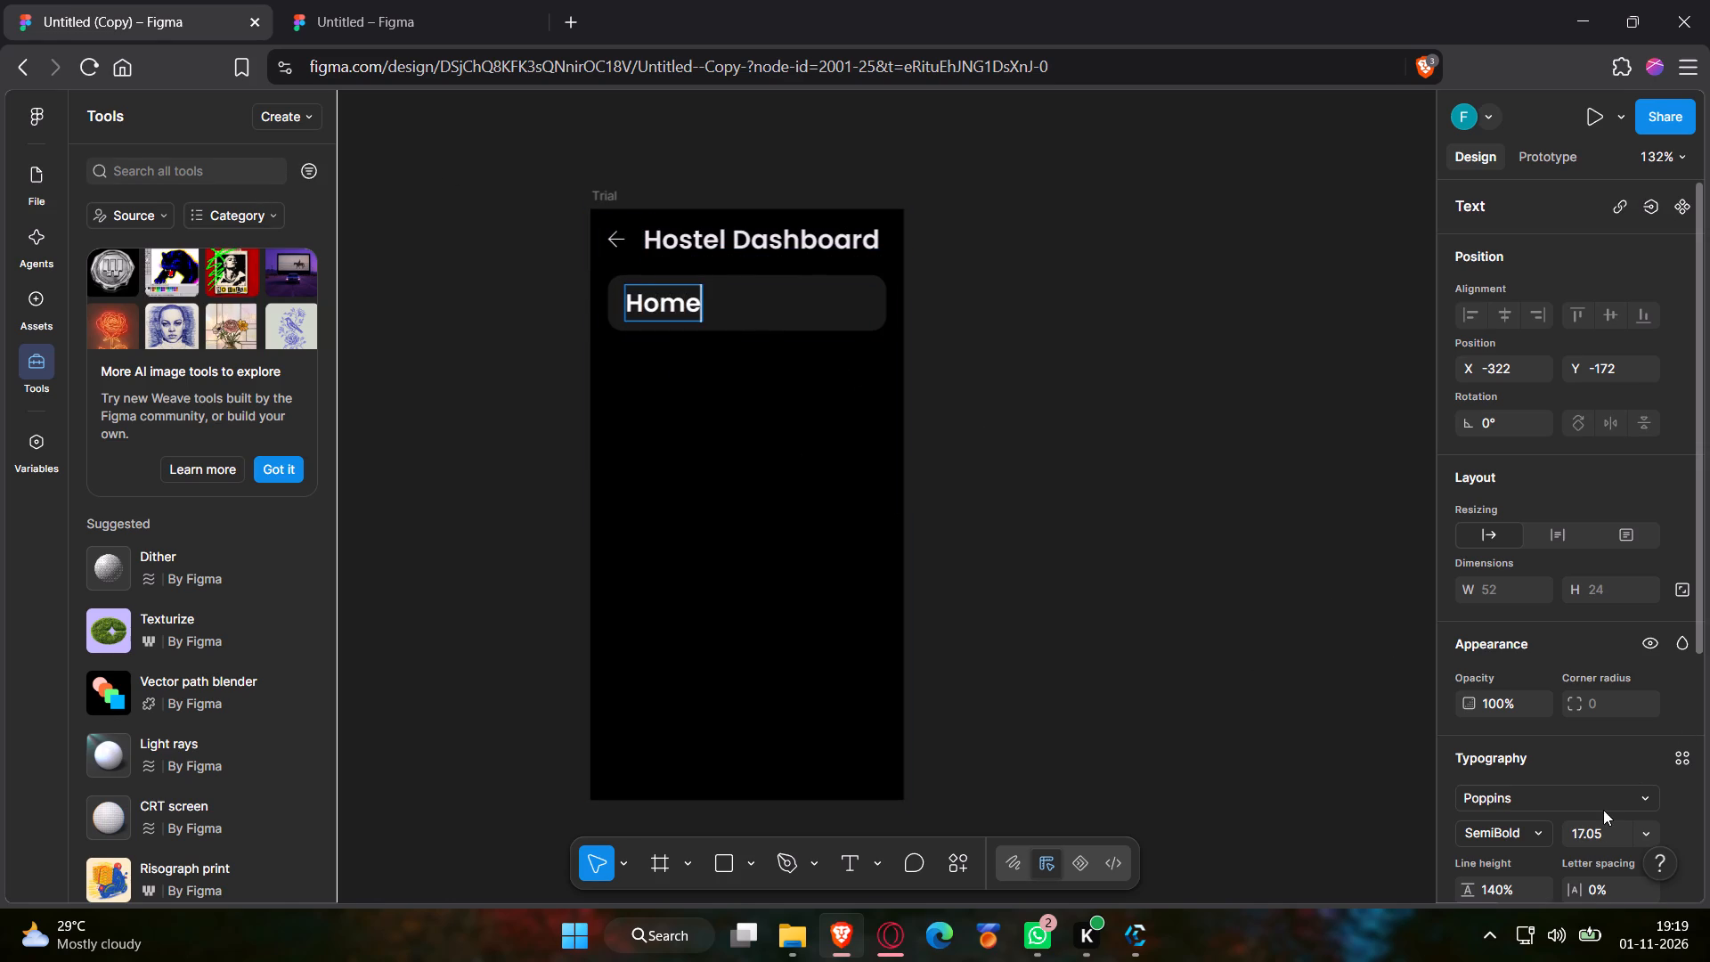
Try font size 11 for the Home label, and set the whole label to size 12.
{"action": "left_click", "coordinate": [1636, 827]}
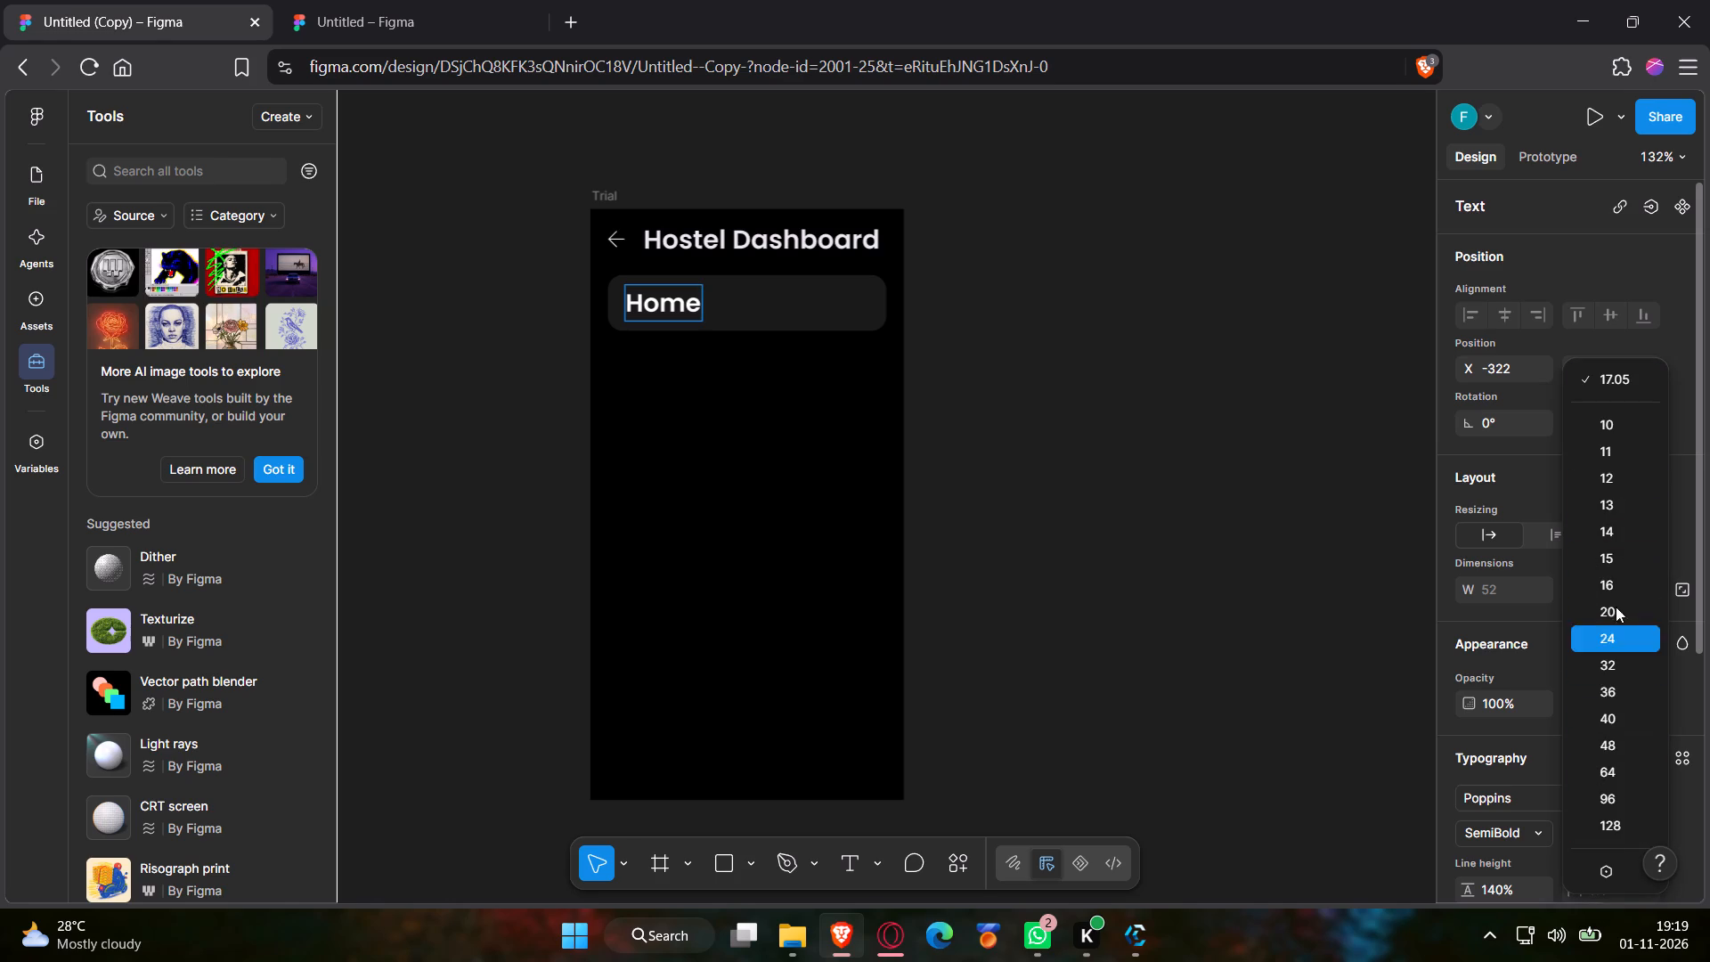
{"action": "left_click", "coordinate": [1600, 453]}
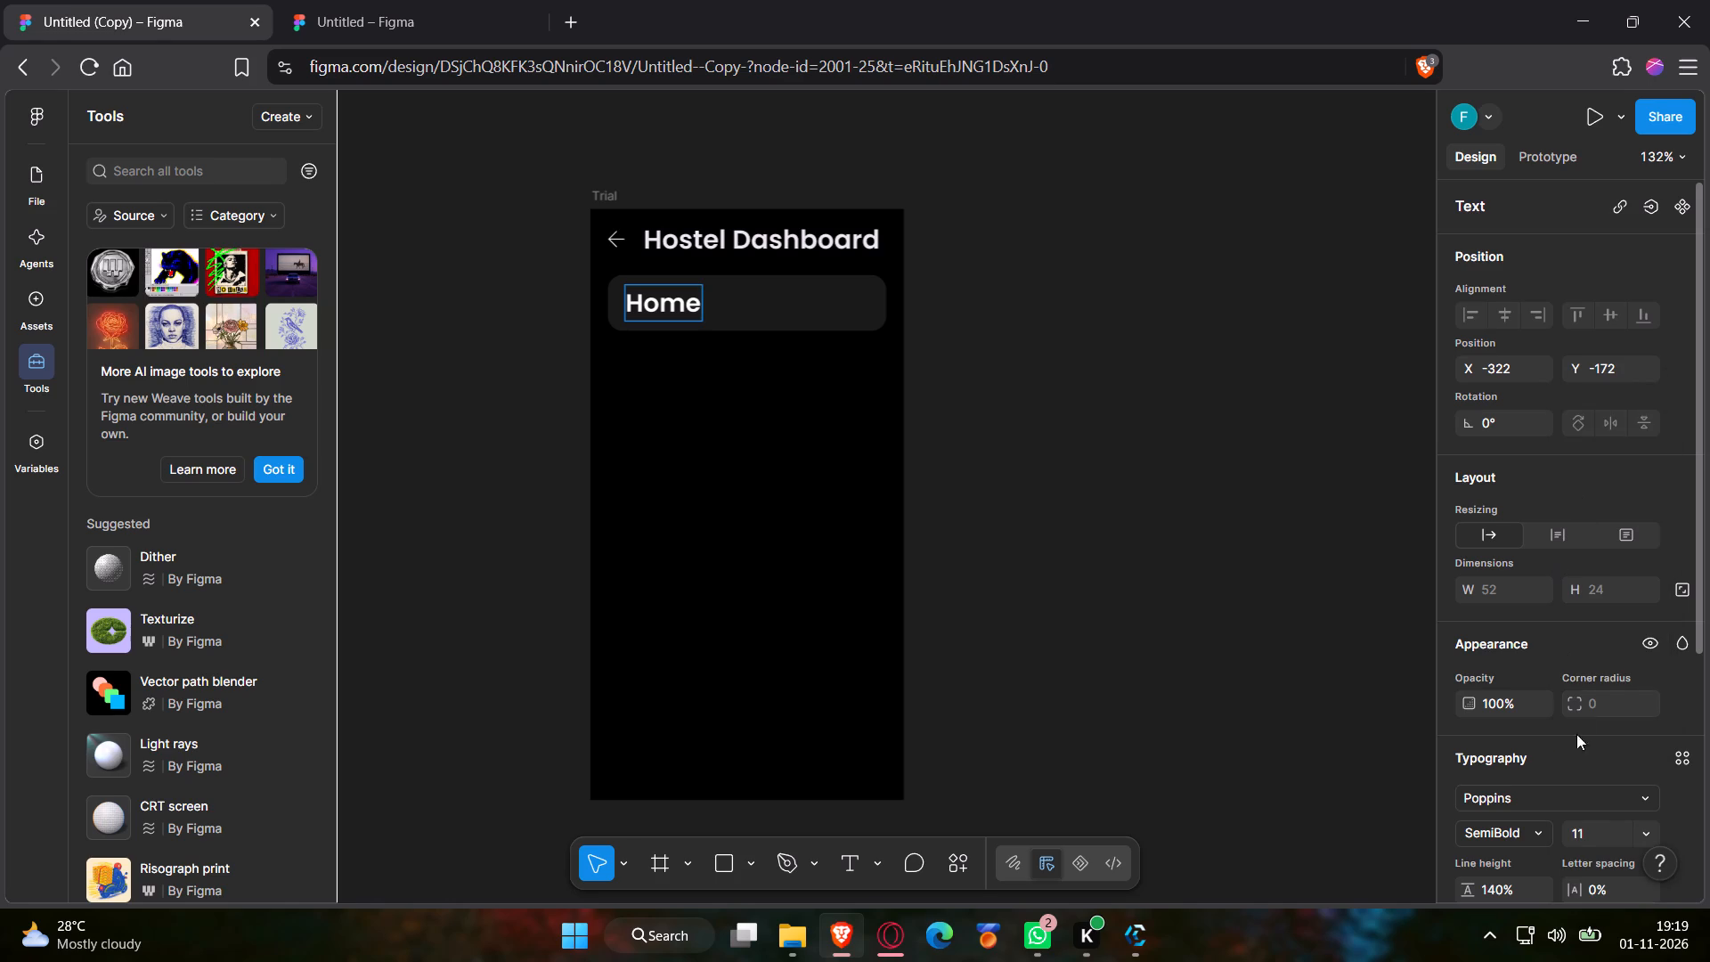
{"action": "triple_click", "coordinate": [670, 304]}
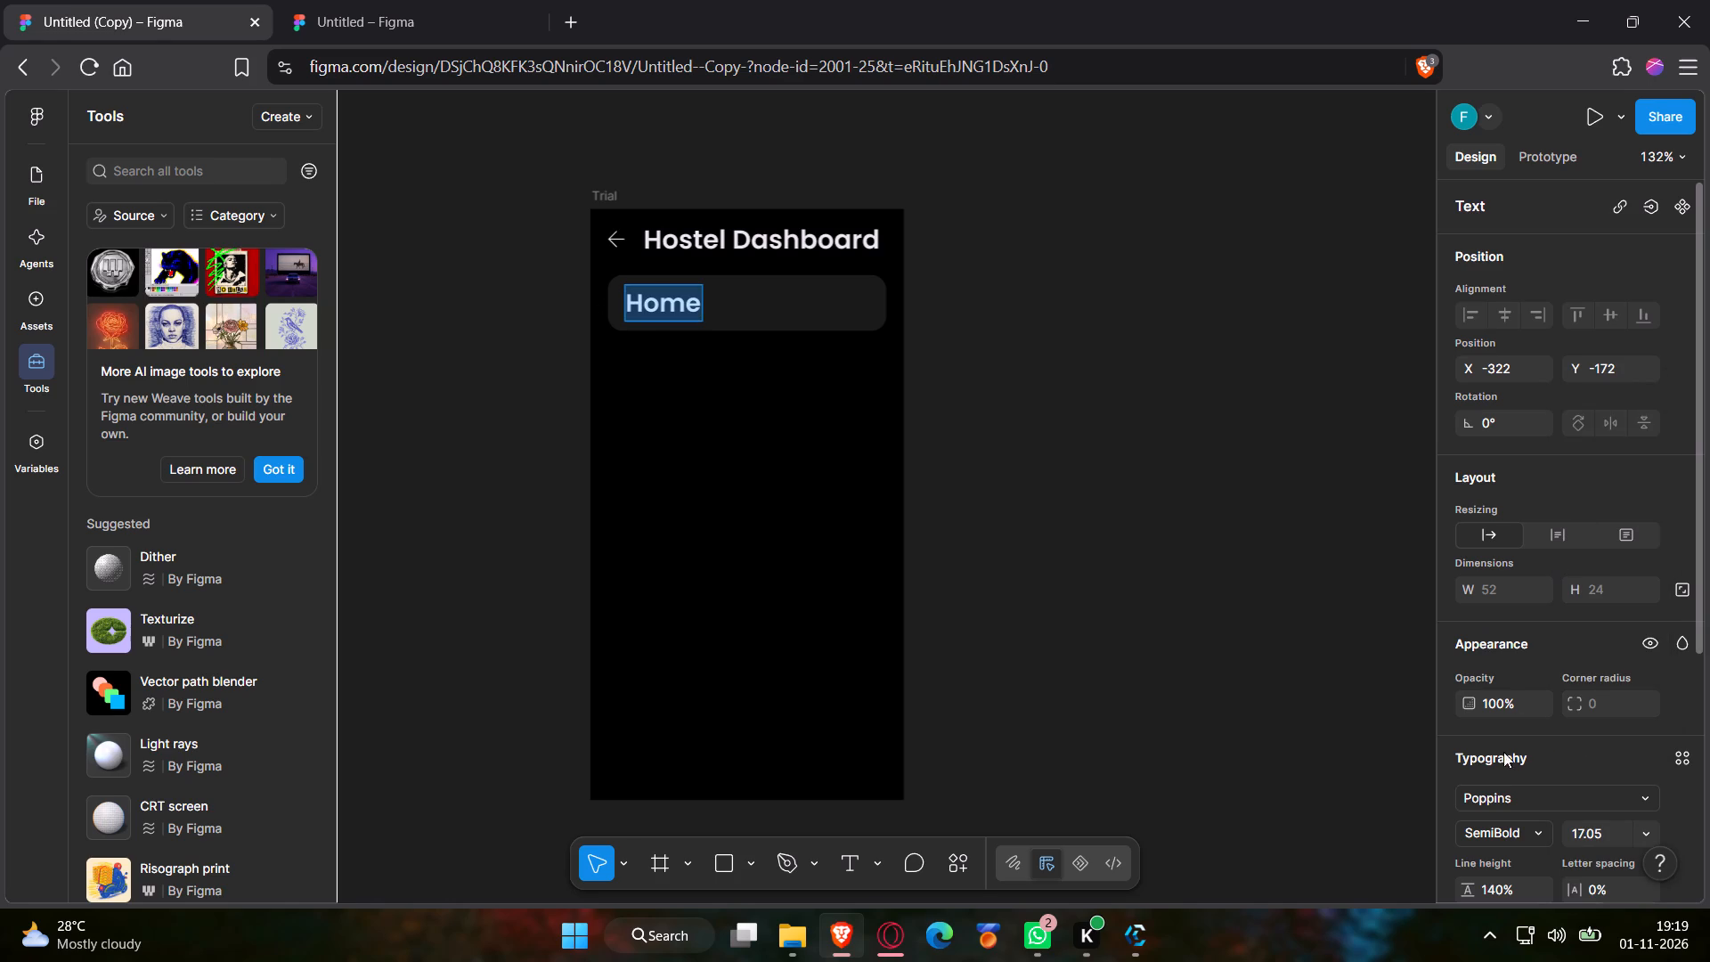
{"action": "left_click", "coordinate": [1582, 830]}
{"action": "left_click_drag", "start_coordinate": [1562, 832], "coordinate": [843, 496]}
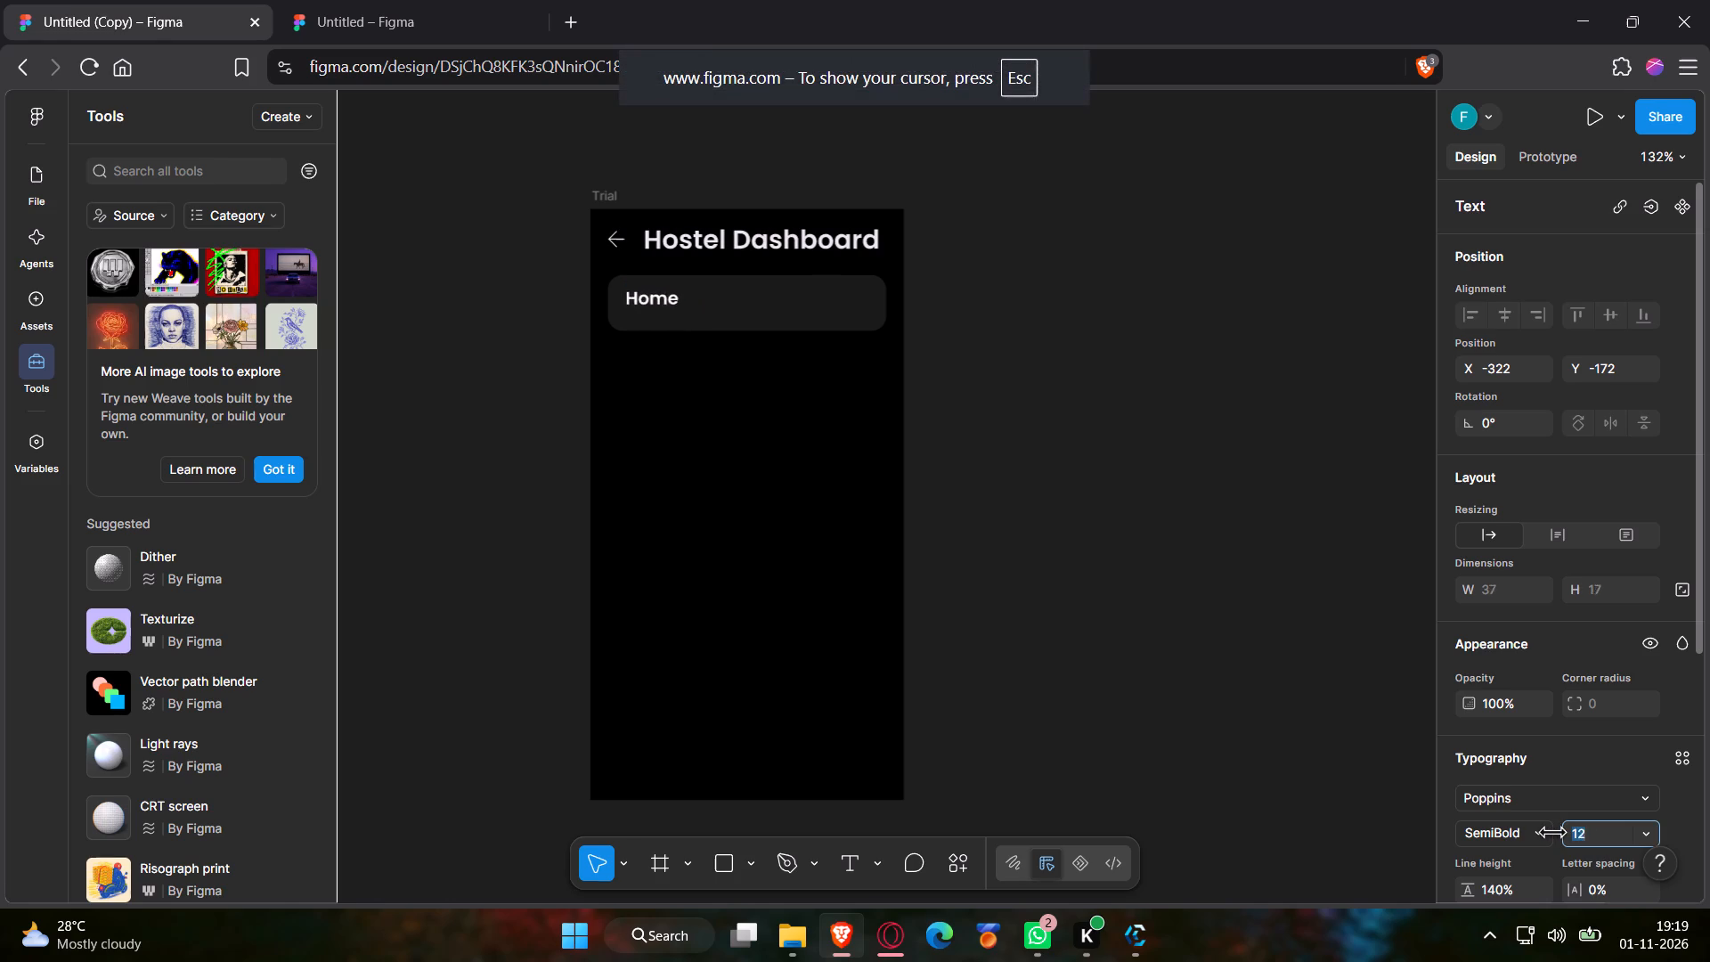
{"action": "left_click_drag", "start_coordinate": [843, 496], "coordinate": [844, 496]}
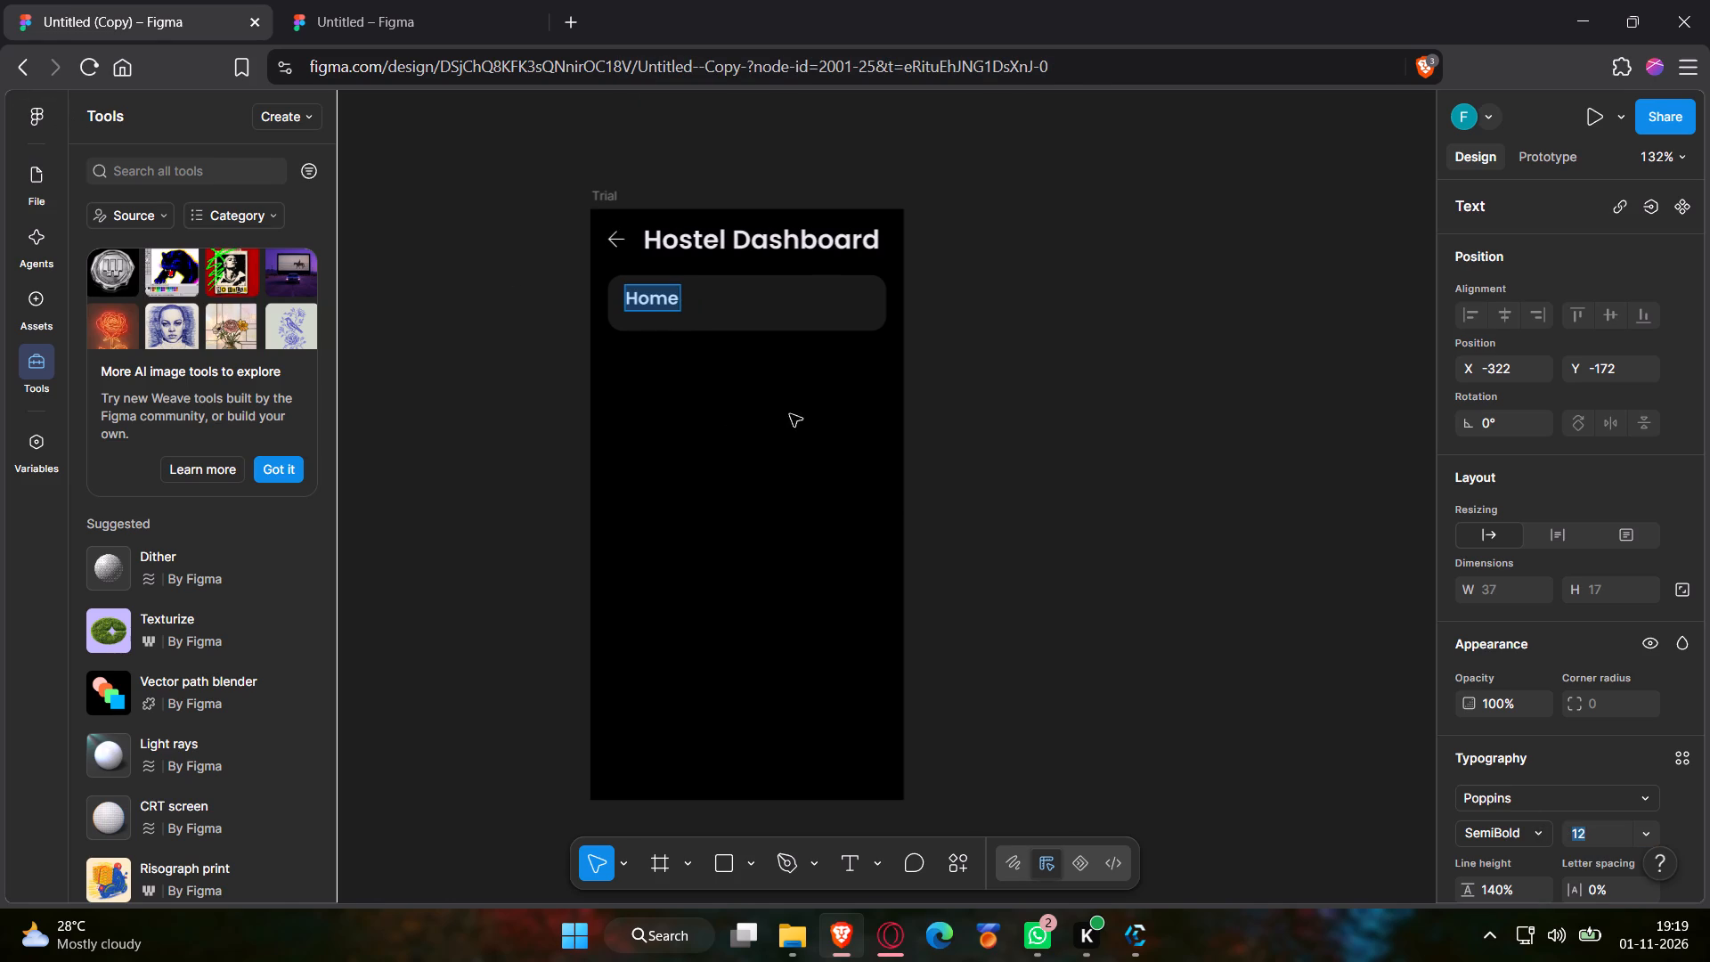
Move the Home label to about X -320, Y -168, vertically centred in the tab bar.
{"action": "left_click", "coordinate": [650, 293]}
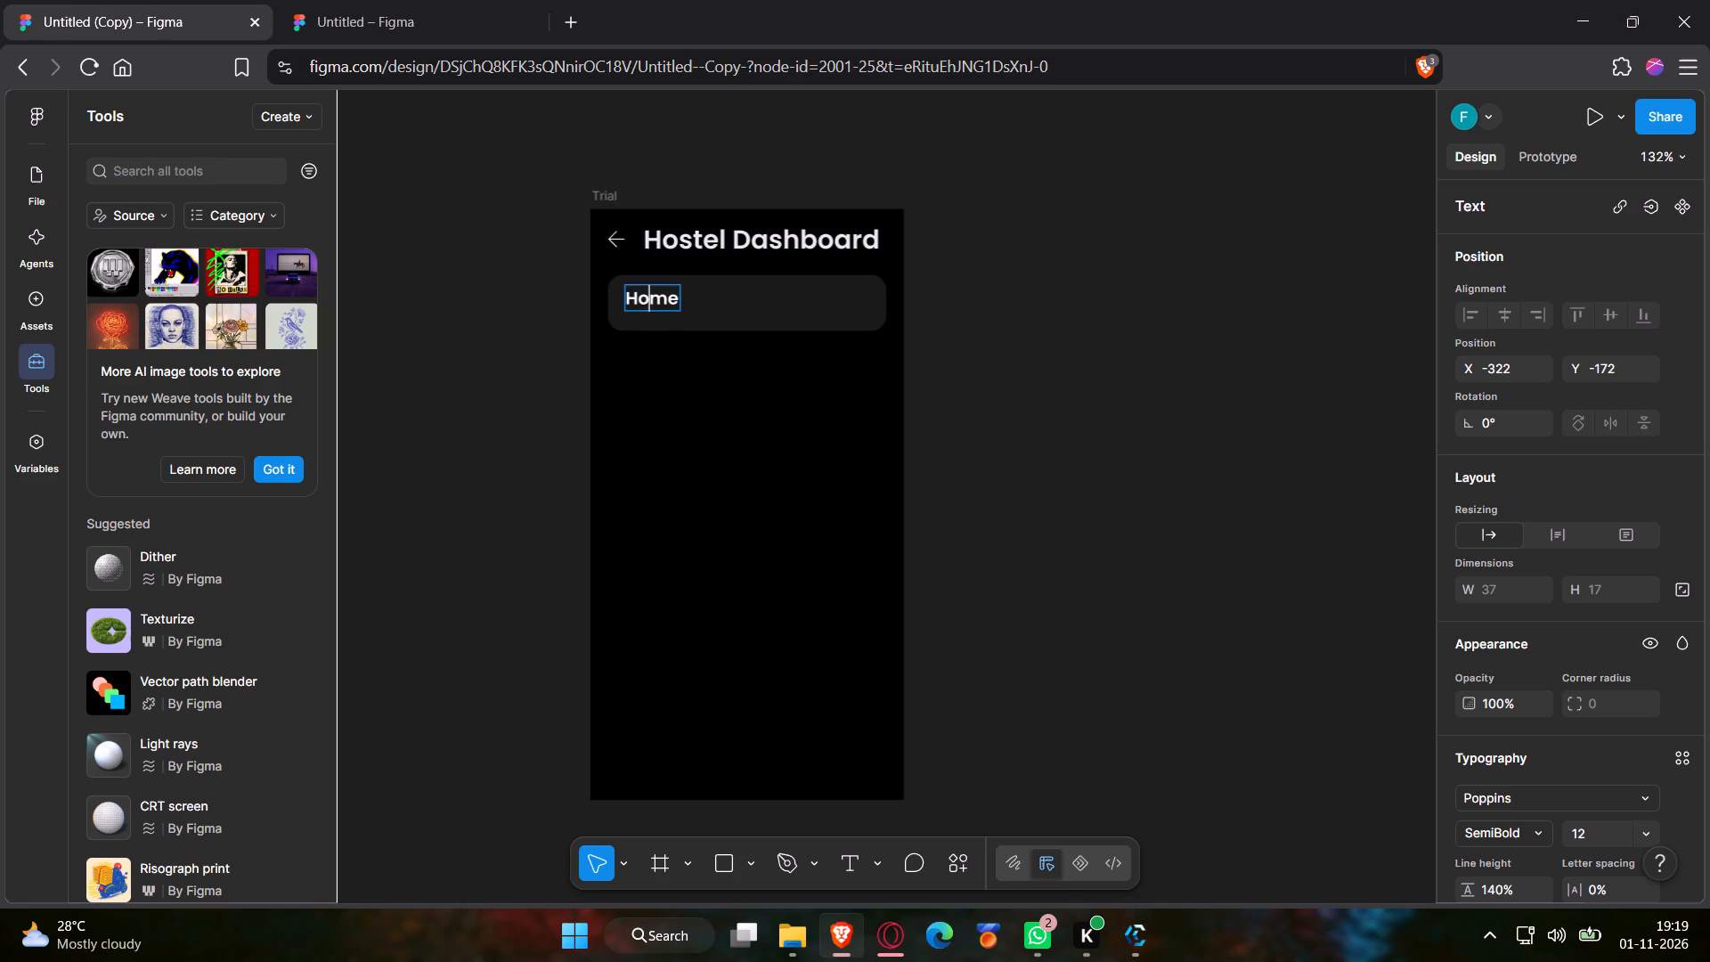
{"action": "double_click", "coordinate": [631, 288]}
{"action": "left_click", "coordinate": [585, 874]}
{"action": "left_click", "coordinate": [1099, 485]}
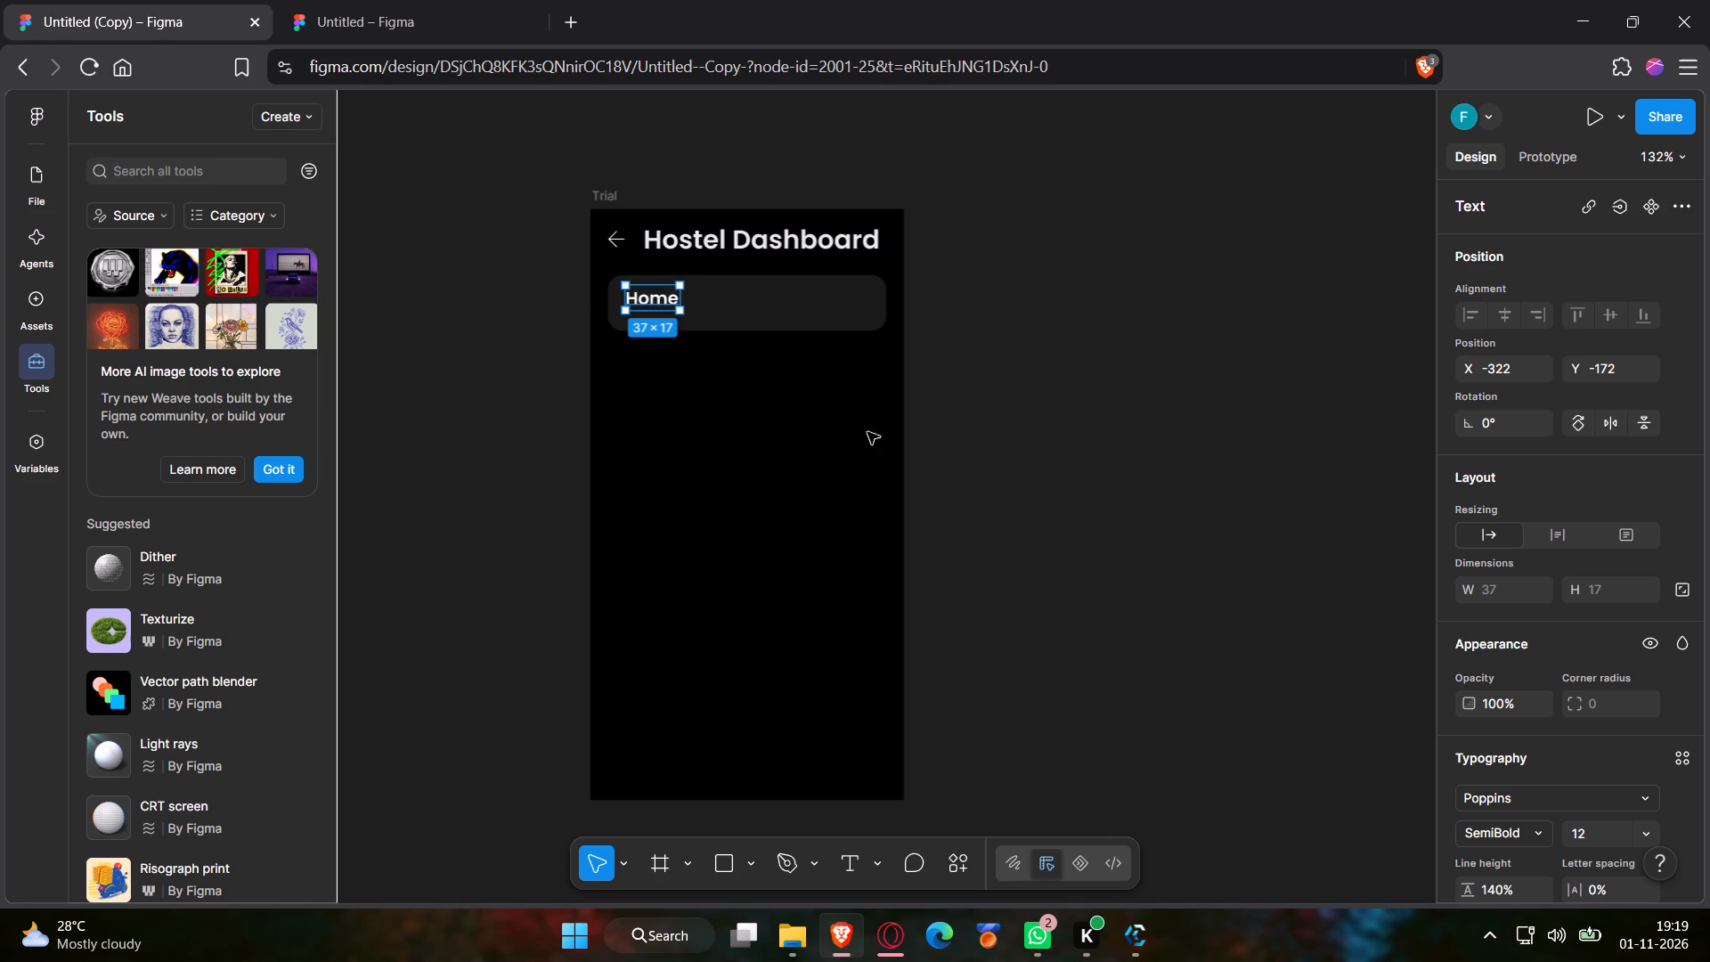
{"action": "left_click_drag", "start_coordinate": [645, 289], "coordinate": [648, 298]}
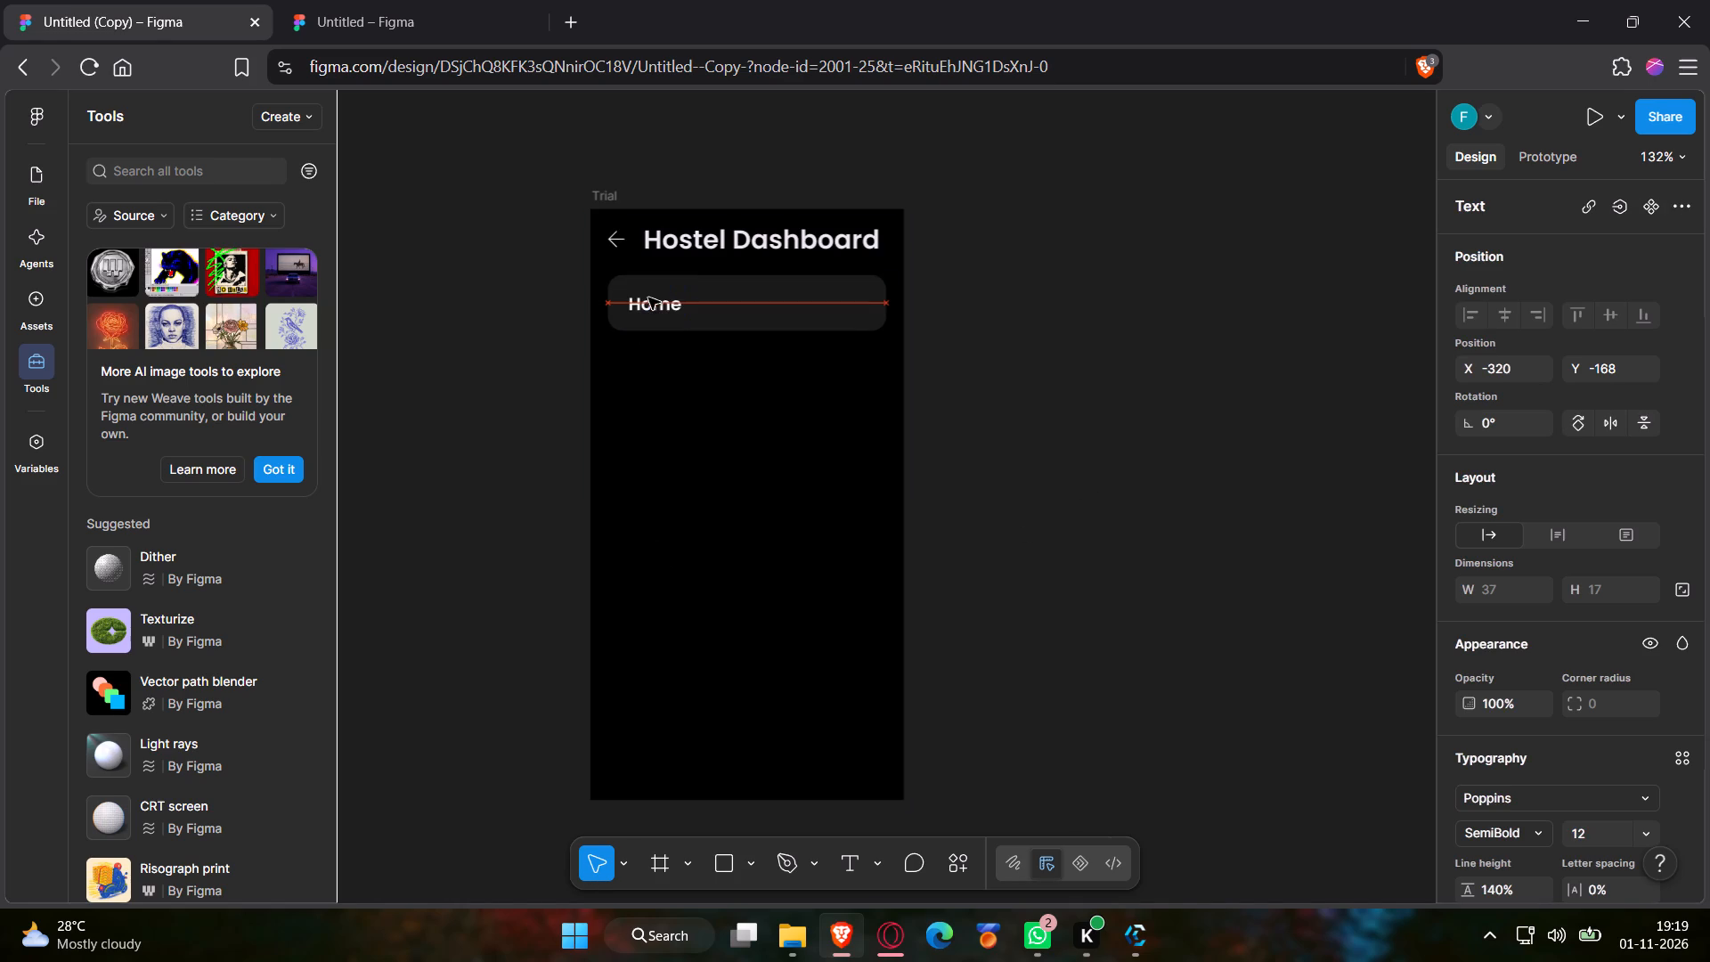
{"action": "left_click_drag", "start_coordinate": [648, 298], "coordinate": [647, 299]}
{"action": "left_click", "coordinate": [966, 470]}
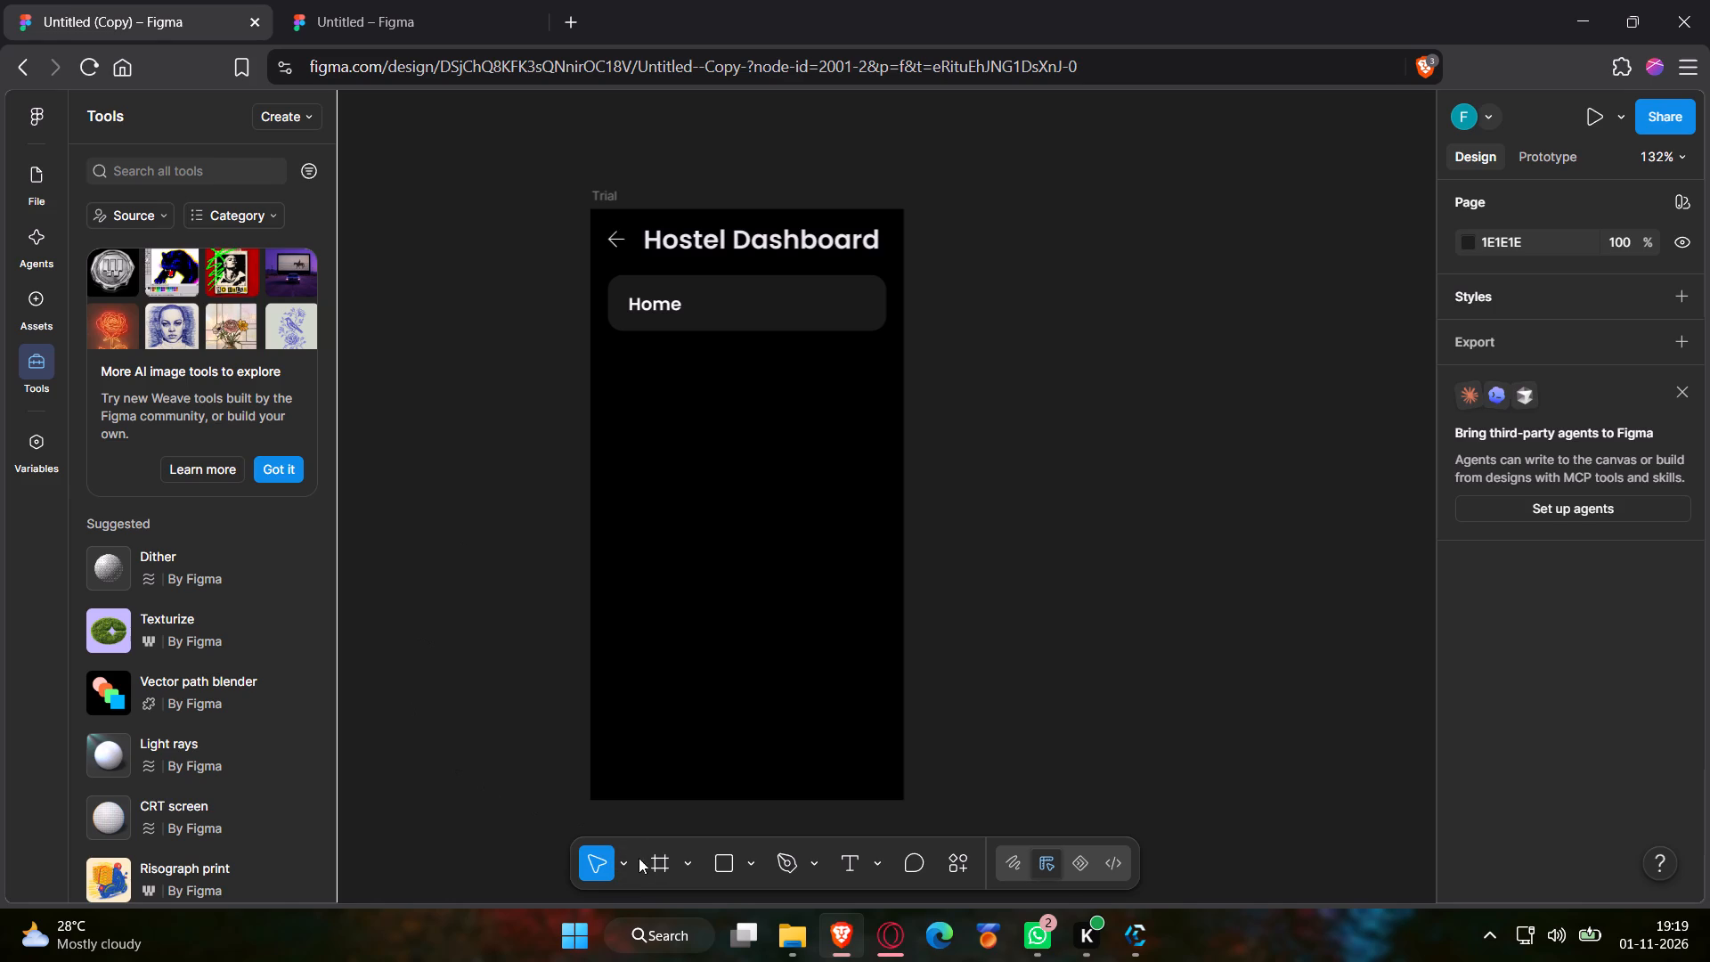
Add a "Mess Menu" text label beside Home in the tab bar, in a text box about 69 × 13.
{"action": "left_click", "coordinate": [872, 868]}
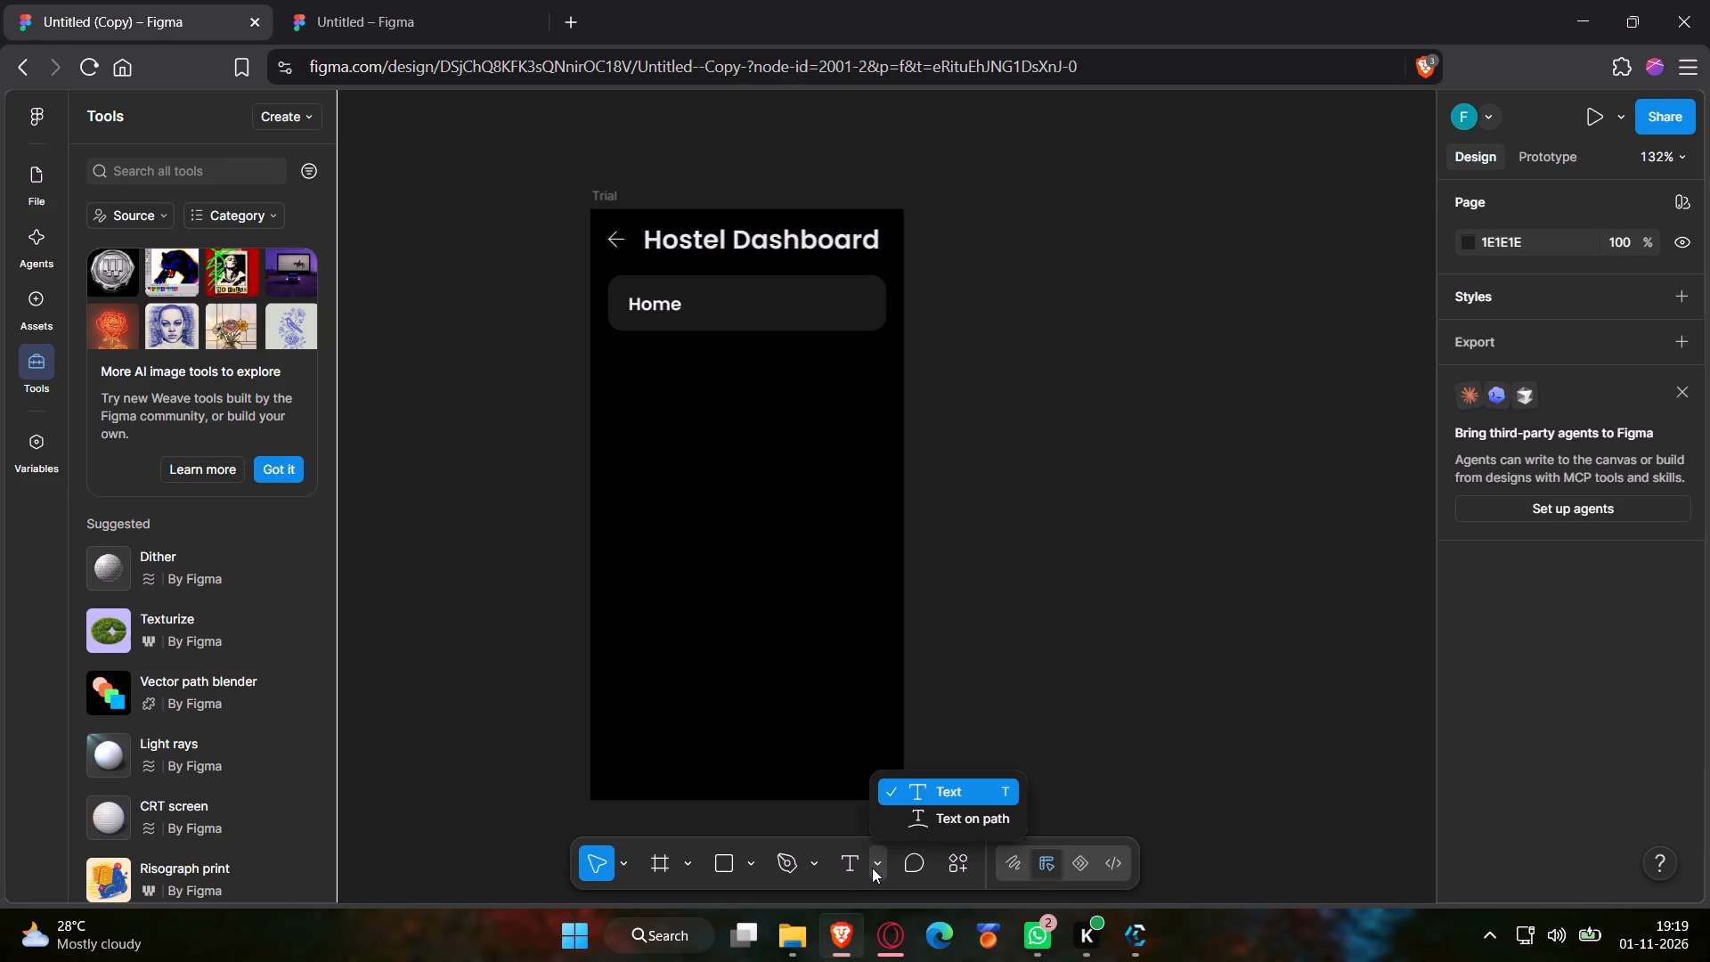
{"action": "left_click", "coordinate": [872, 868]}
{"action": "left_click", "coordinate": [855, 868]}
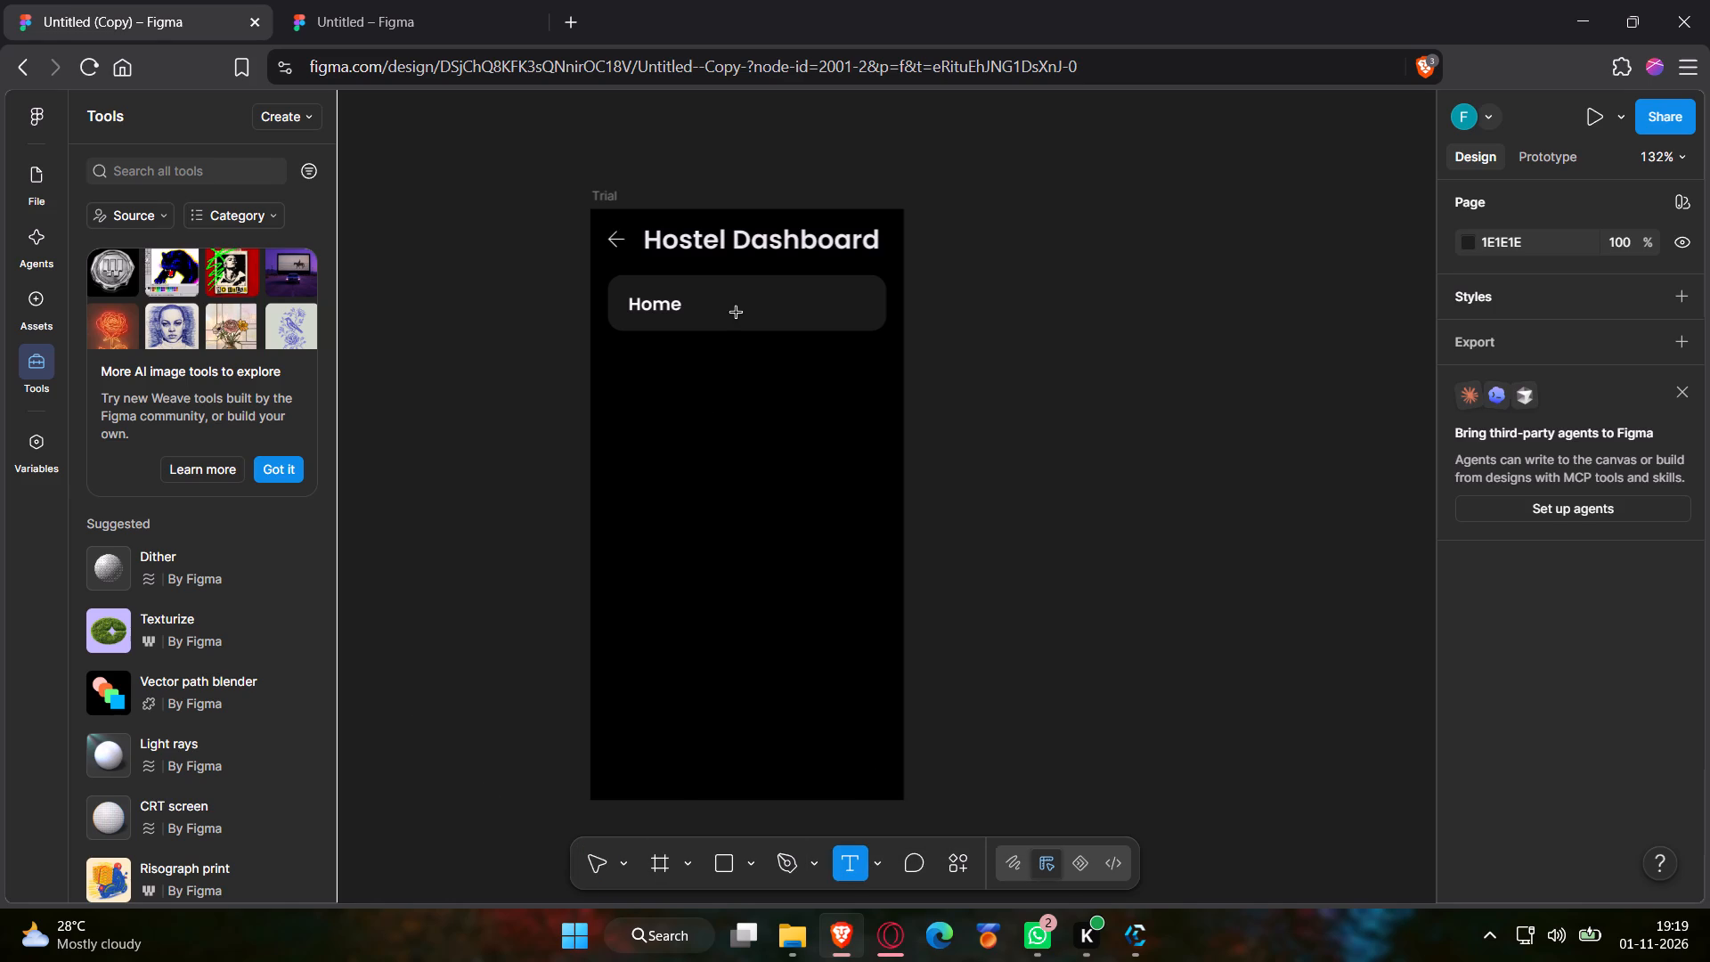
{"action": "left_click_drag", "start_coordinate": [717, 298], "coordinate": [761, 314]}
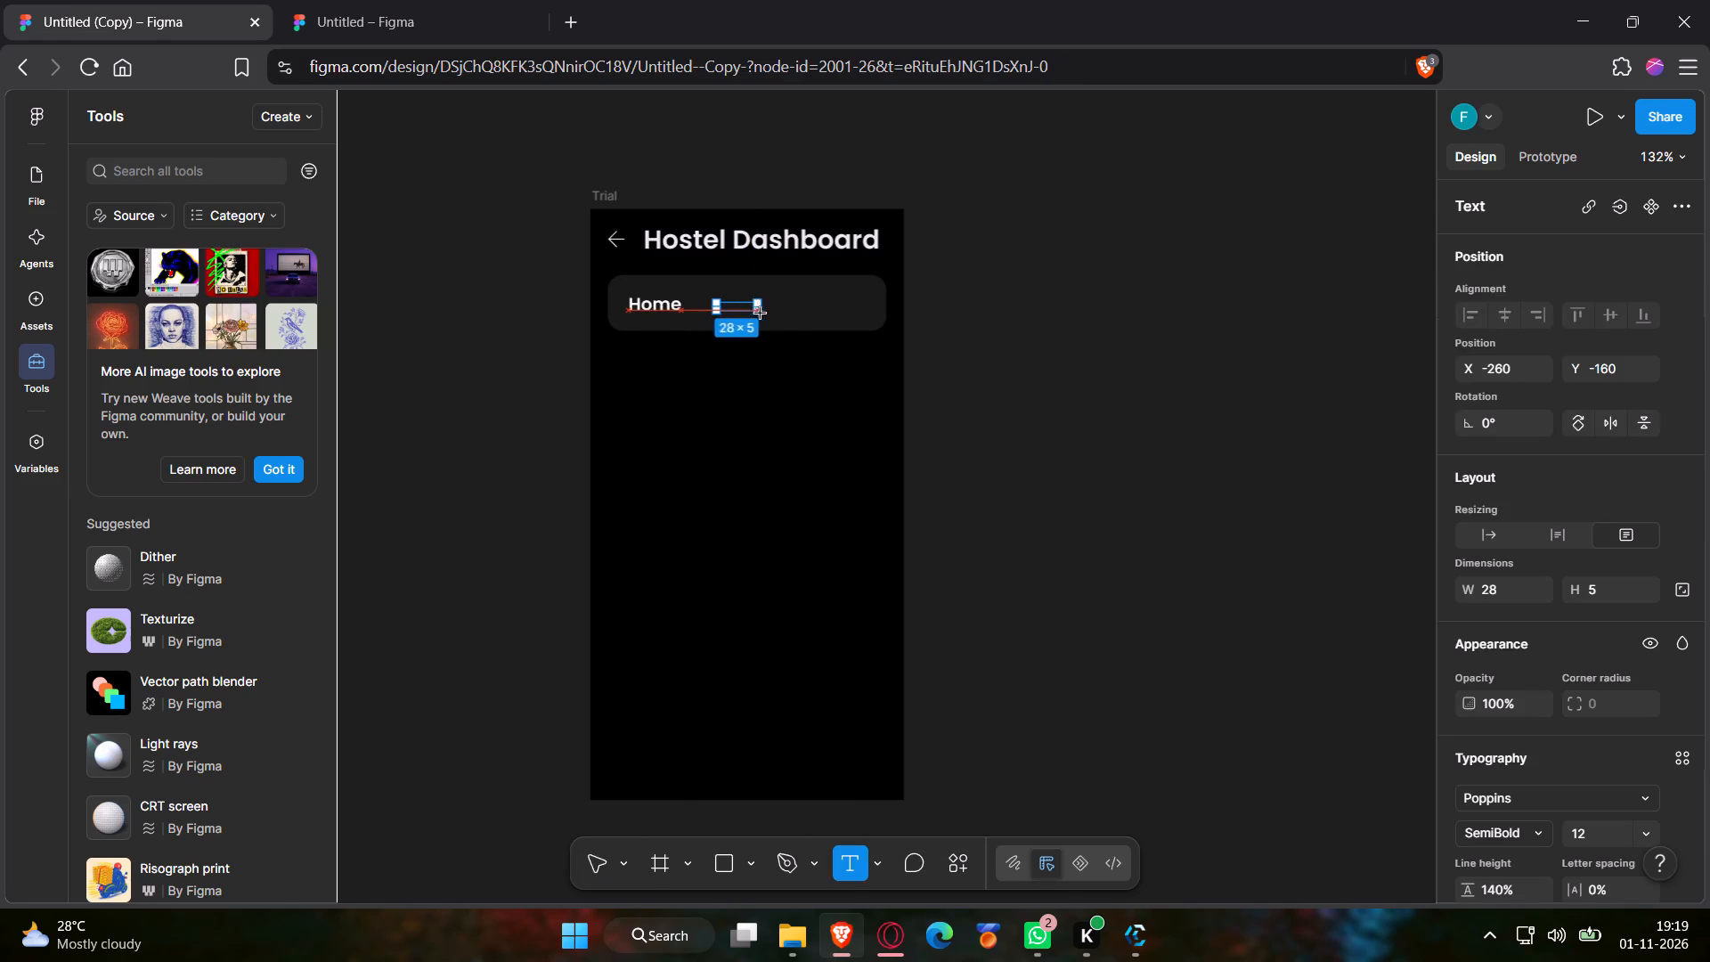
{"action": "left_click_drag", "start_coordinate": [761, 314], "coordinate": [817, 322]}
{"action": "left_click", "coordinate": [338, 0]}
{"action": "left_click", "coordinate": [208, 0]}
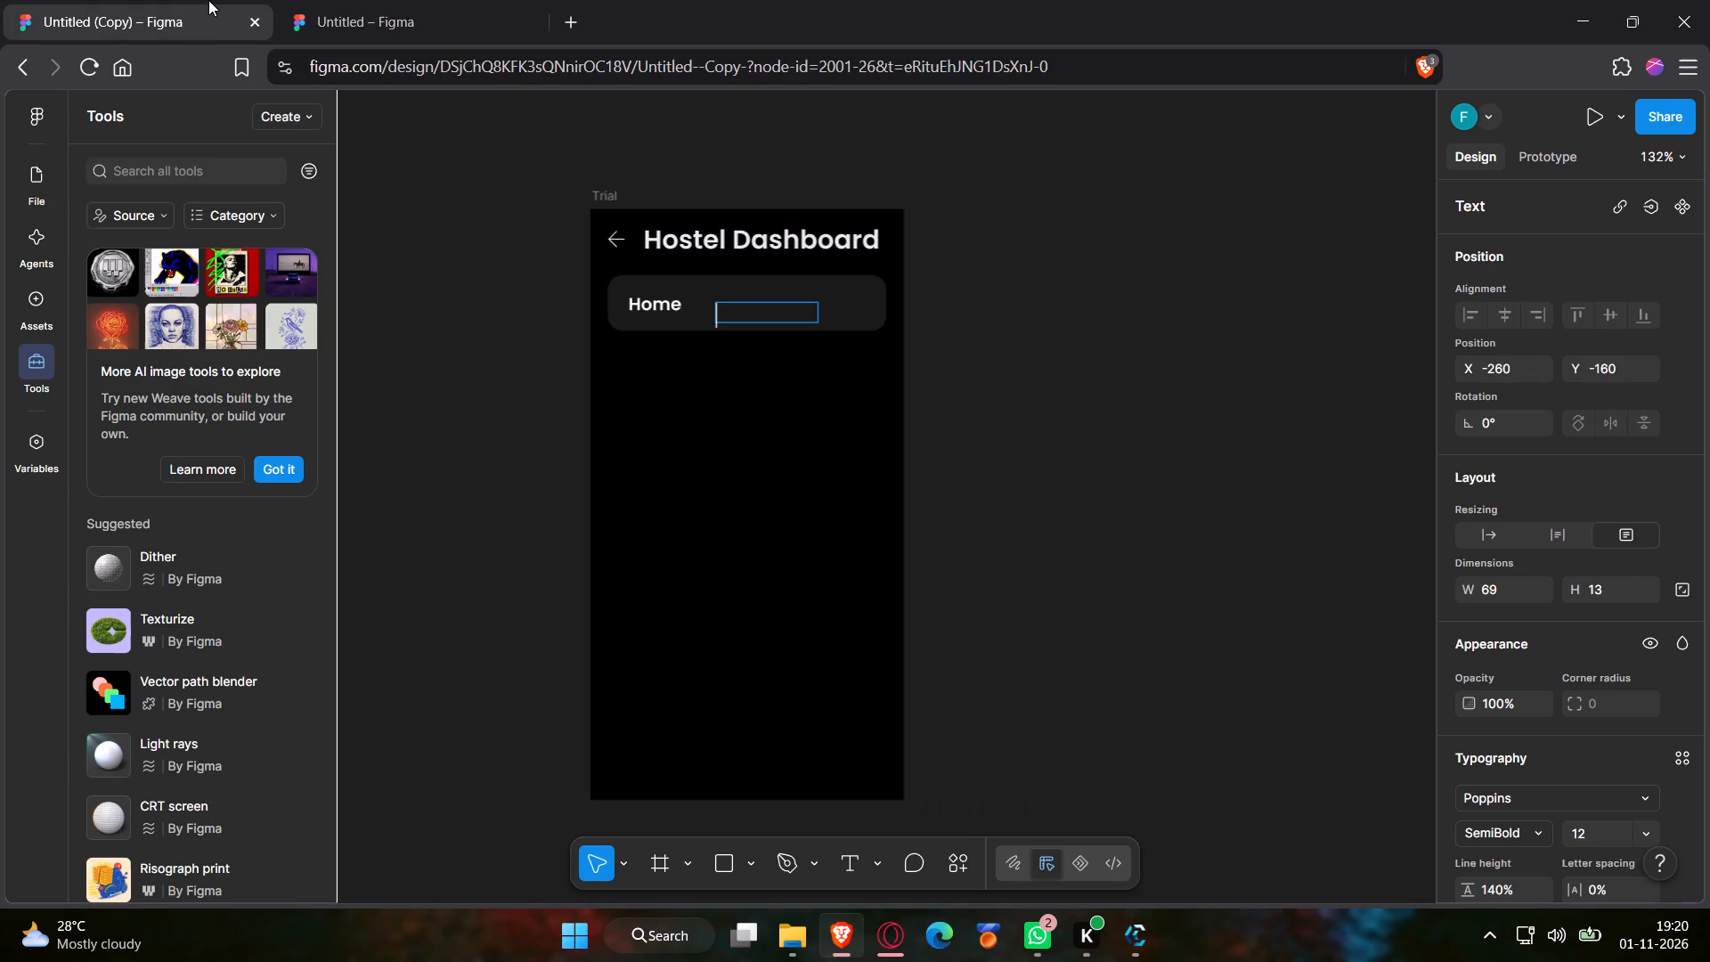
{"action": "type", "text": "Mess Menu"}
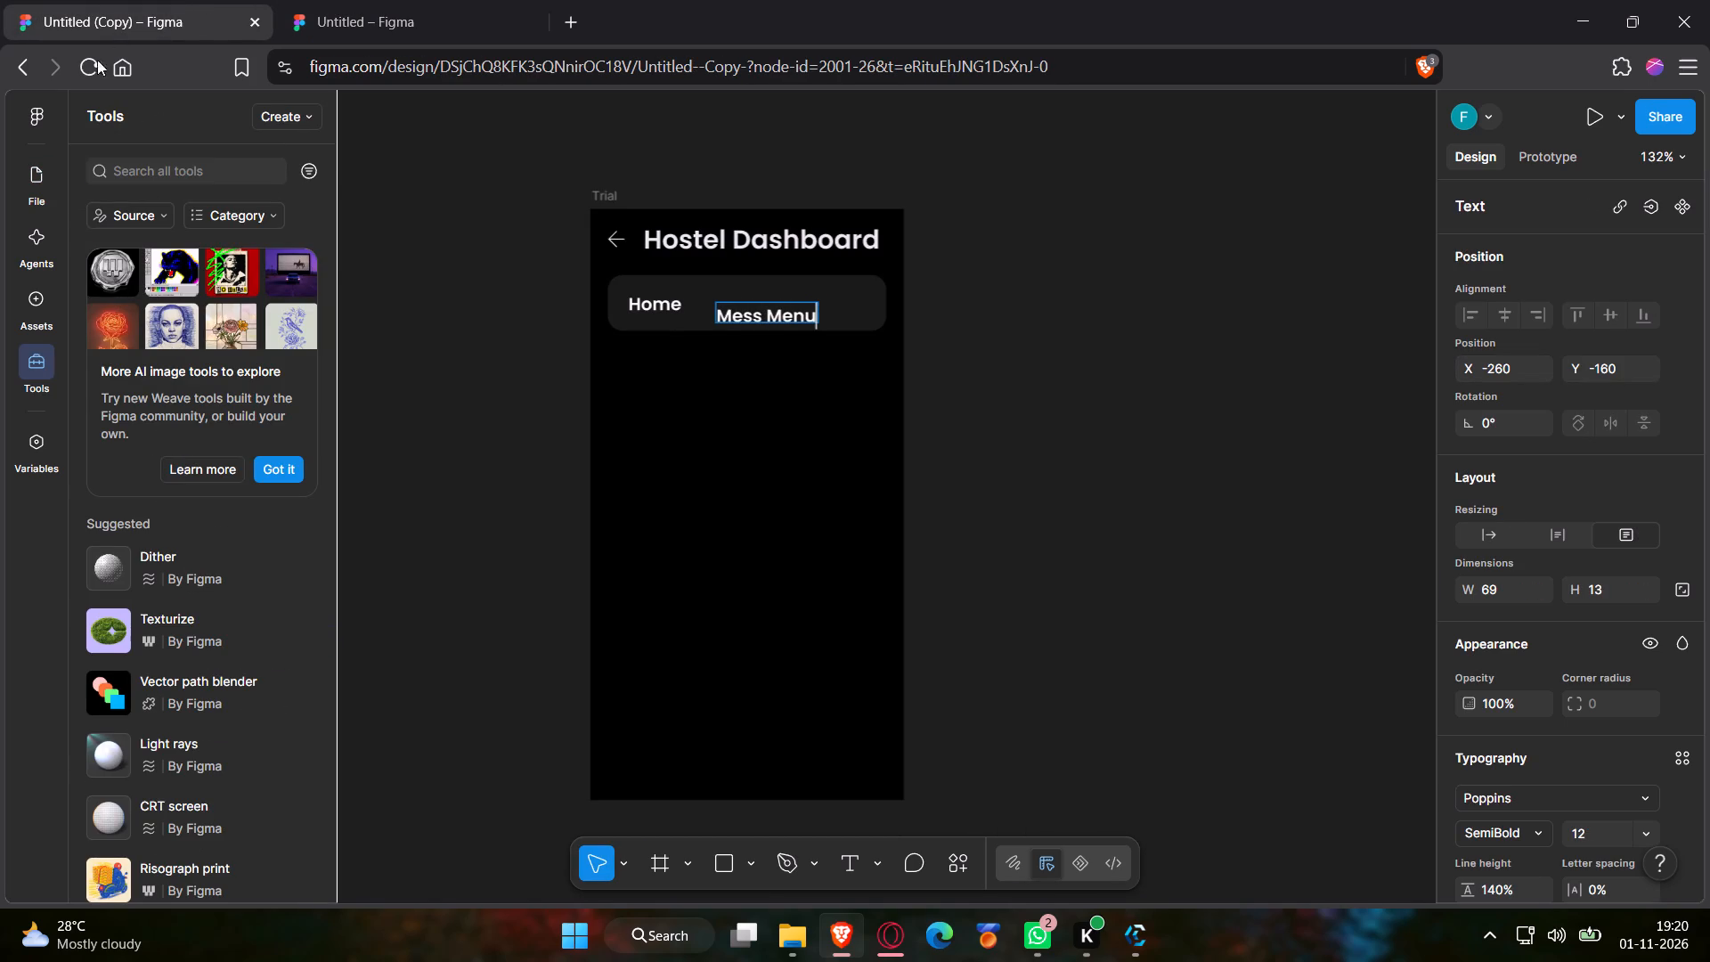
{"action": "left_click", "coordinate": [596, 871]}
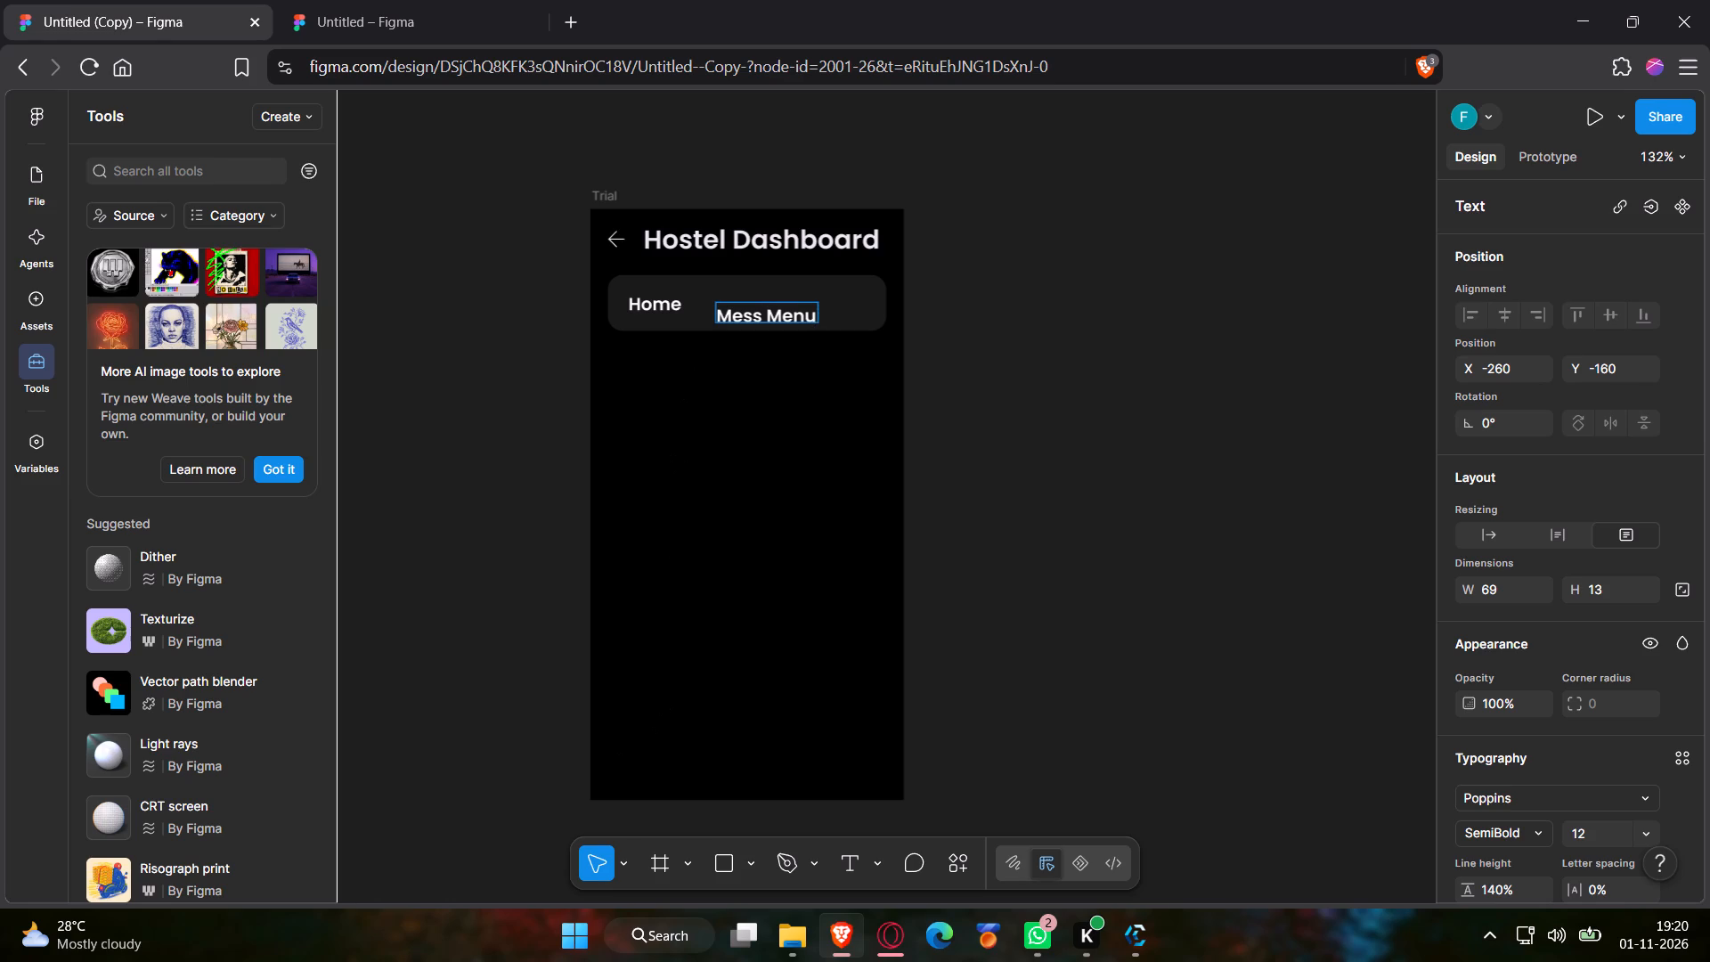
Move the Mess Menu label to about X -263, Y -168, level with the Home label.
{"action": "double_click", "coordinate": [741, 303]}
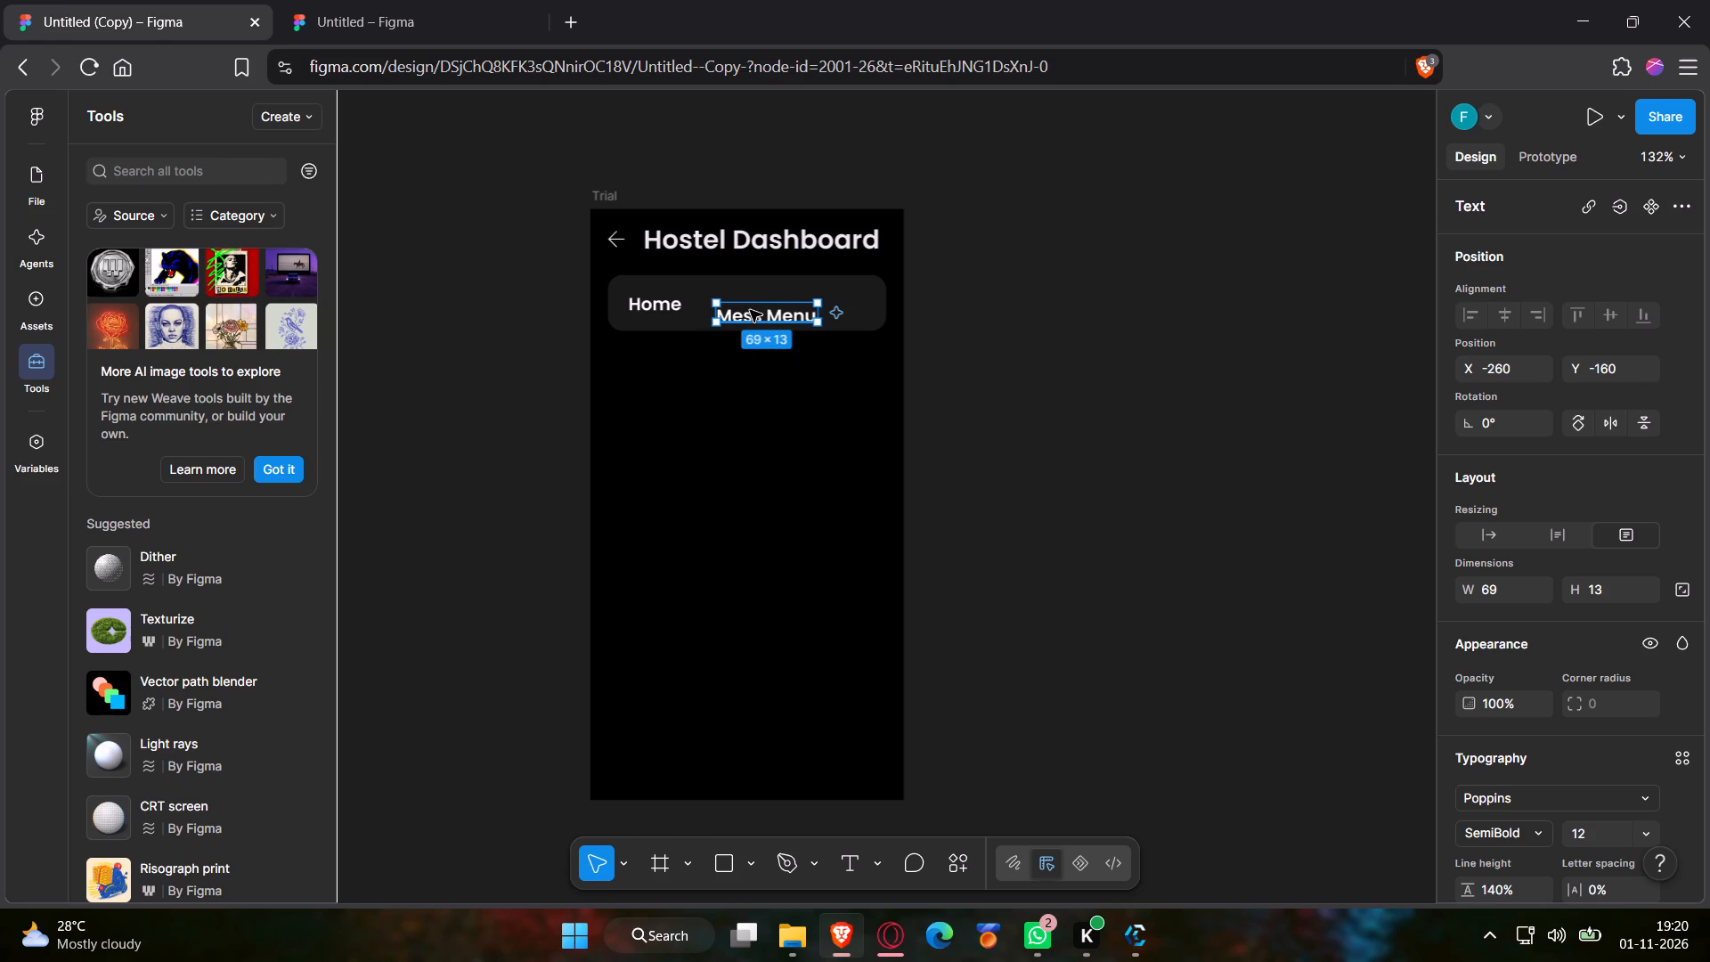
{"action": "left_click_drag", "start_coordinate": [752, 308], "coordinate": [742, 298]}
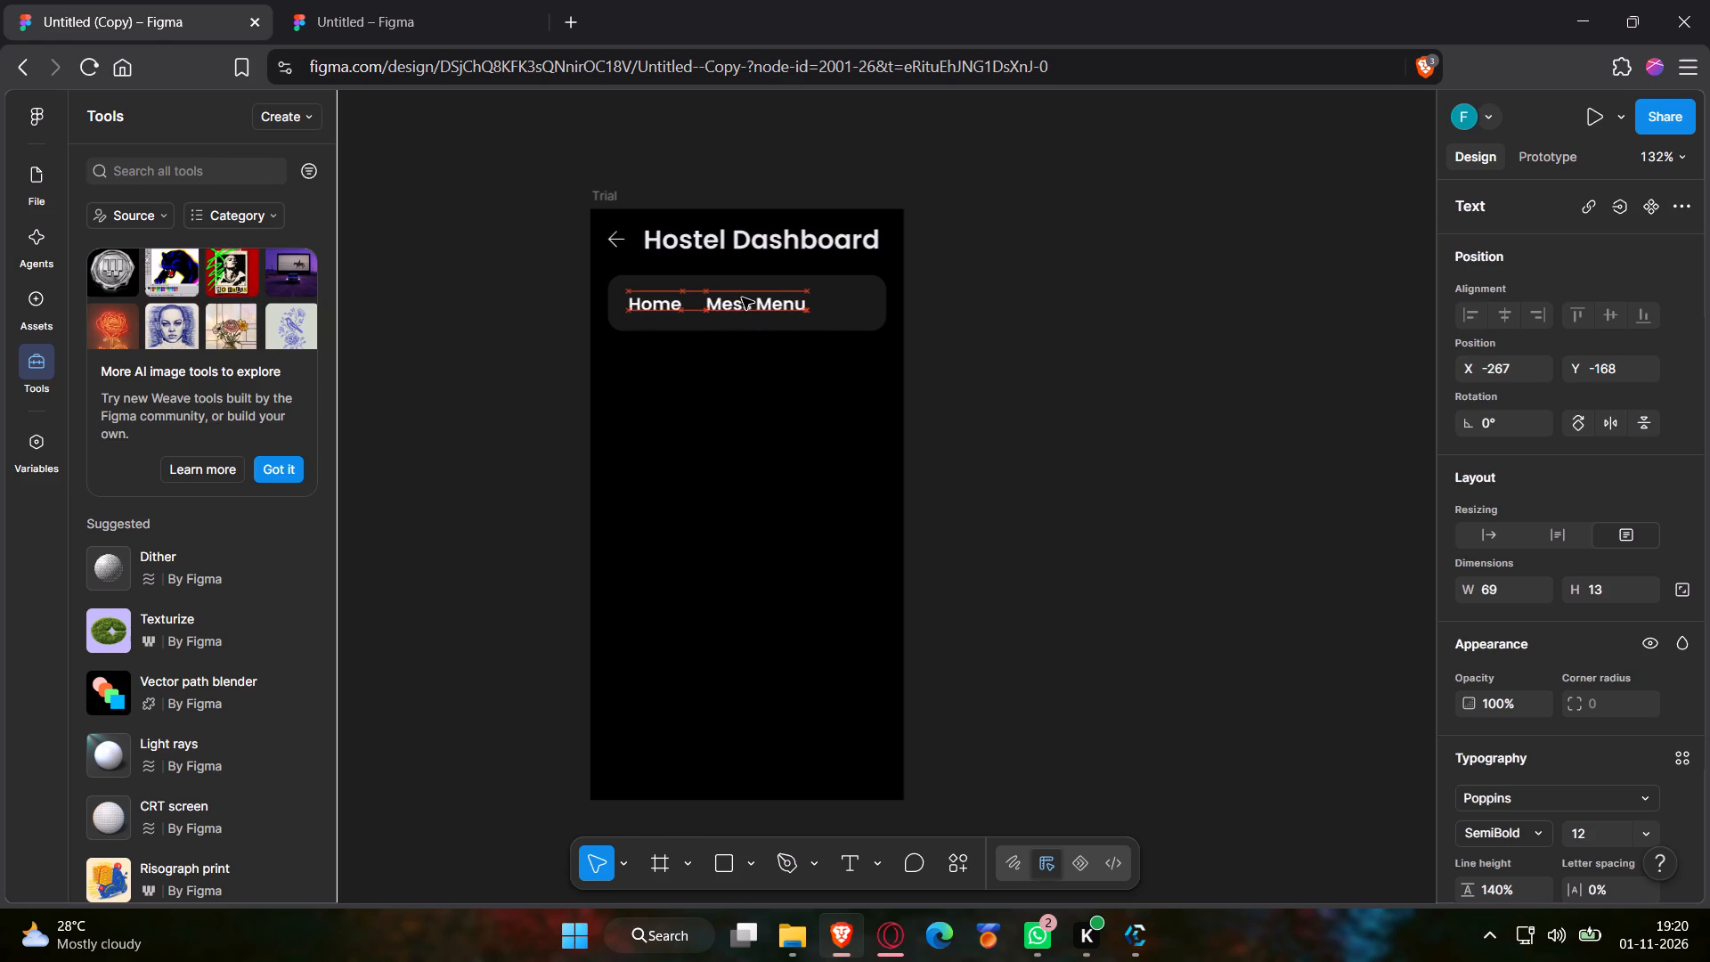
{"action": "left_click_drag", "start_coordinate": [742, 298], "coordinate": [753, 295]}
{"action": "left_click_drag", "start_coordinate": [753, 295], "coordinate": [749, 294]}
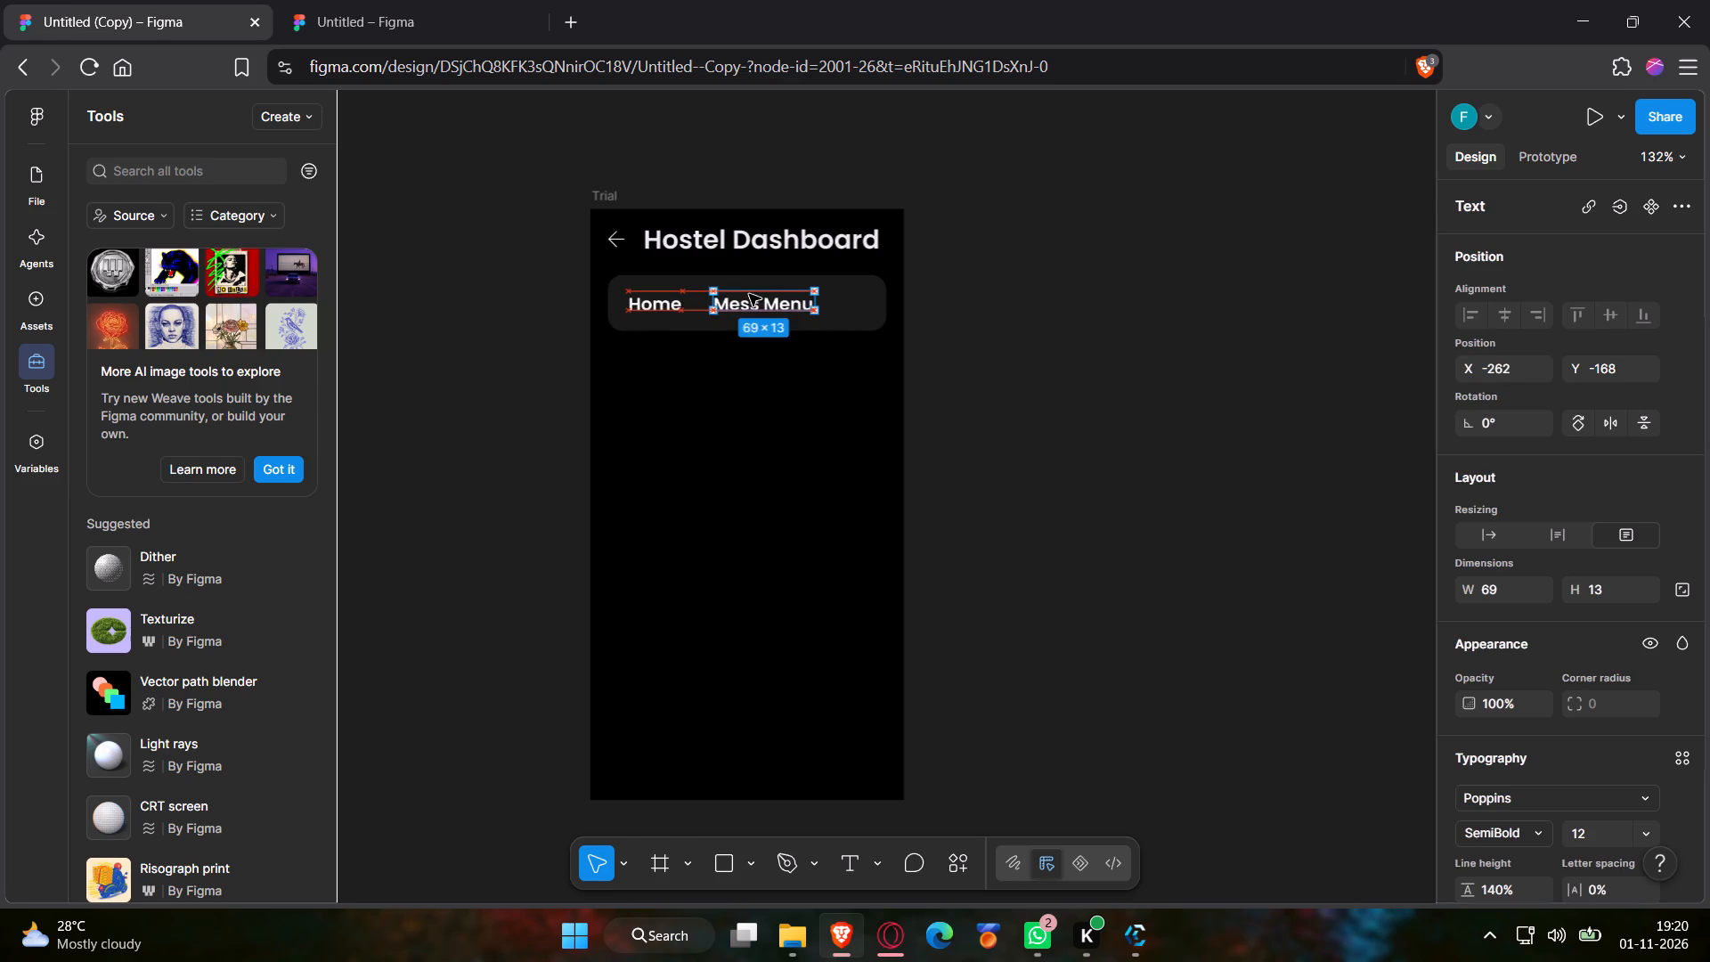
{"action": "left_click_drag", "start_coordinate": [749, 294], "coordinate": [747, 294]}
{"action": "left_click", "coordinate": [1087, 335]}
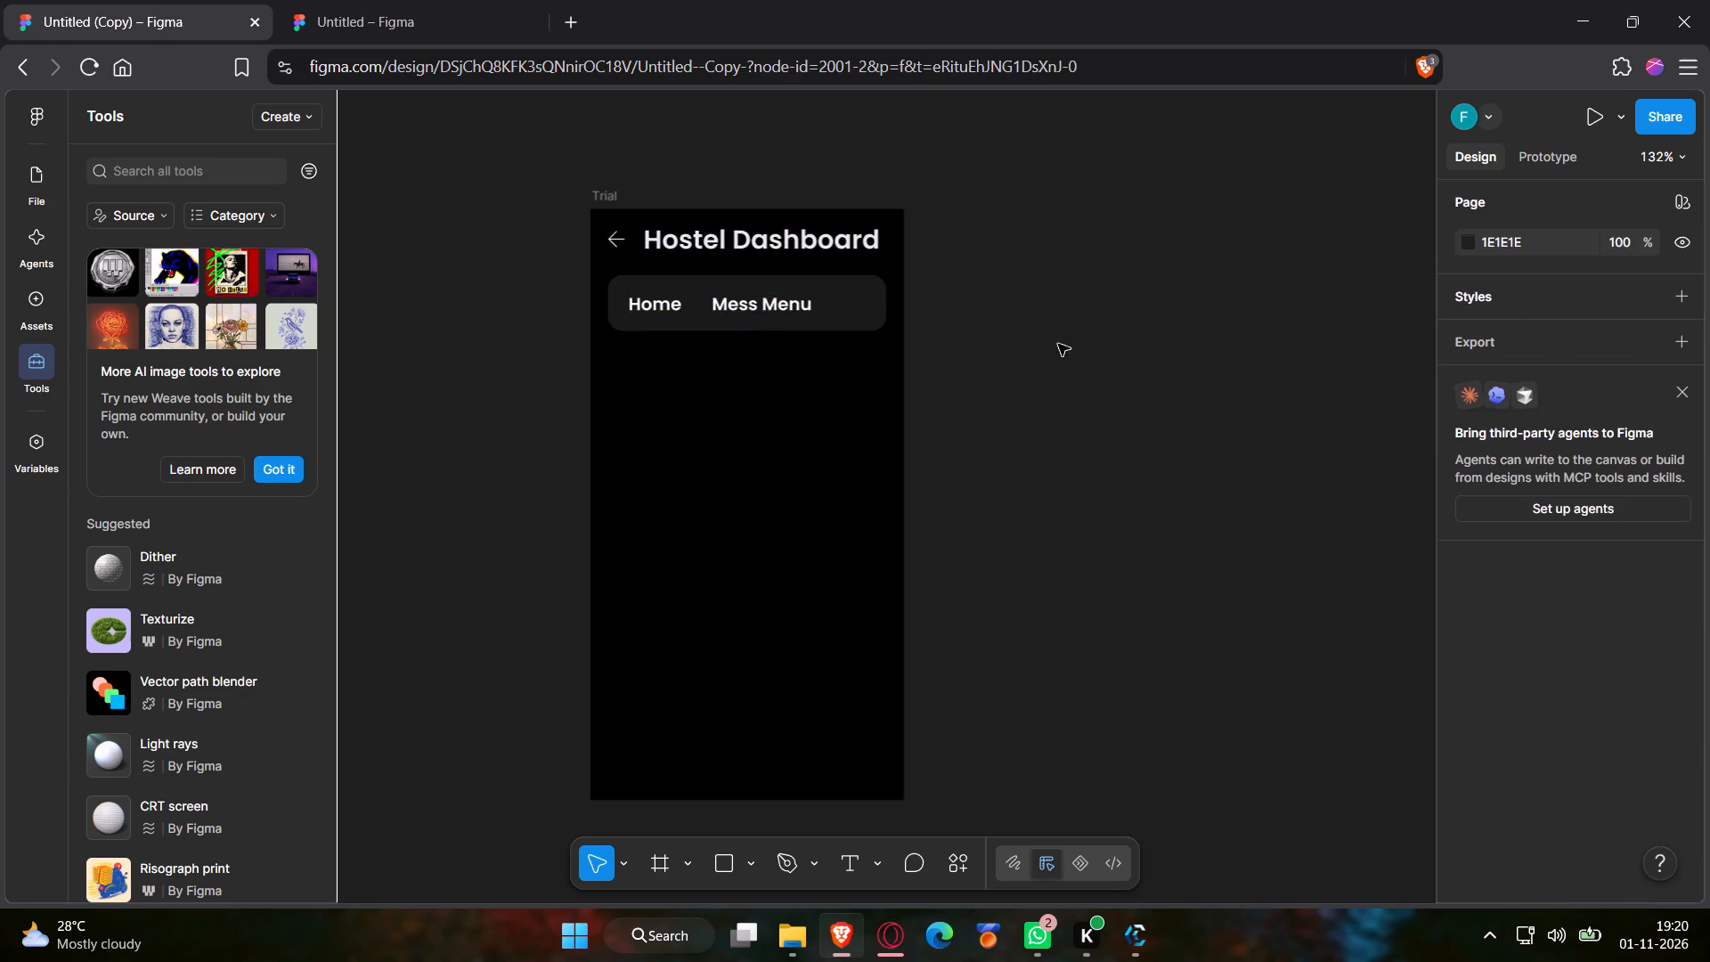
Check the original's tab labels, and add an "Allotements" text label below the copy's tab bar at about X -266, Y -86.
{"action": "left_click", "coordinate": [439, 0]}
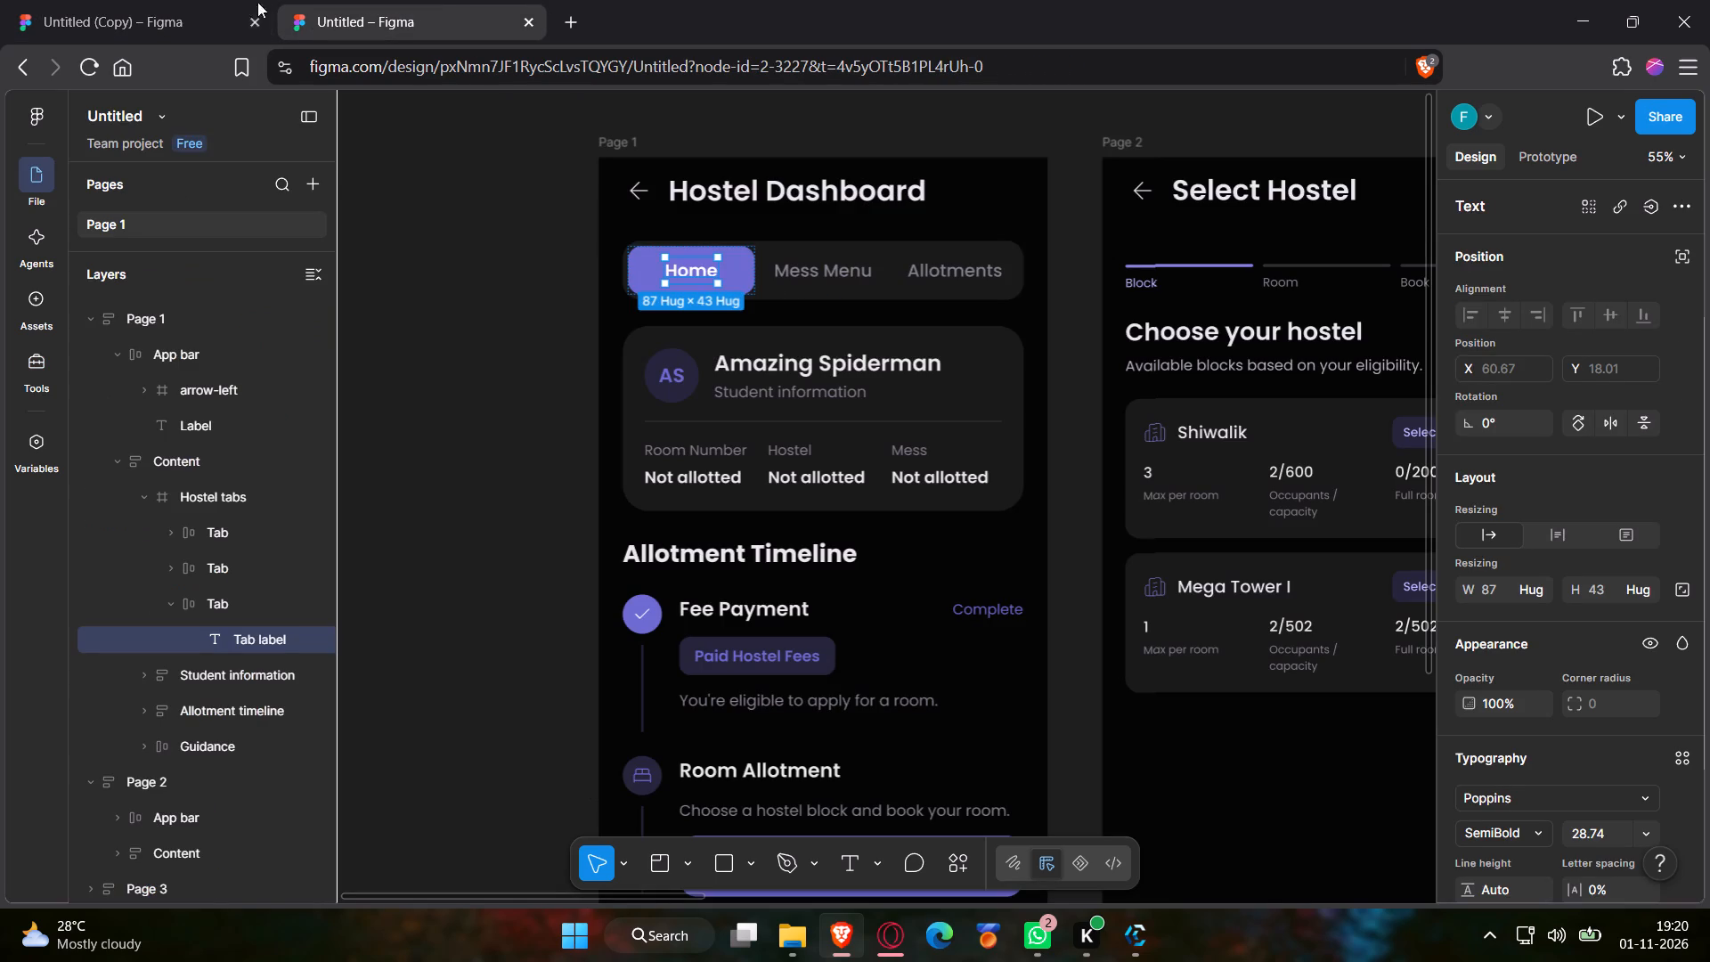
{"action": "left_click", "coordinate": [227, 0]}
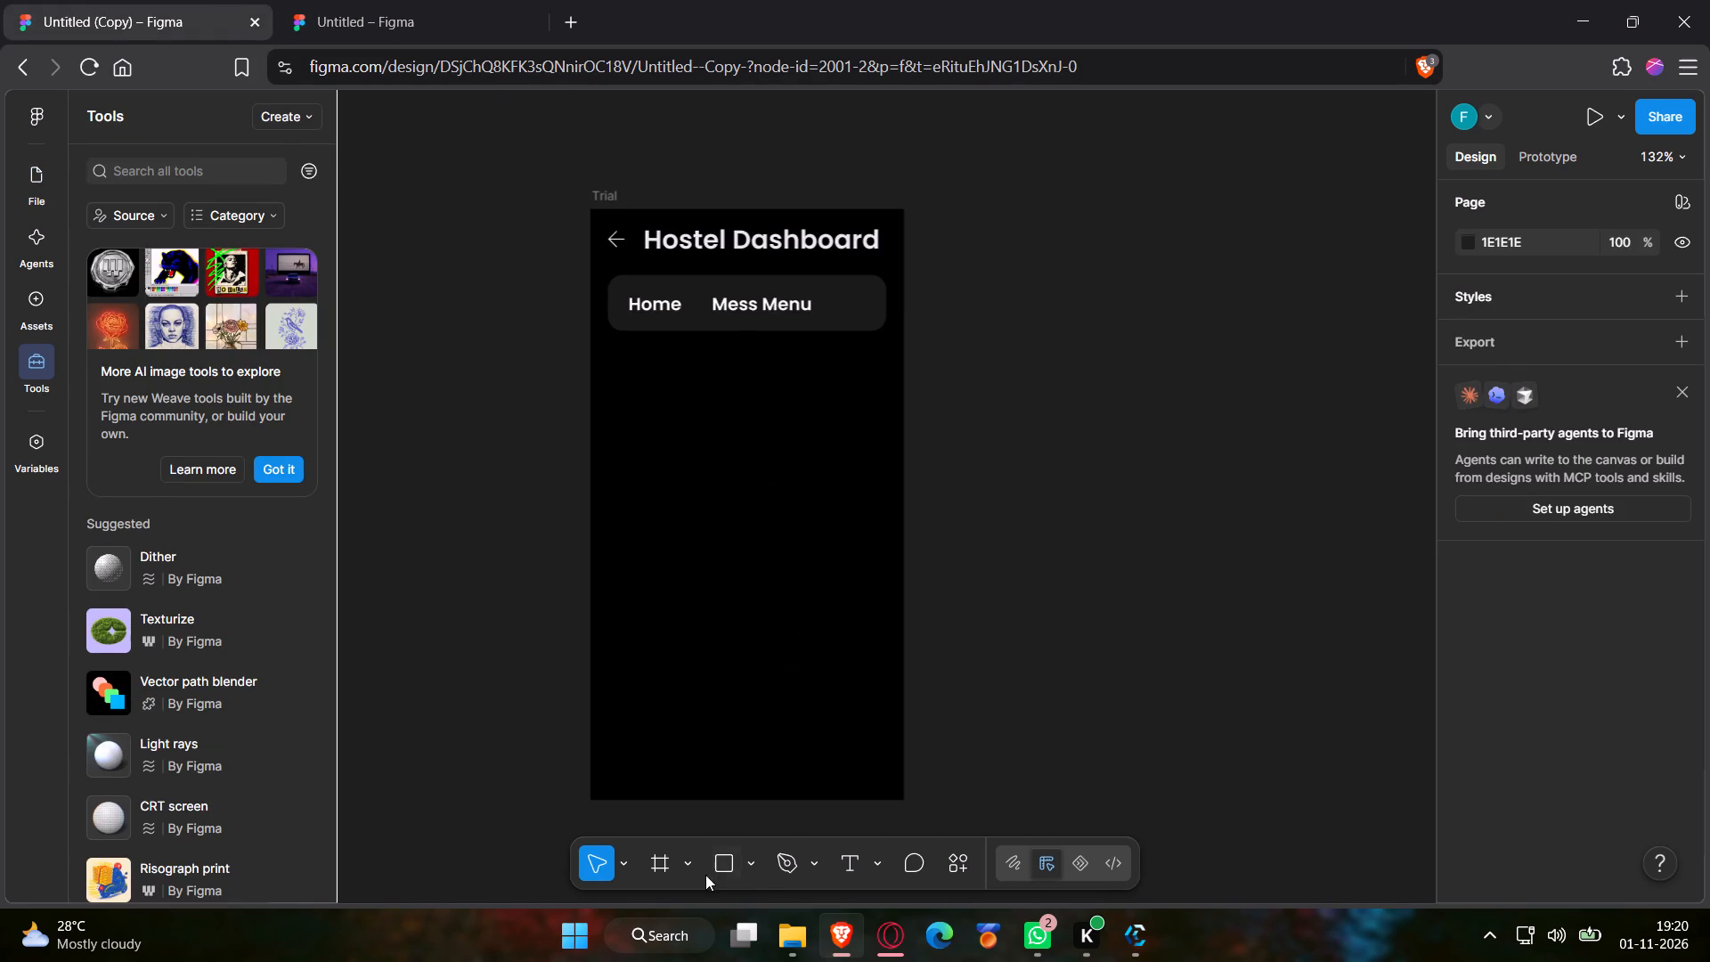
{"action": "left_click", "coordinate": [837, 863]}
{"action": "left_click", "coordinate": [707, 412]}
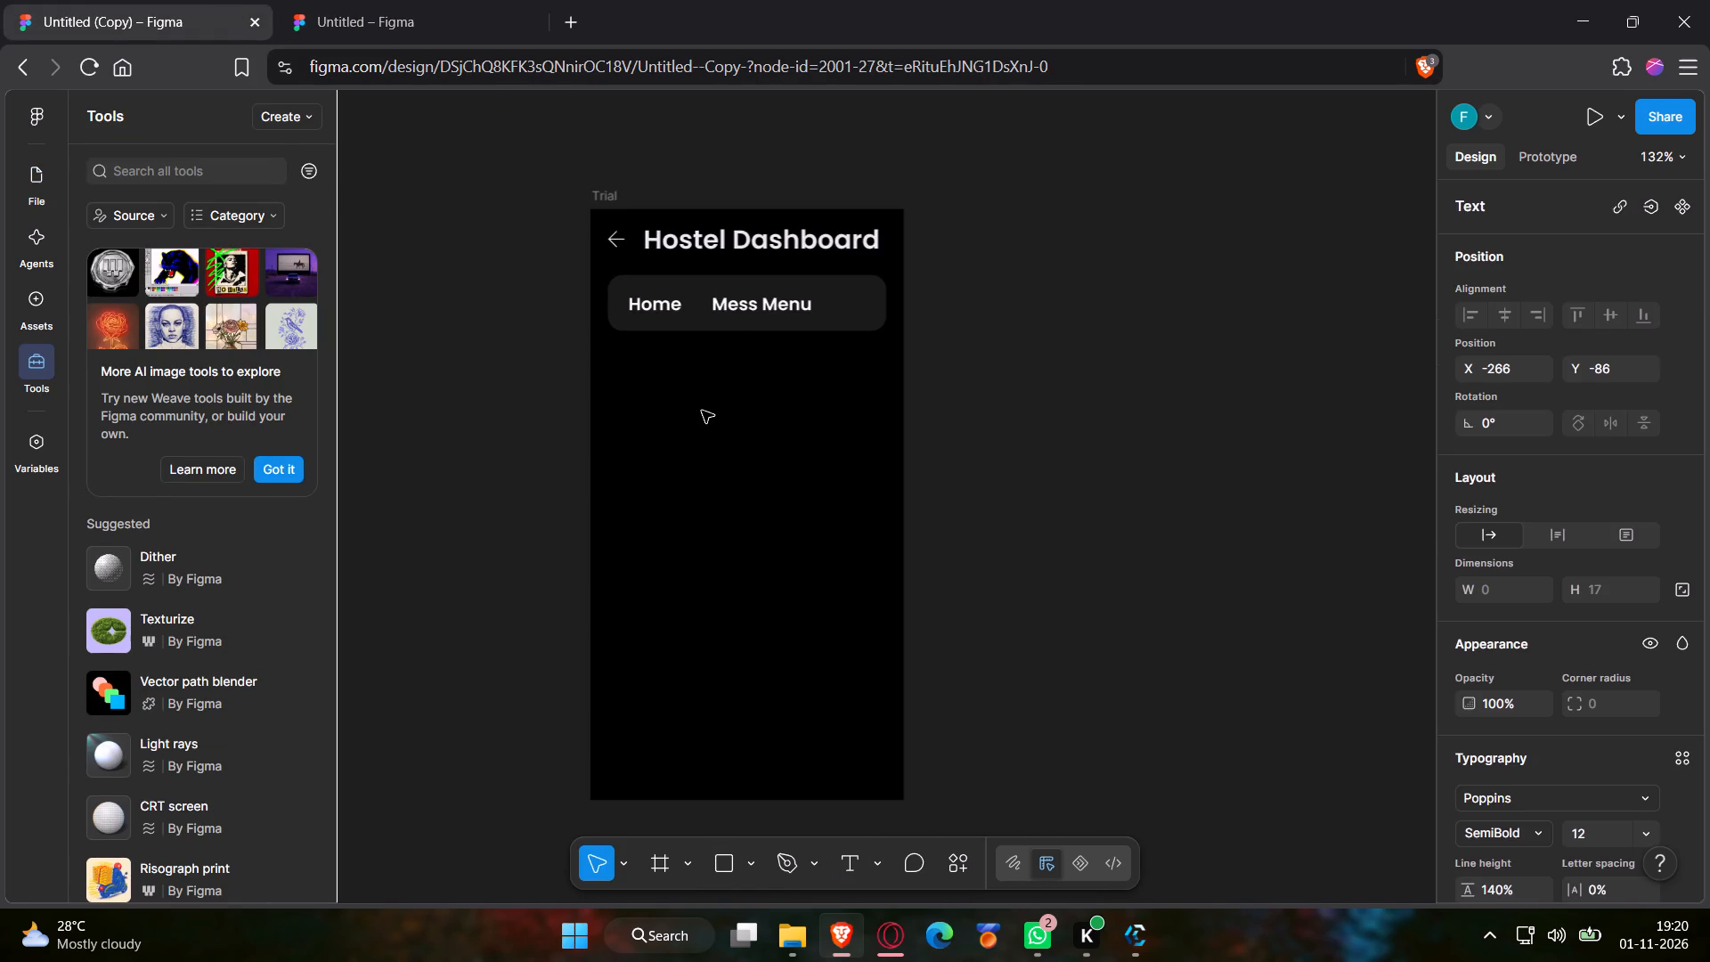
{"action": "type", "text": "Allotements"}
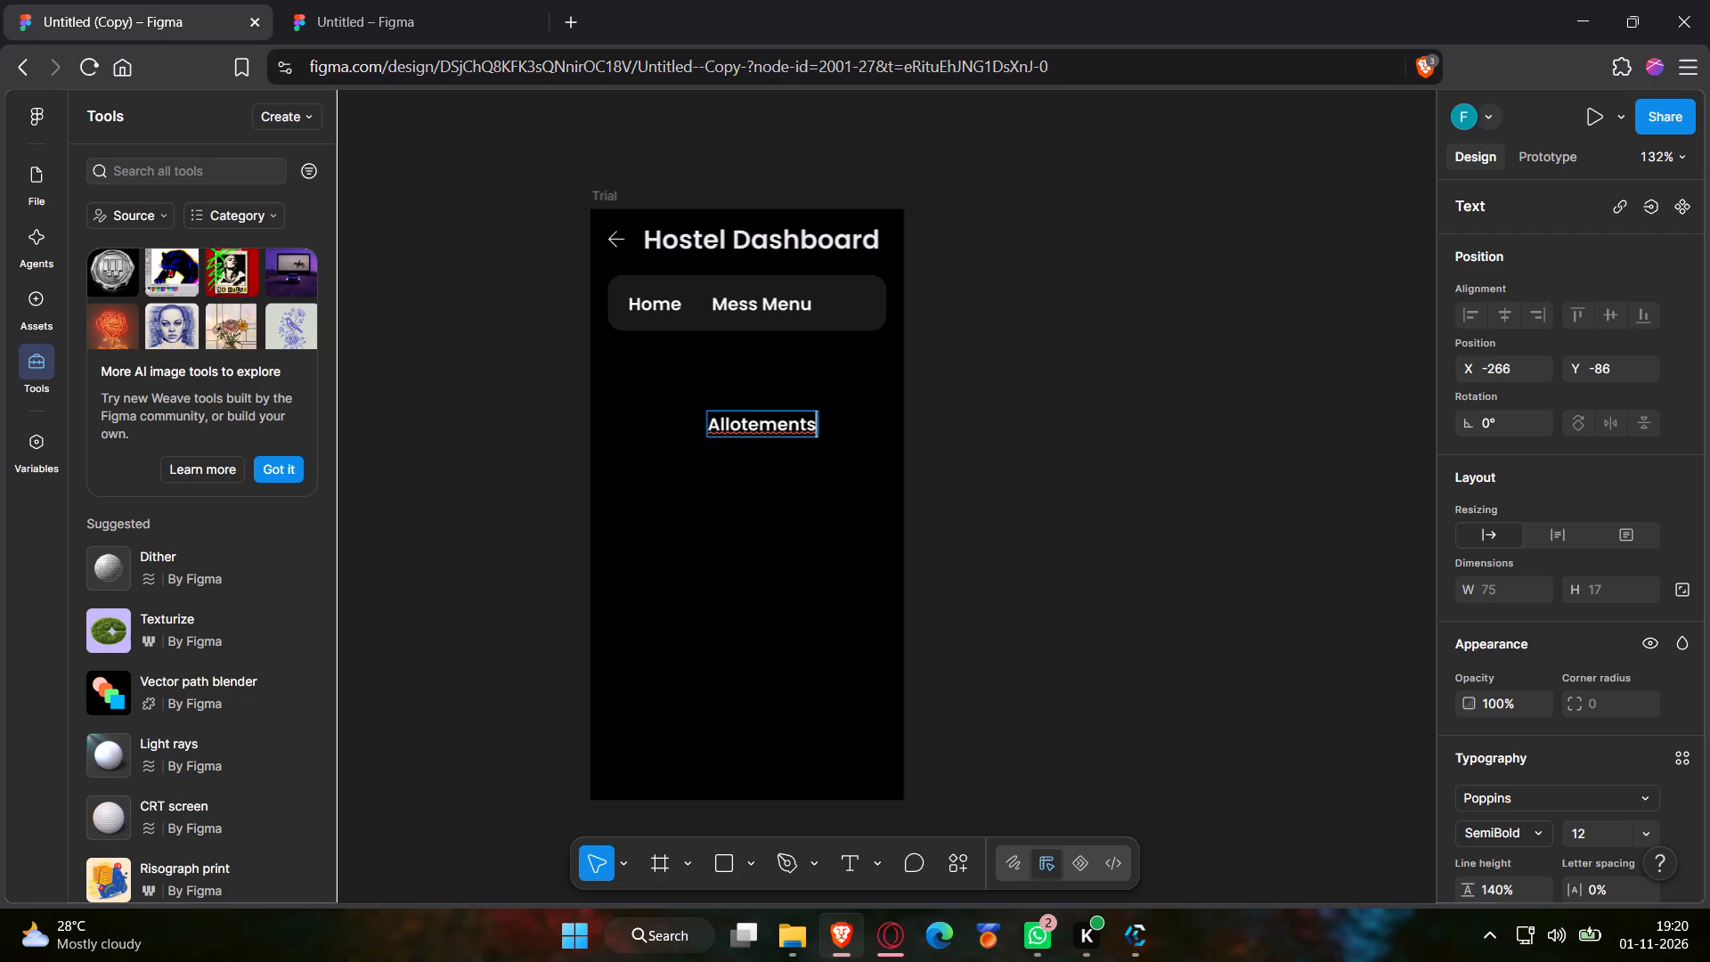
{"action": "left_click", "coordinate": [1018, 444]}
Move the Allotements label into the tab bar at about X -218, Y -168, and shift Mess Menu to about X -277.
{"action": "left_click_drag", "start_coordinate": [780, 417], "coordinate": [846, 312]}
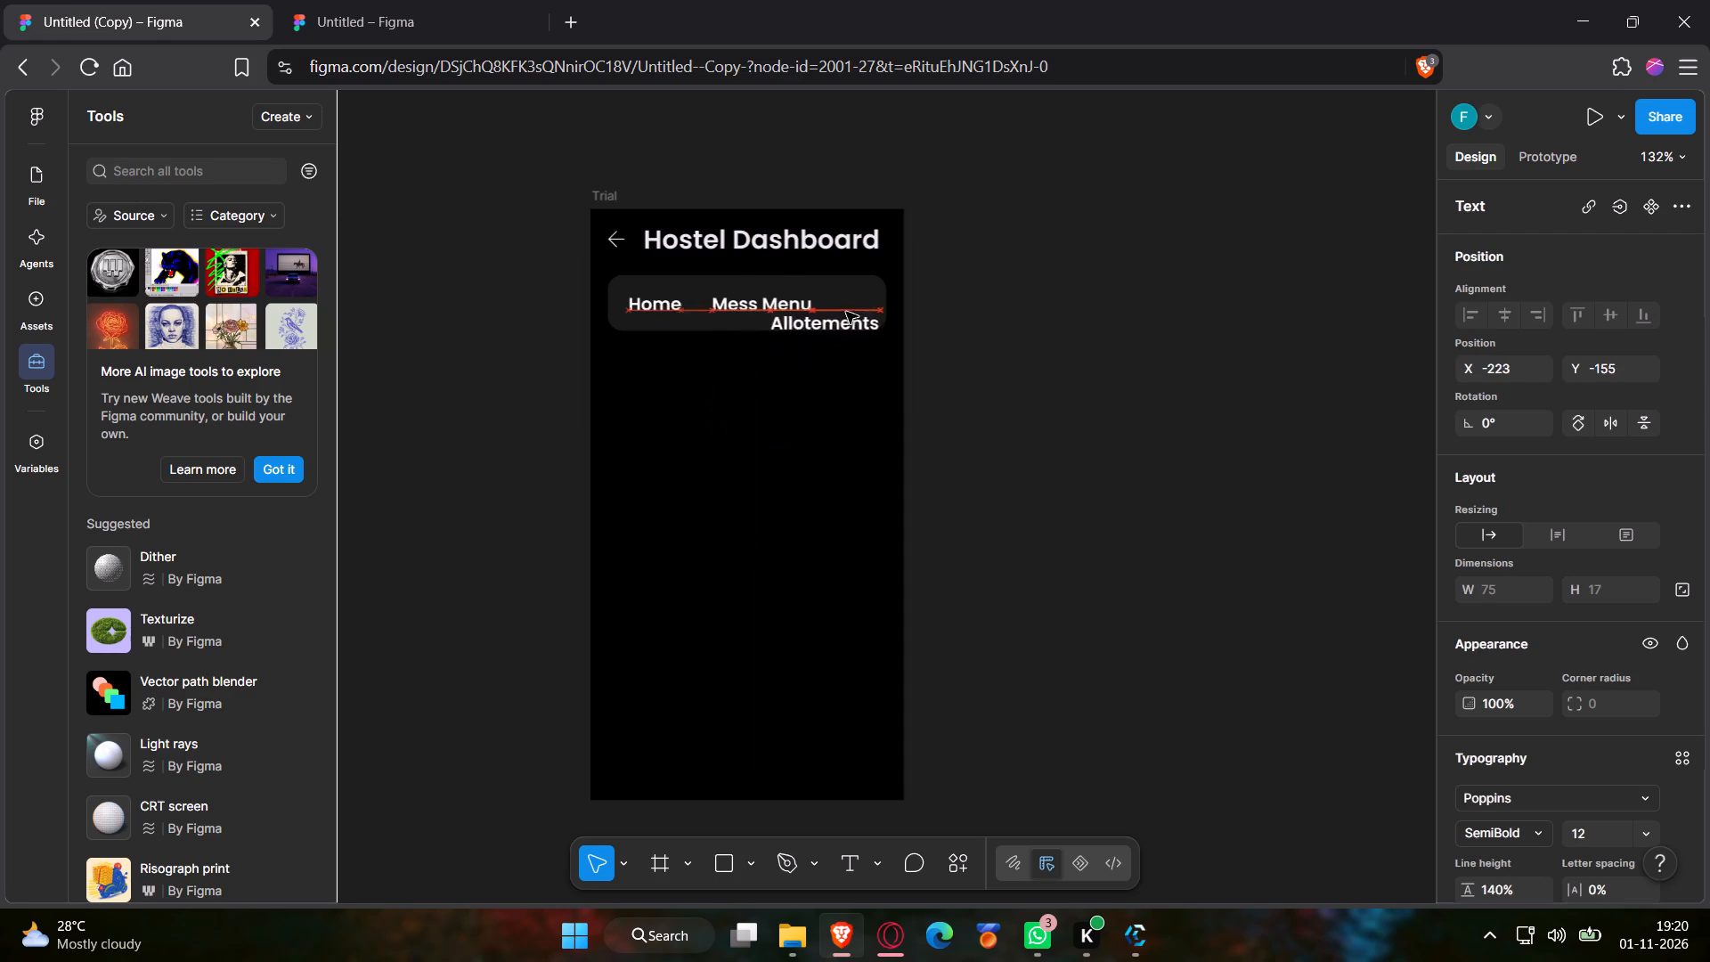
{"action": "left_click_drag", "start_coordinate": [846, 312], "coordinate": [853, 299]}
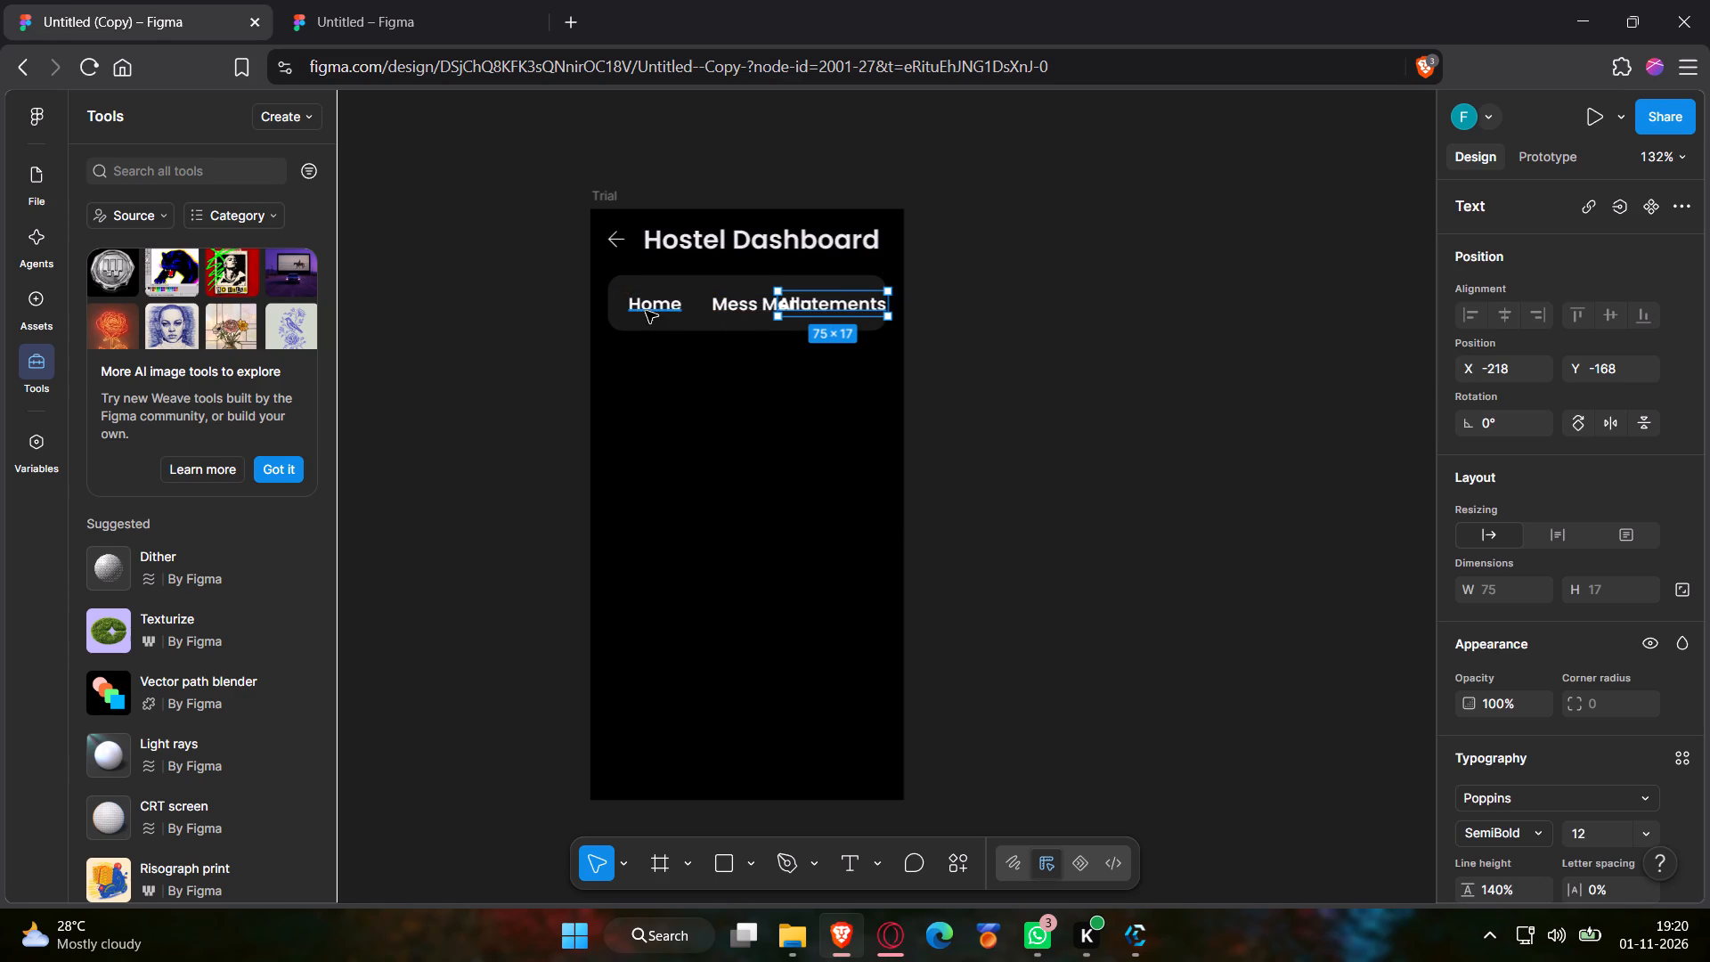
{"action": "left_click", "coordinate": [722, 304]}
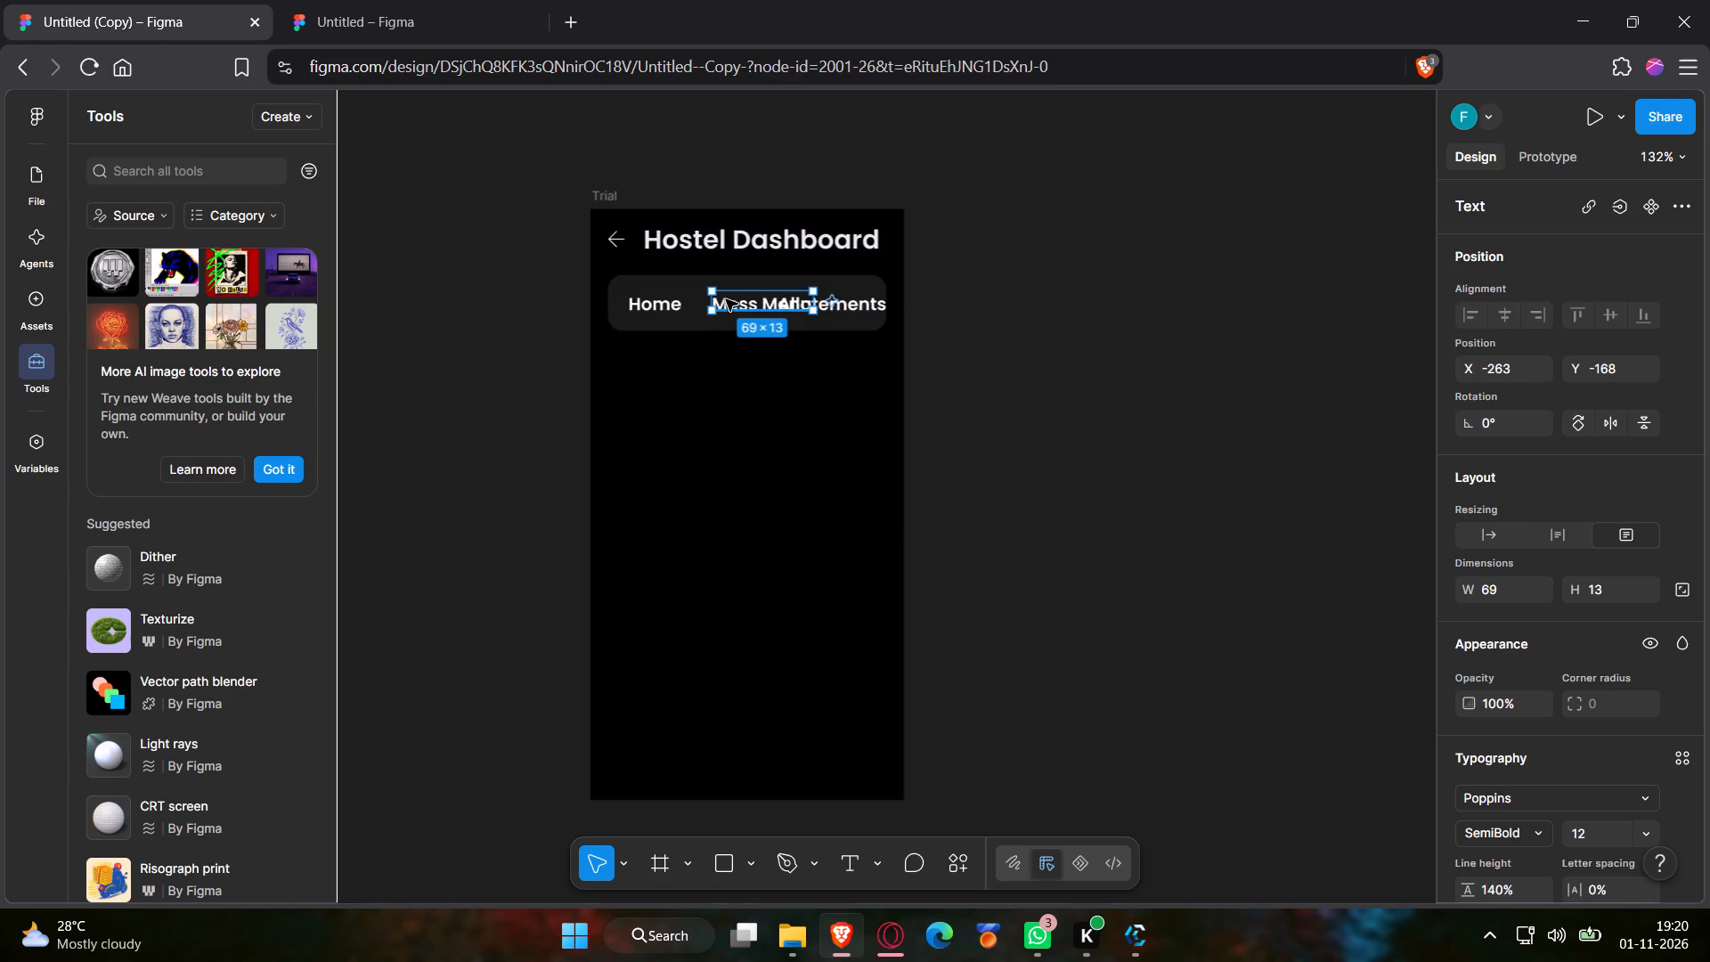
{"action": "left_click_drag", "start_coordinate": [730, 297], "coordinate": [710, 296]}
Reduce the Home label's font size to 10.
{"action": "left_click", "coordinate": [645, 301], "text": "ctrl"}
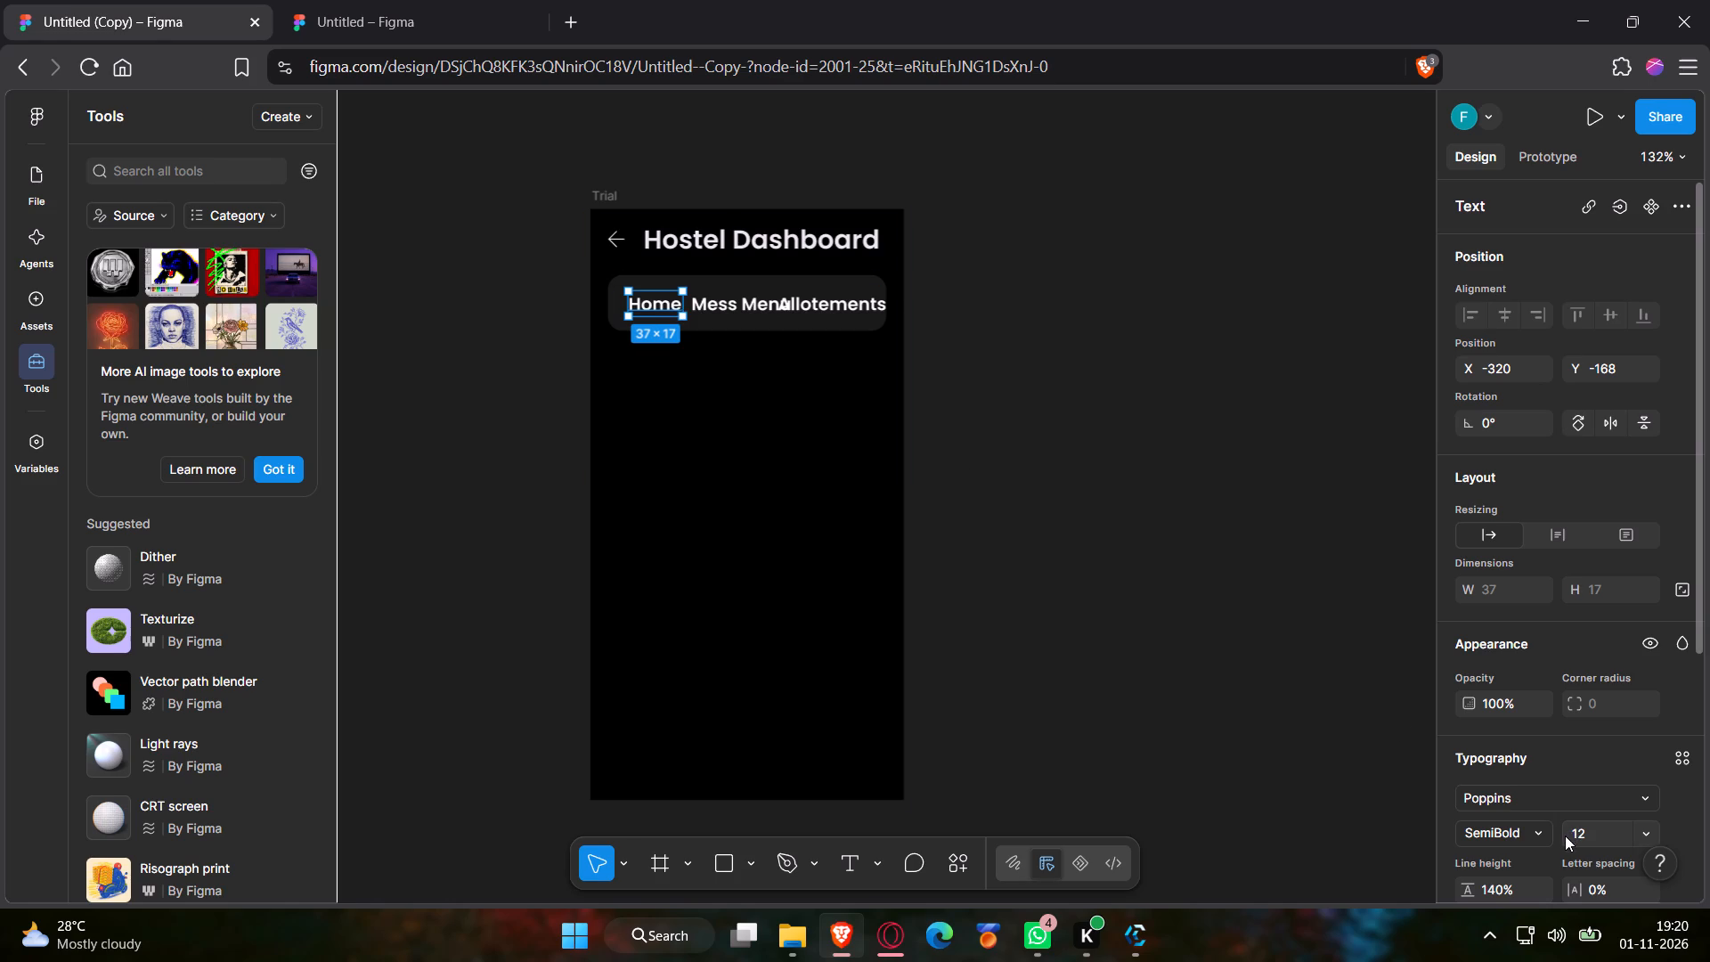
{"action": "left_click_drag", "start_coordinate": [1562, 834], "coordinate": [851, 496]}
Try font size 9 for the Mess Menu label, and set it to 10 to match Home.
{"action": "left_click", "coordinate": [740, 298]}
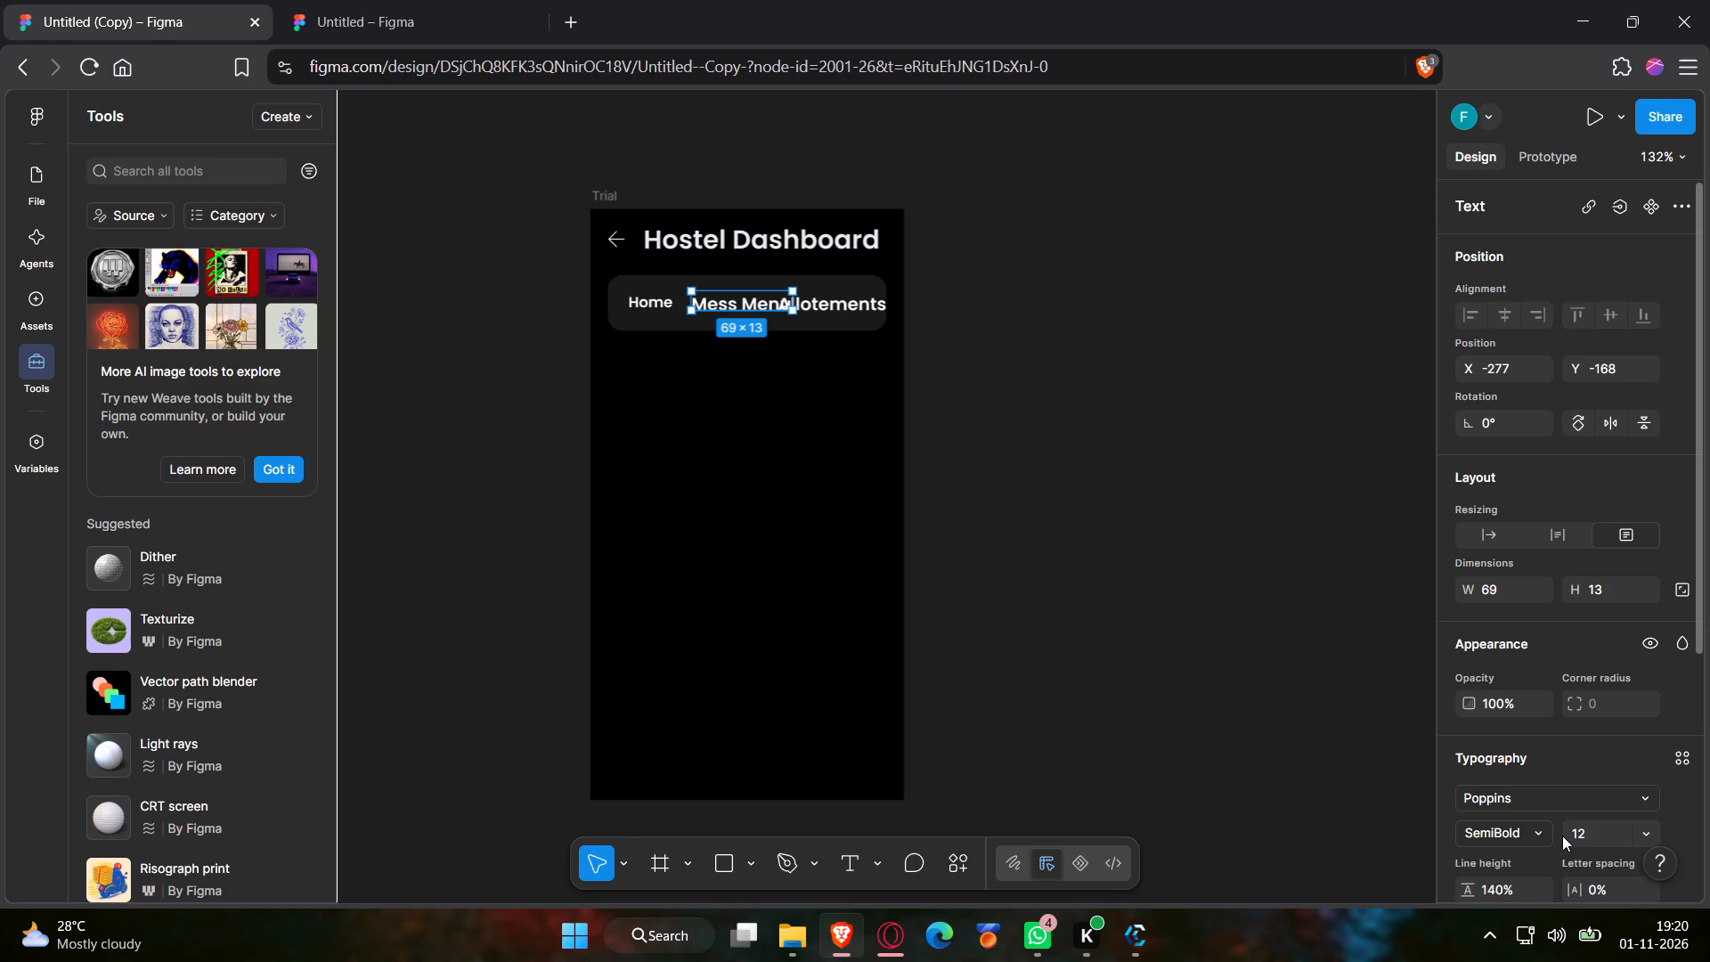
{"action": "left_click_drag", "start_coordinate": [1562, 836], "coordinate": [849, 496]}
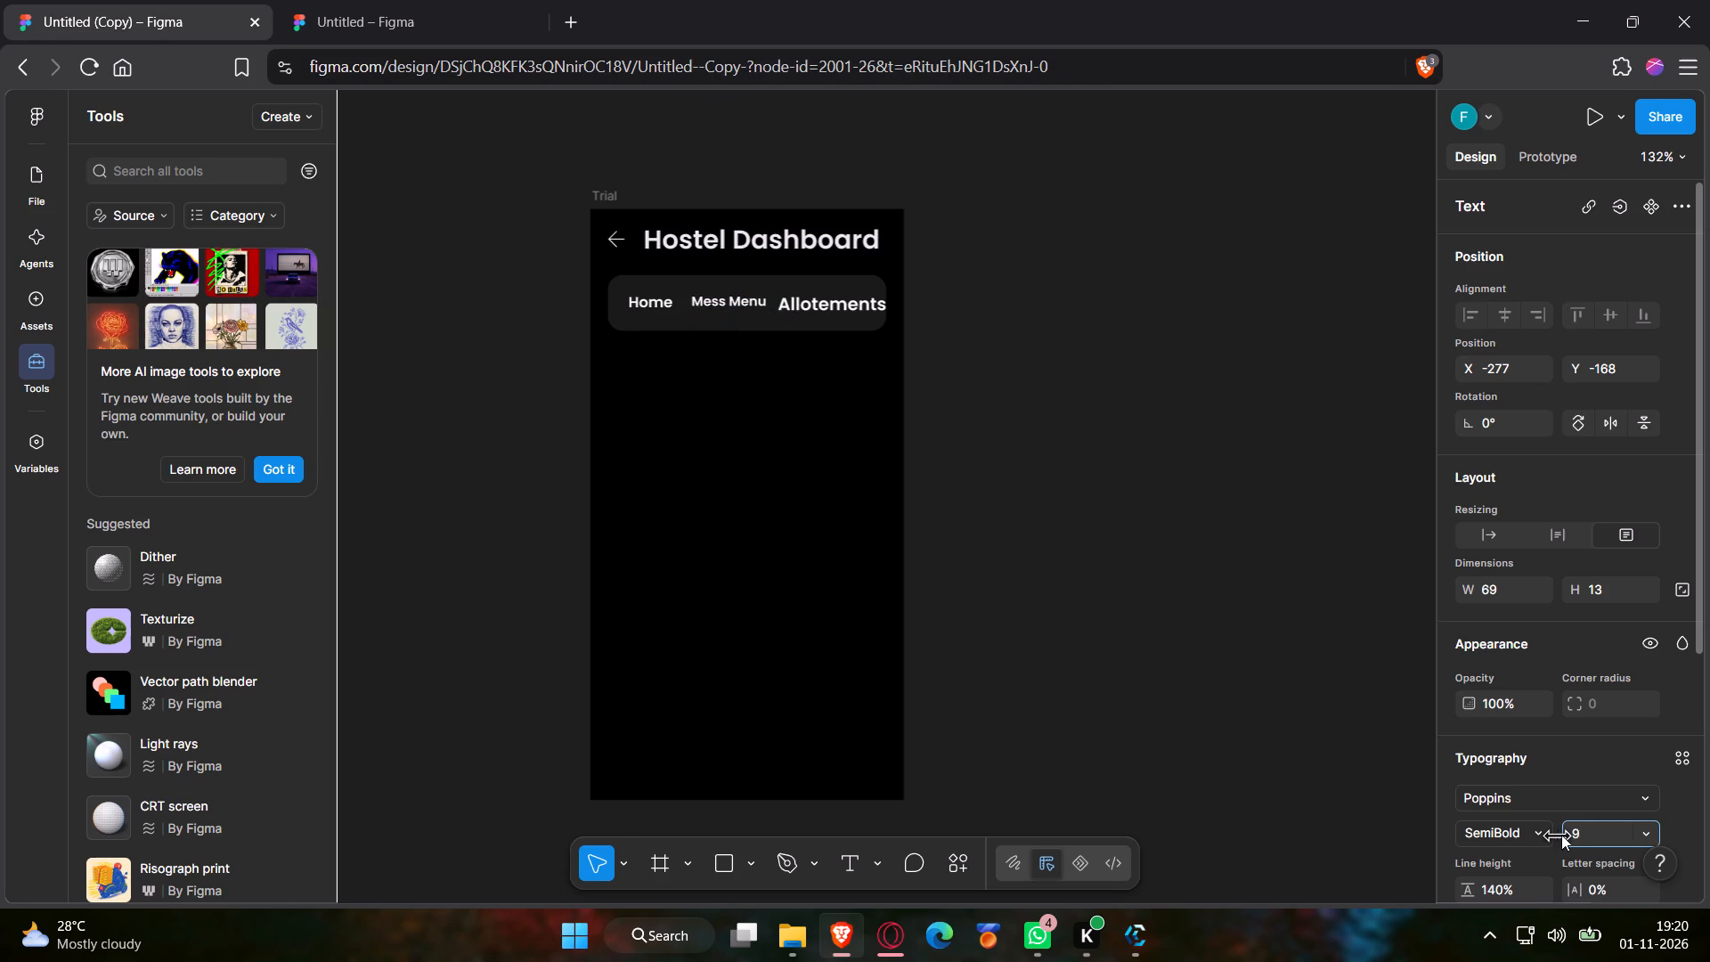
{"action": "left_click", "coordinate": [629, 308]}
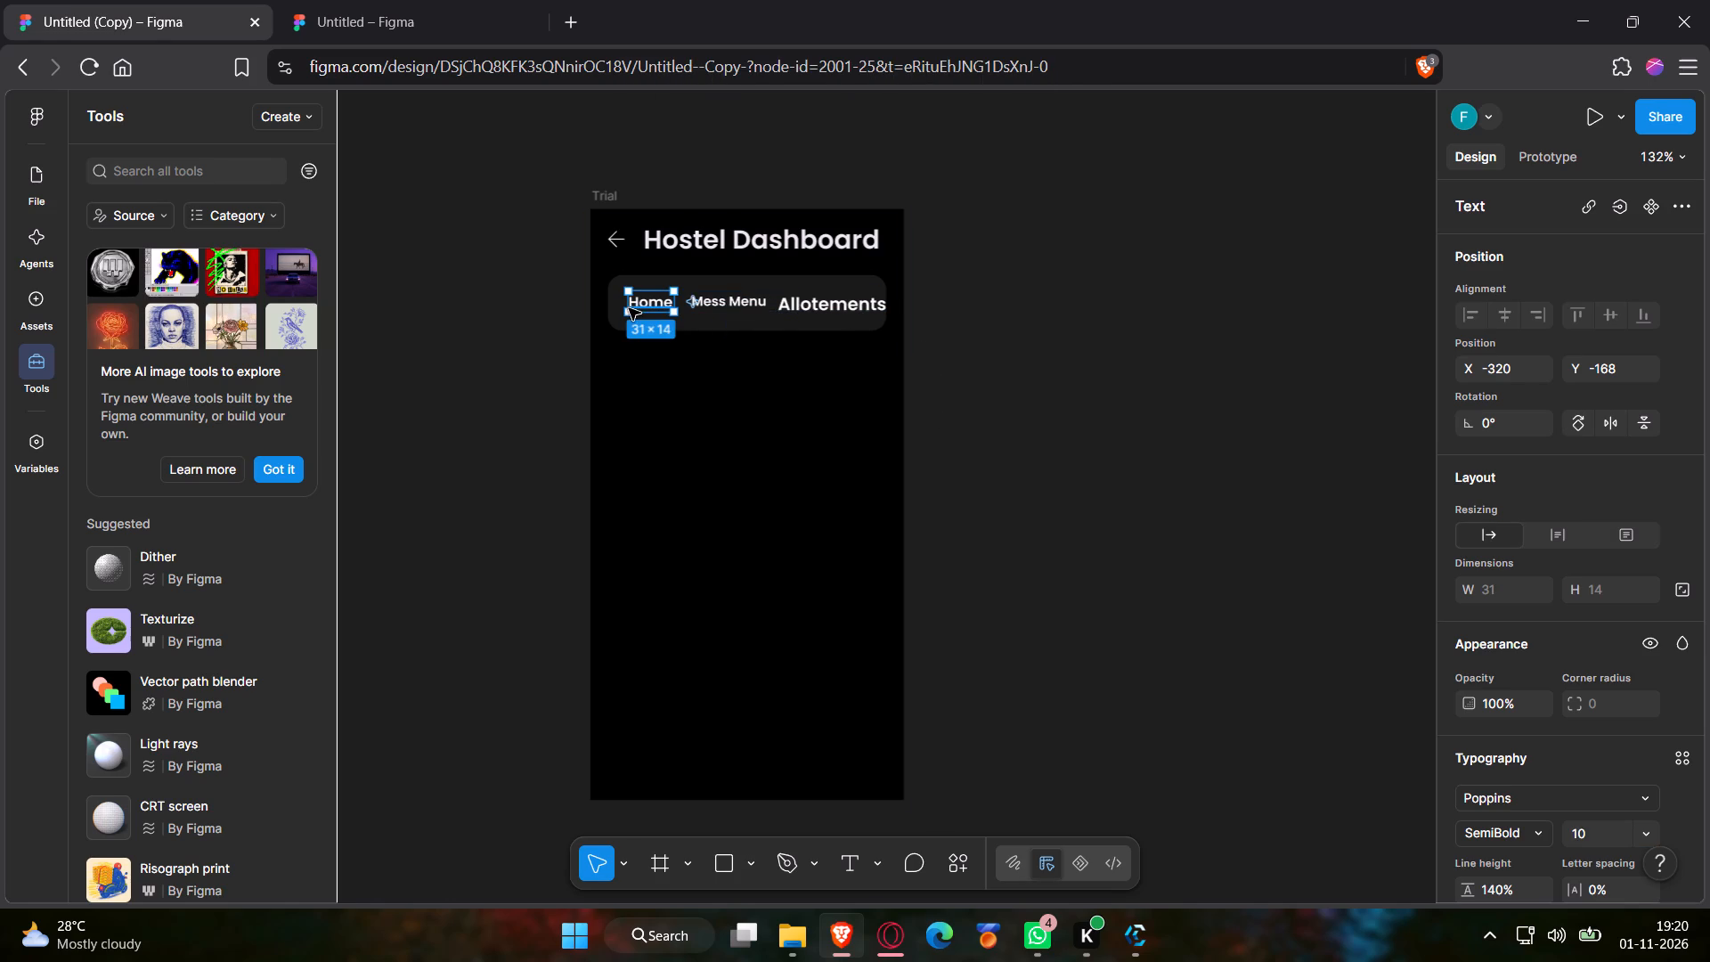
{"action": "left_click", "coordinate": [729, 306]}
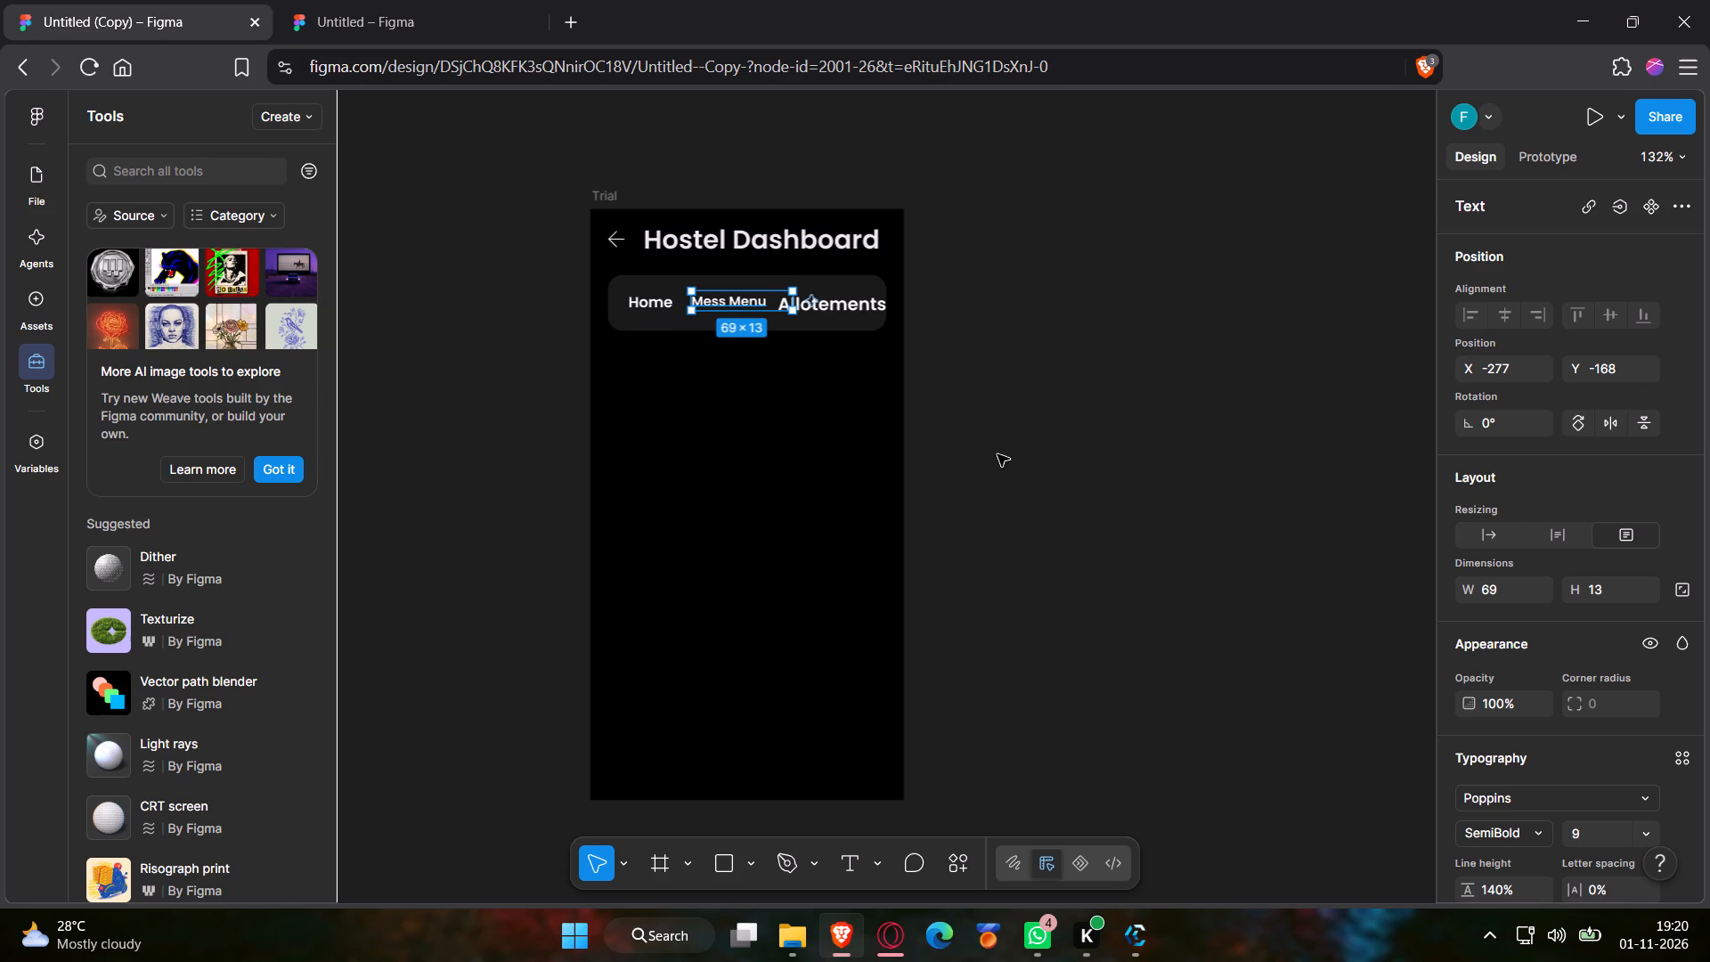
{"action": "left_click", "coordinate": [1581, 830]}
{"action": "type", "text": "10"}
{"action": "key", "text": "Return"}
Set the Allotements label's font size to 10.
{"action": "left_click", "coordinate": [833, 302]}
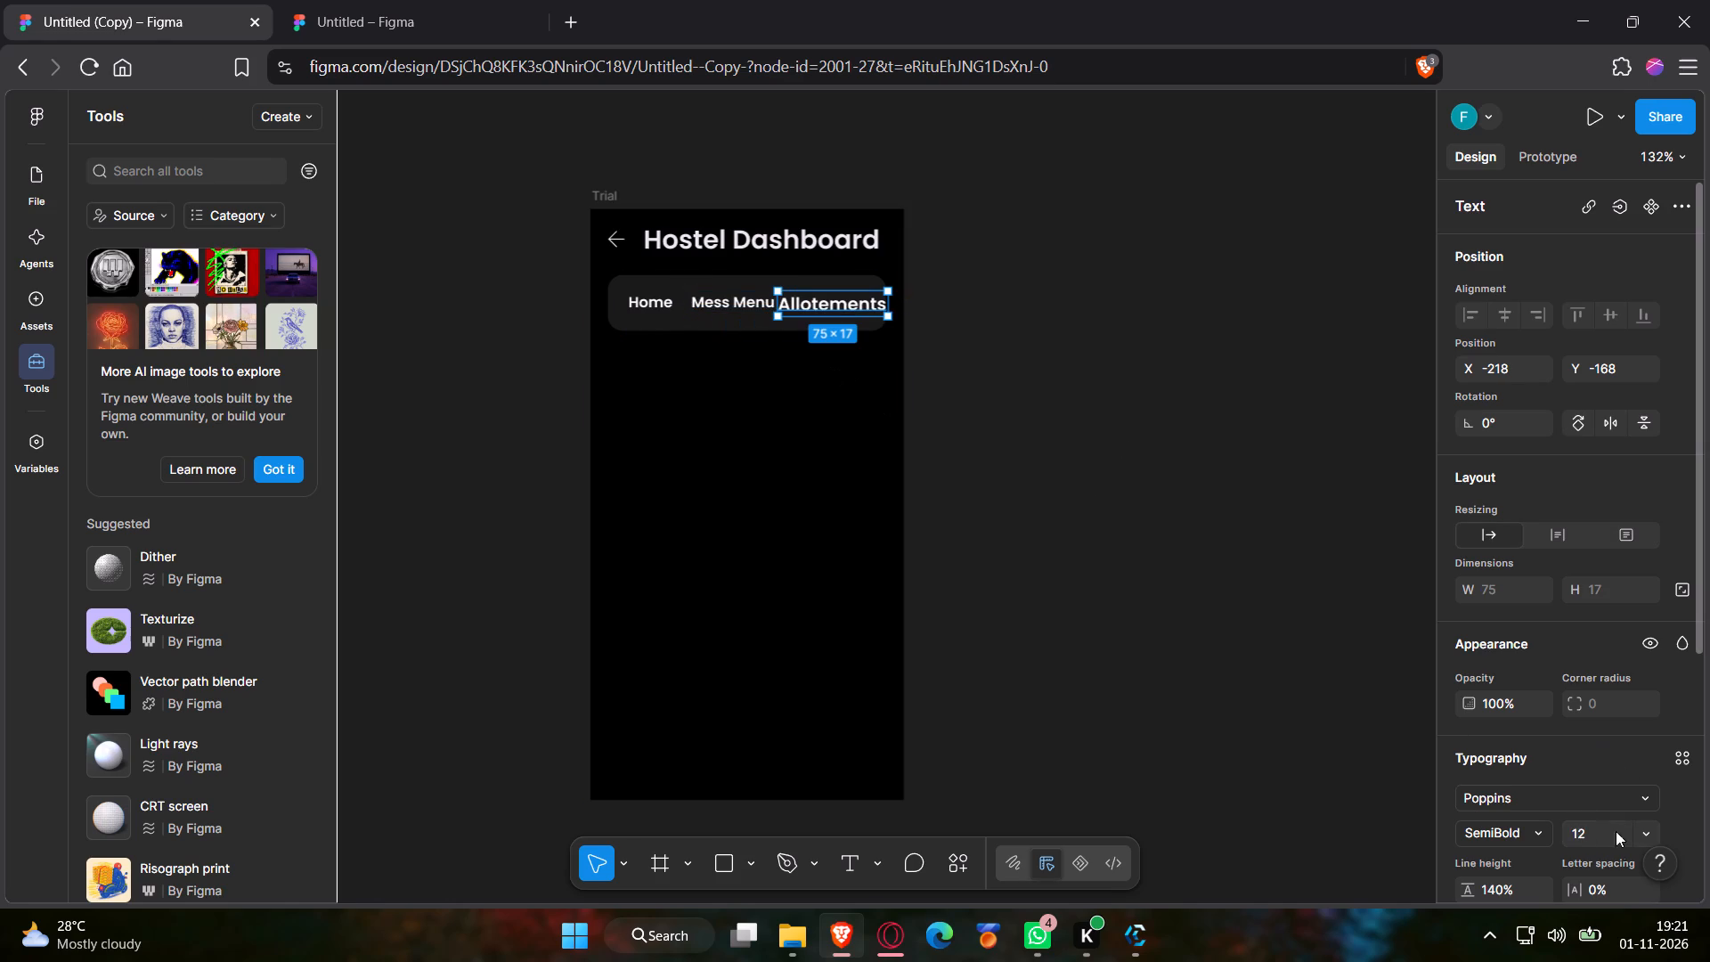
{"action": "double_click", "coordinate": [1597, 834]}
{"action": "type", "text": "10"}
{"action": "key", "text": "Return"}
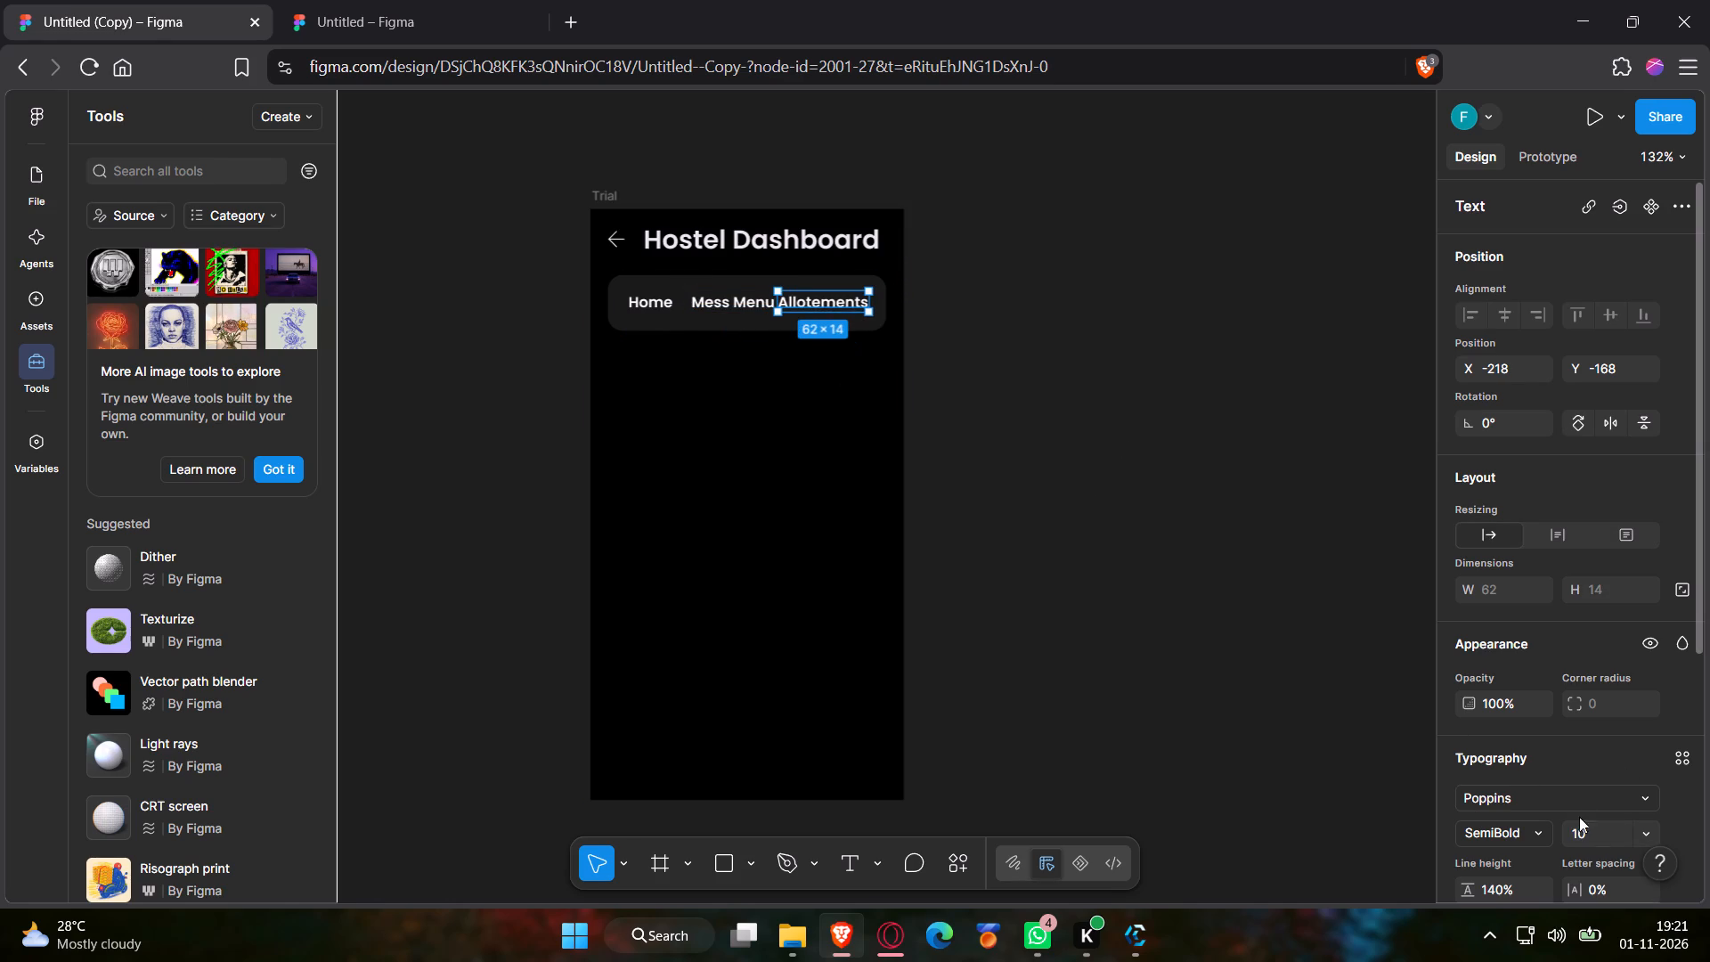
{"action": "left_click", "coordinate": [1174, 529]}
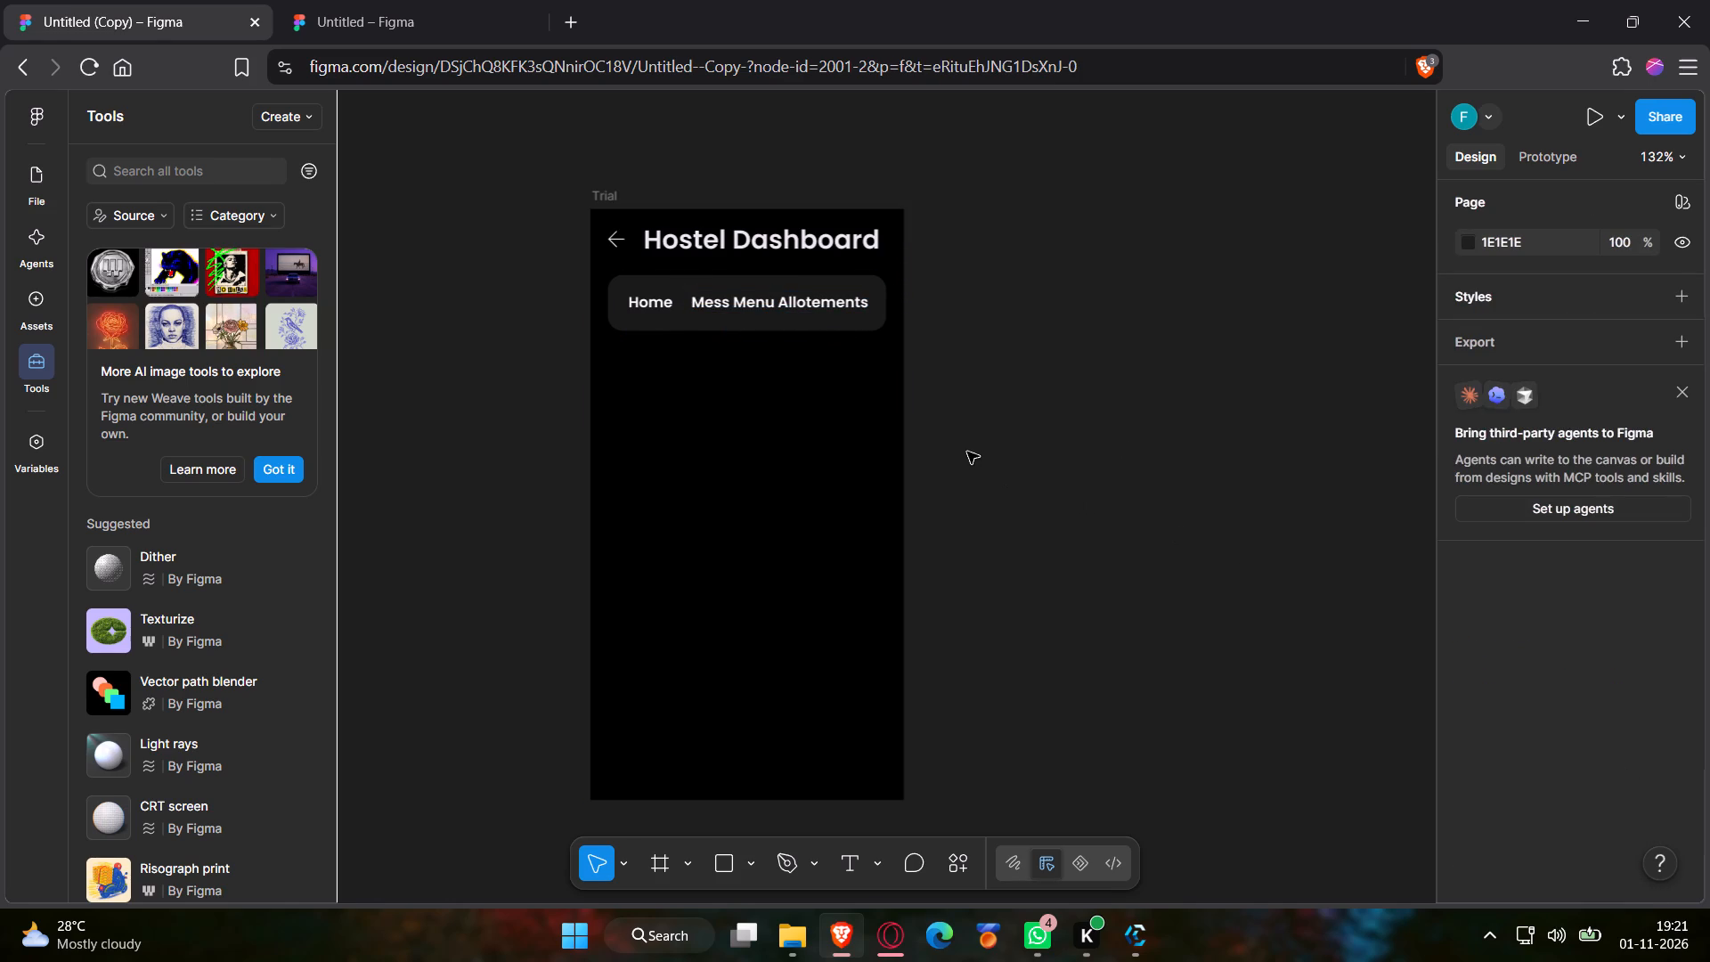